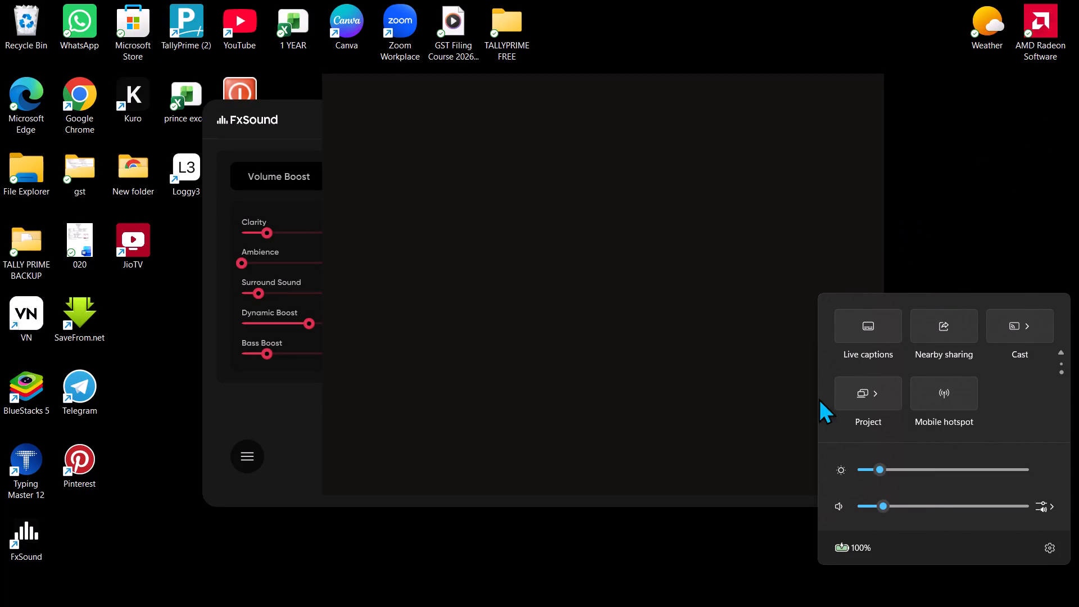
# Raise the display brightness to about half in the quick settings.
pyautogui.scroll(4, 824, 361)
pyautogui.moveTo(930, 482); pyautogui.dragTo(912, 468)
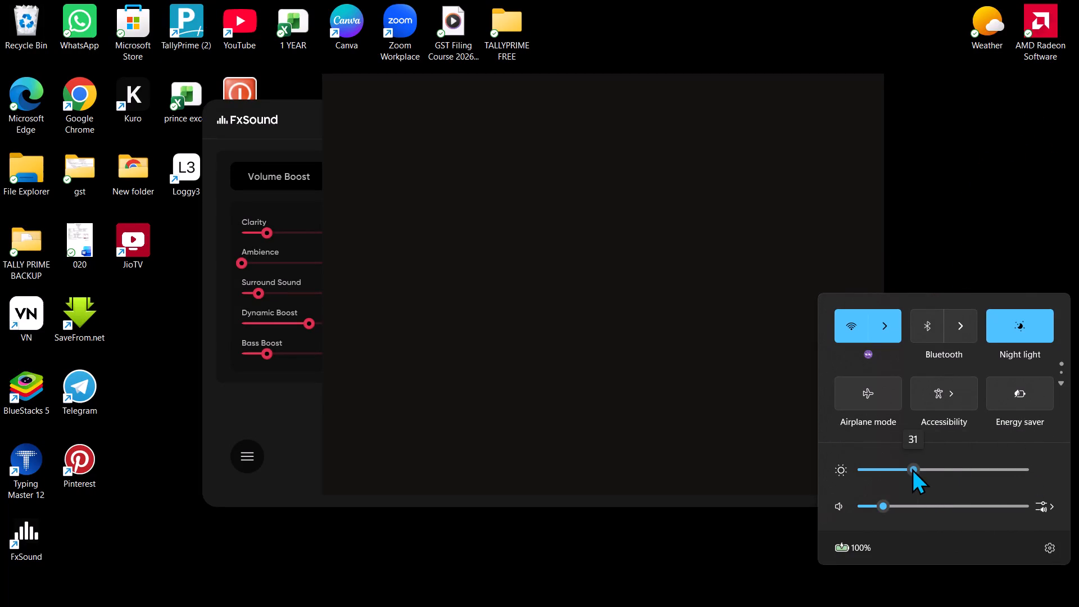
pyautogui.moveTo(912, 468); pyautogui.dragTo(941, 454)
# Show the hidden system tray icons.
pyautogui.moveTo(746, 578); pyautogui.dragTo(745, 578)
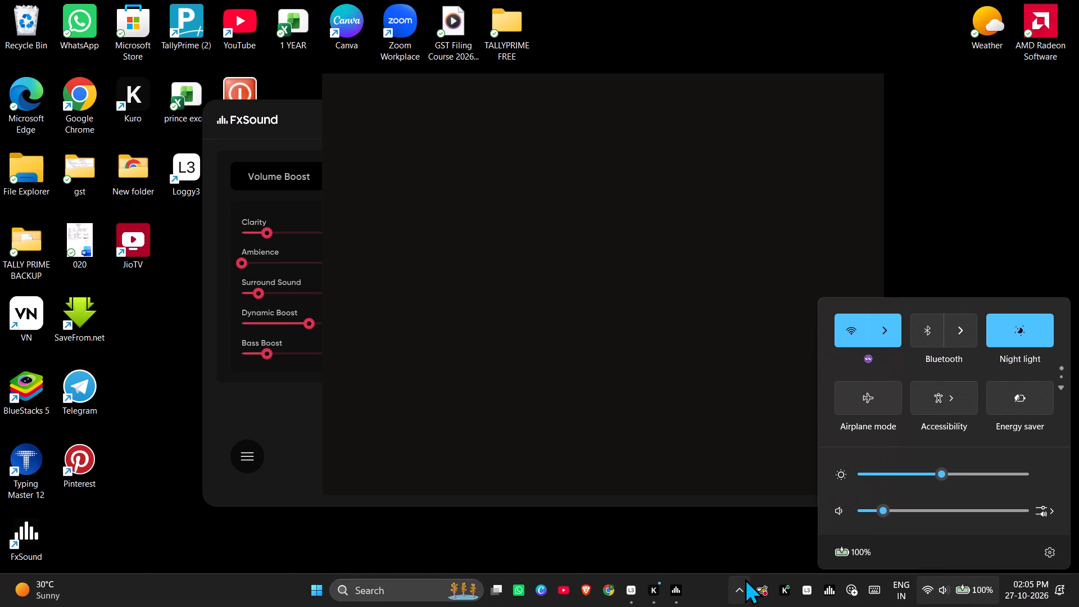
pyautogui.moveTo(745, 578); pyautogui.dragTo(741, 587)
pyautogui.click(740, 596)
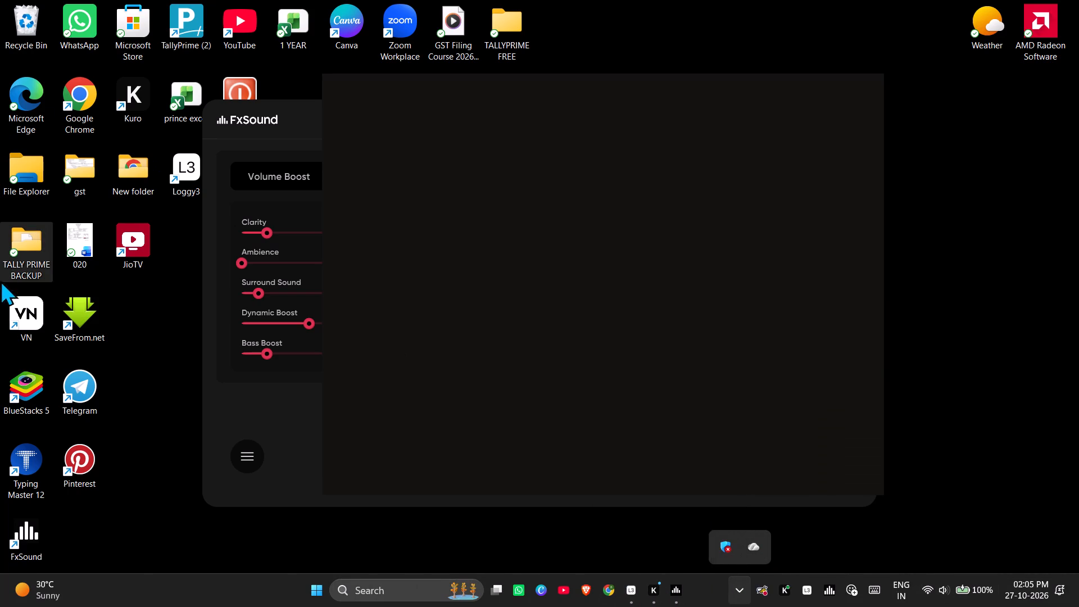
# Open the context menu of the VN desktop shortcut.
pyautogui.click(4, 310)
pyautogui.rightClick(4, 310)
pyautogui.rightClick(25, 314)
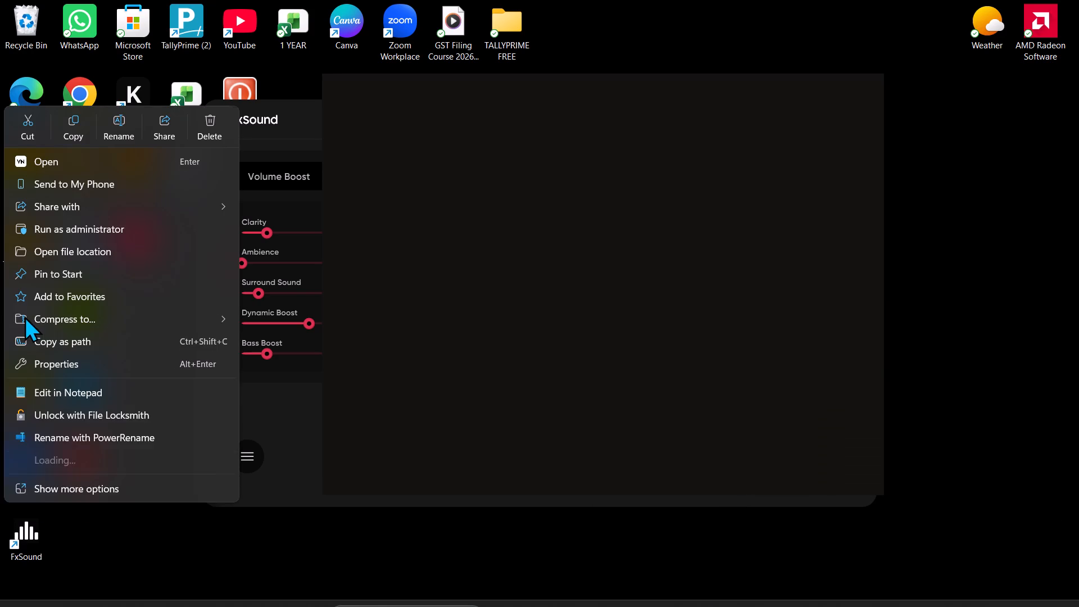
# Launch the VN video editor from its desktop shortcut.
pyautogui.click(114, 161)
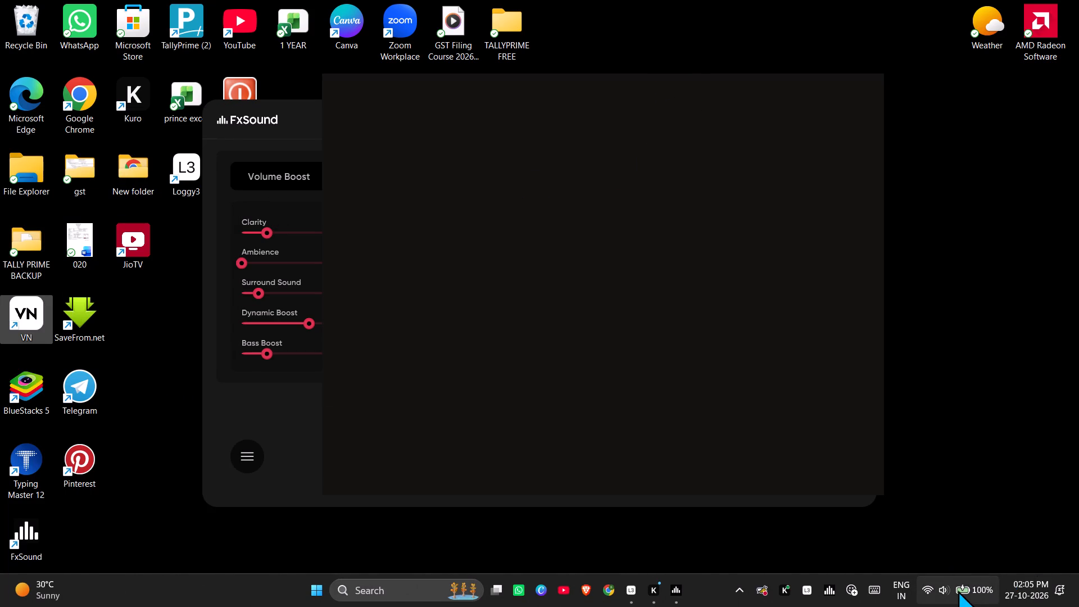
# Lower the screen brightness slightly in the Windows quick settings.
pyautogui.click(958, 590)
pyautogui.moveTo(886, 457); pyautogui.dragTo(887, 464)
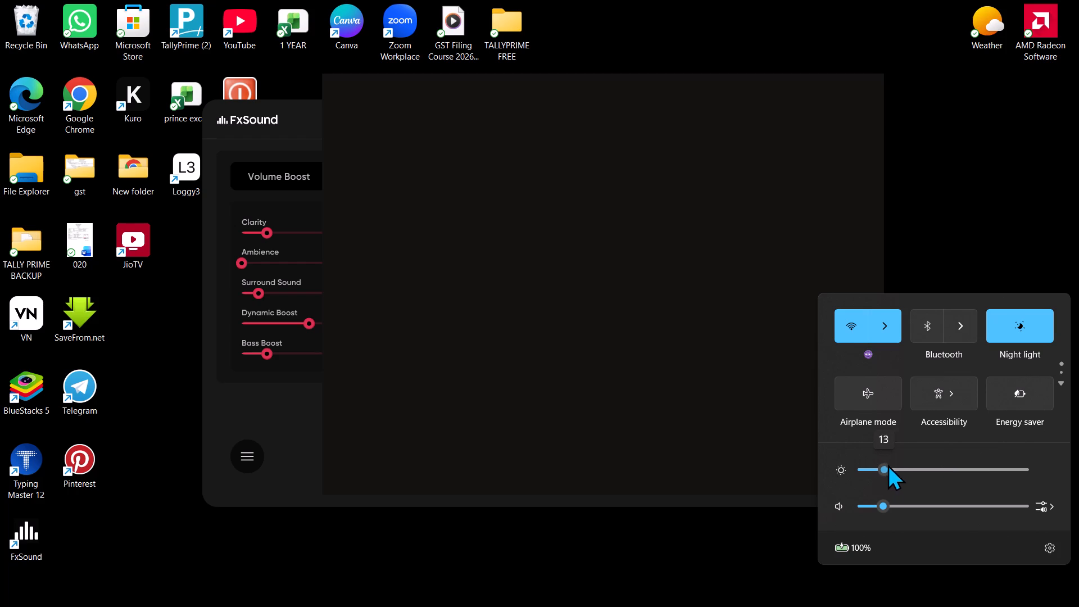
pyautogui.moveTo(887, 464); pyautogui.dragTo(881, 466)
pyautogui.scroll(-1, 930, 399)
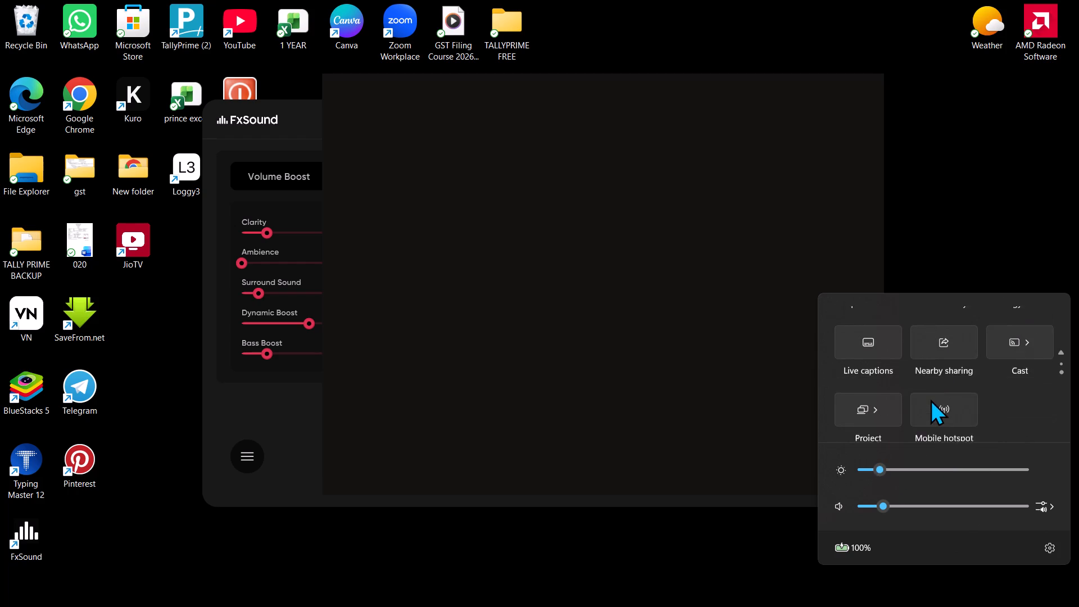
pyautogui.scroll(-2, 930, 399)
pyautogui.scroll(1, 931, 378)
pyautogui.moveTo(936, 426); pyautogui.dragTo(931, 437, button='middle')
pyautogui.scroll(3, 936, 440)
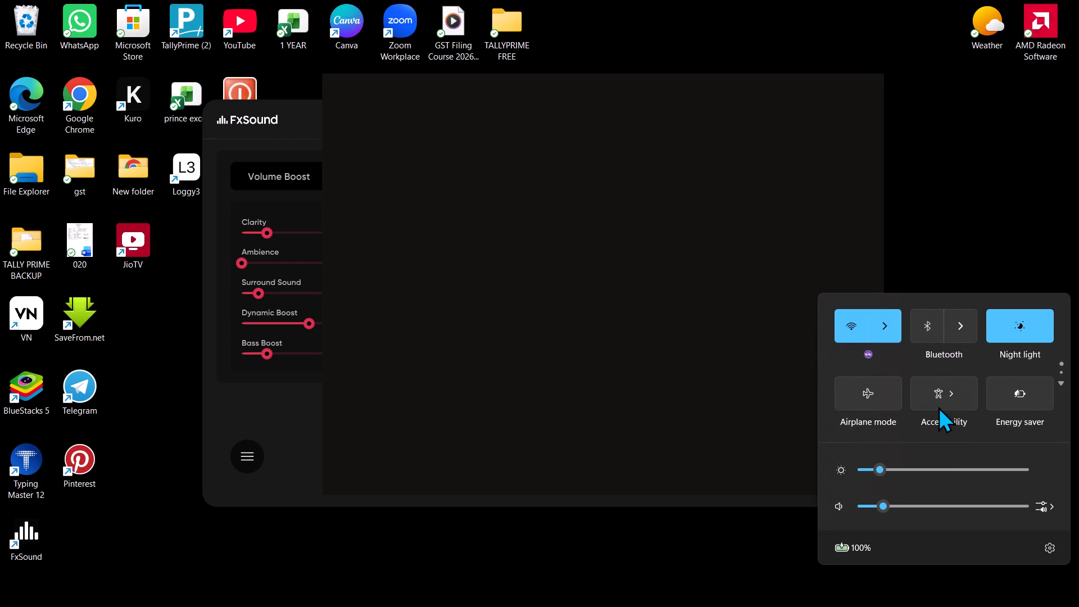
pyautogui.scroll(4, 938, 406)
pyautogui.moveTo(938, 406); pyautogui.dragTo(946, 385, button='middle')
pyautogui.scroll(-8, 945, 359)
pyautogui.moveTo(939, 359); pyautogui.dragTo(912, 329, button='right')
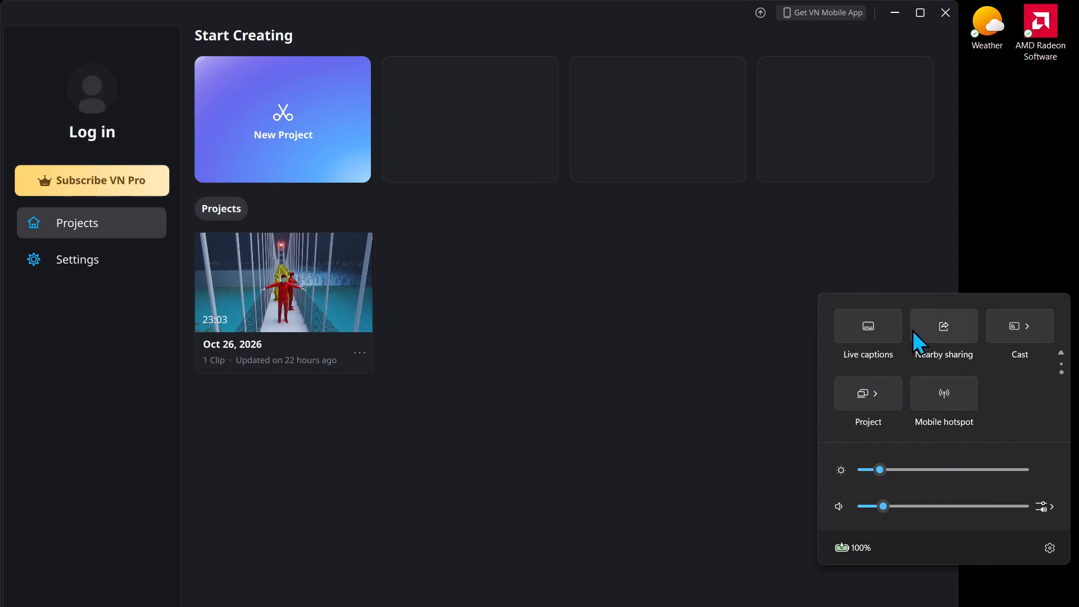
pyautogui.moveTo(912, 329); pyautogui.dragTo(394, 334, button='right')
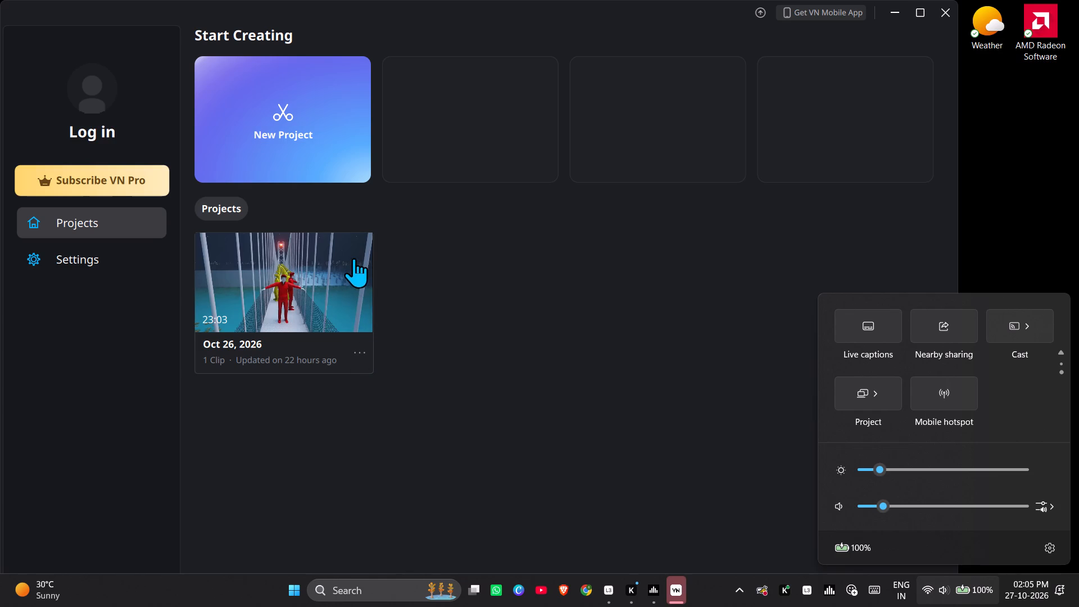
# Open the existing project dated Oct 26, 2026 in VN.
pyautogui.click(353, 257)
pyautogui.click(331, 260)
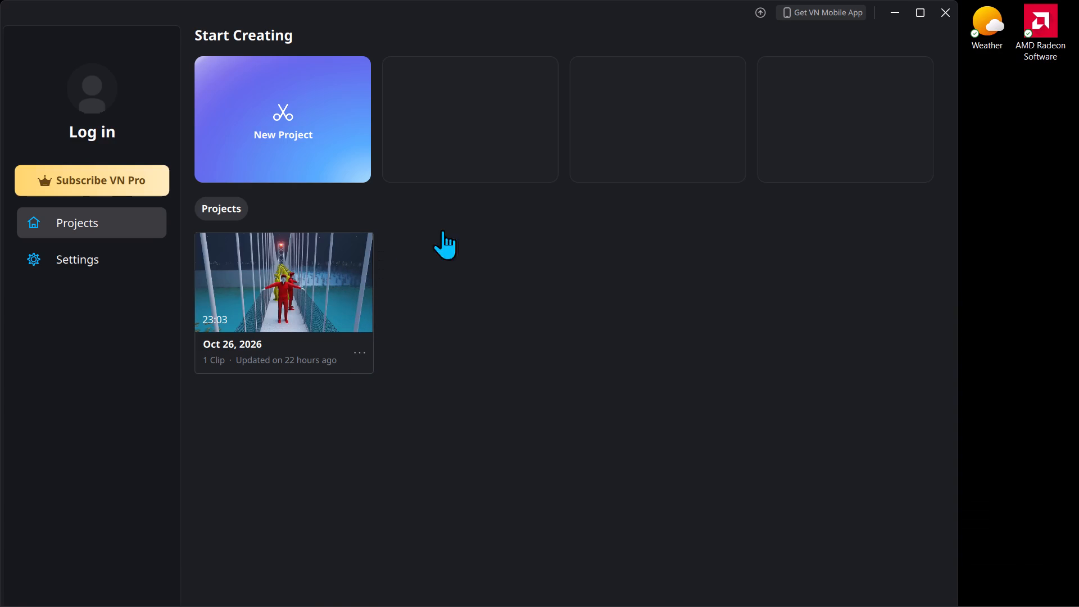
# Maximize the project window and dismiss the account sign-up dialog.
pyautogui.moveTo(923, 7); pyautogui.dragTo(918, 7)
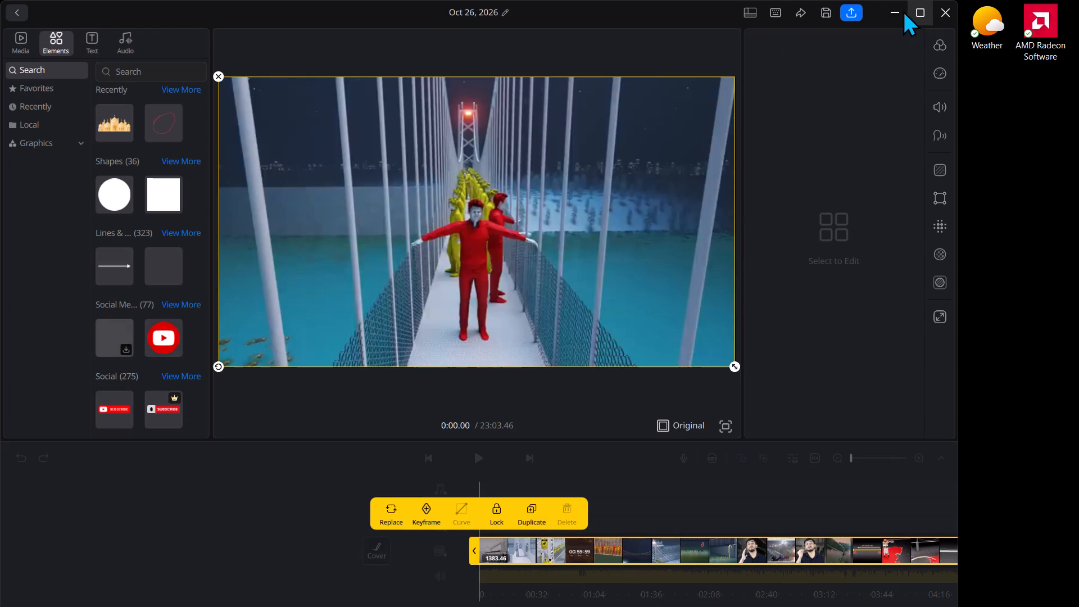
pyautogui.click(920, 12)
pyautogui.doubleClick(912, 11)
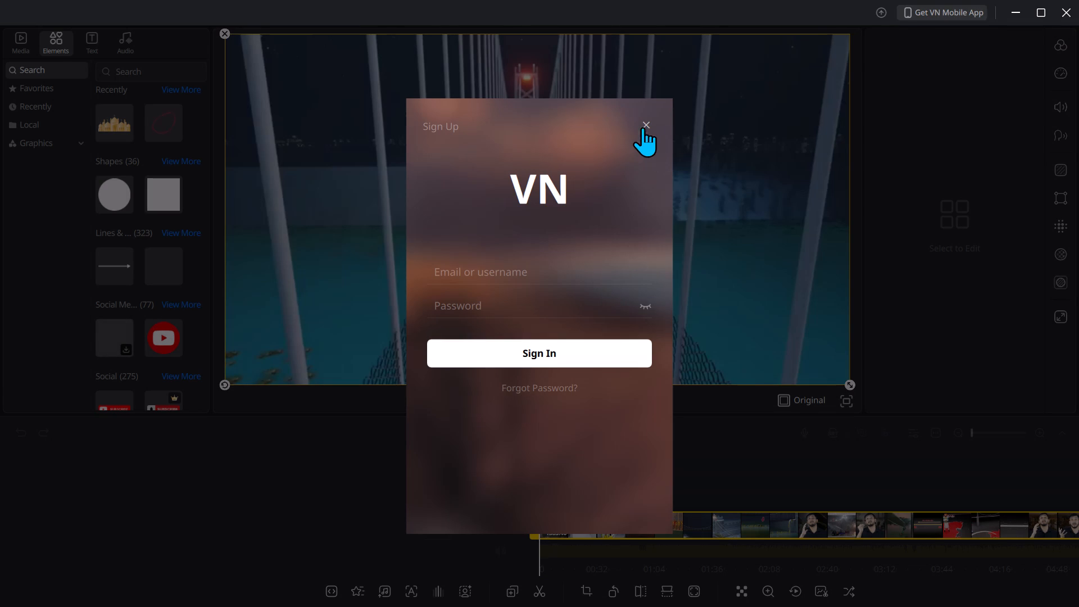
pyautogui.click(642, 119)
# Play the project video from the start and pause the preview at about 0:05.
pyautogui.click(446, 448)
pyautogui.click(542, 423)
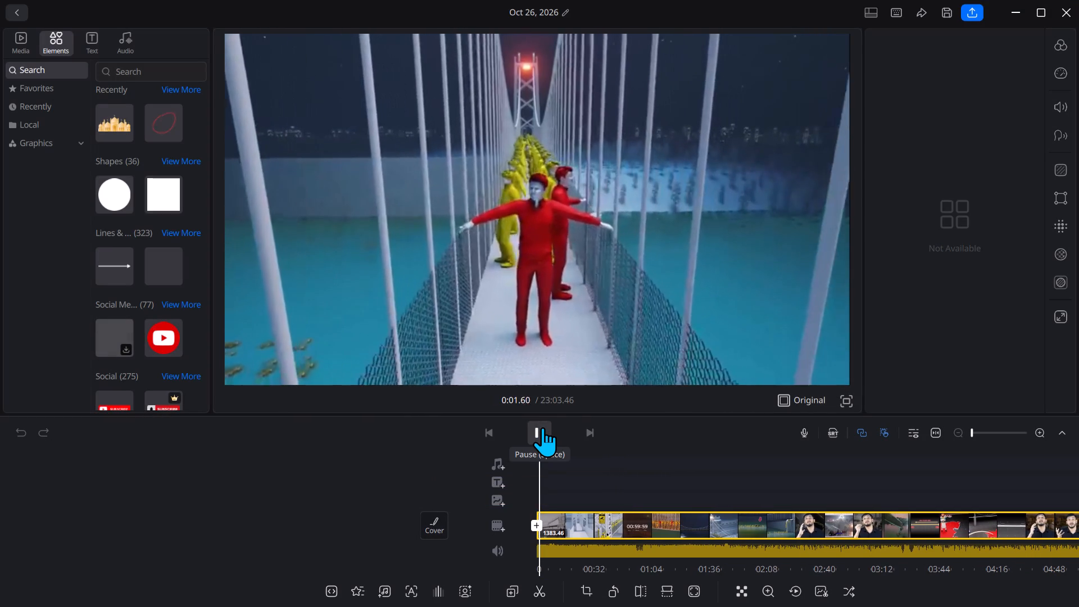
pyautogui.click(541, 429)
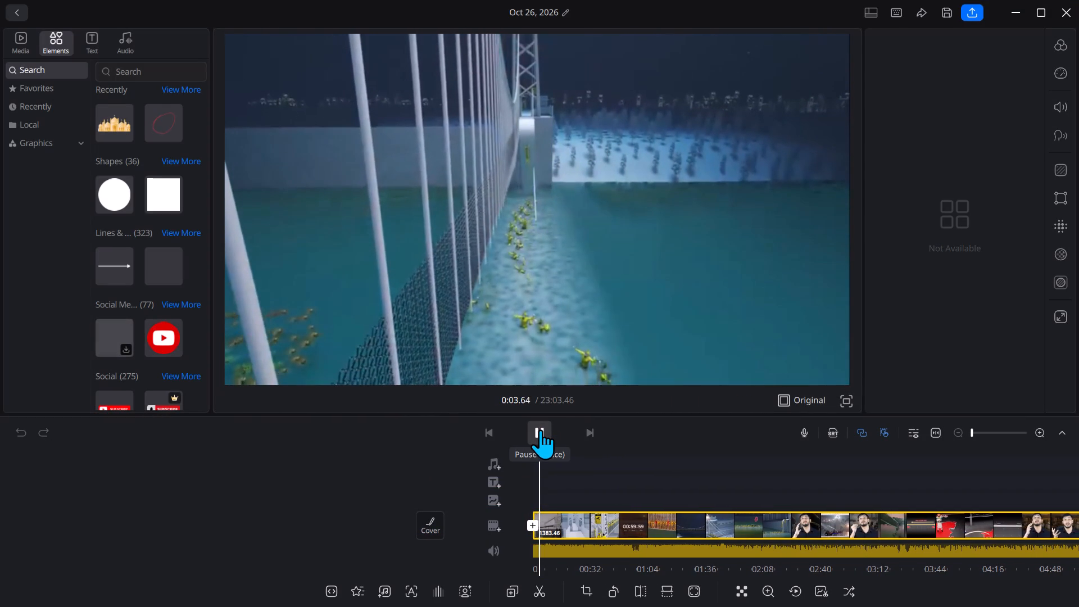
pyautogui.click(540, 429)
pyautogui.click(543, 427)
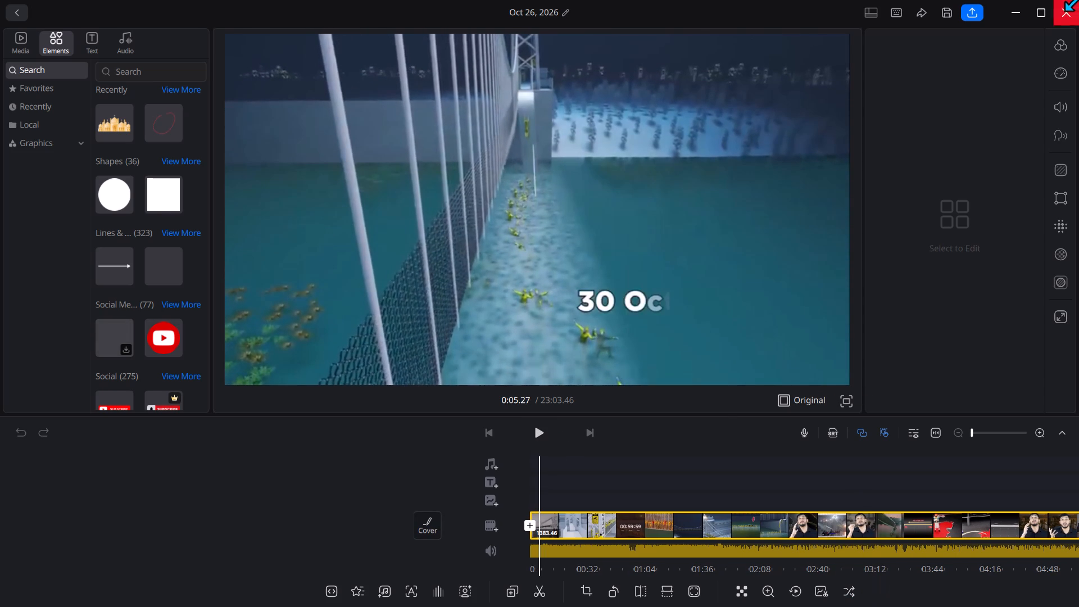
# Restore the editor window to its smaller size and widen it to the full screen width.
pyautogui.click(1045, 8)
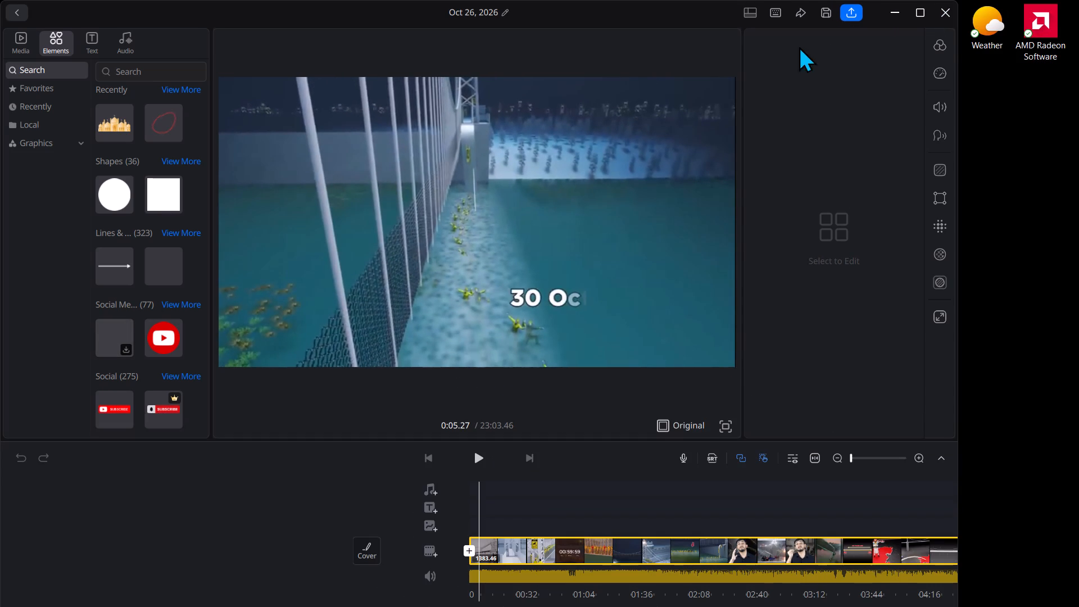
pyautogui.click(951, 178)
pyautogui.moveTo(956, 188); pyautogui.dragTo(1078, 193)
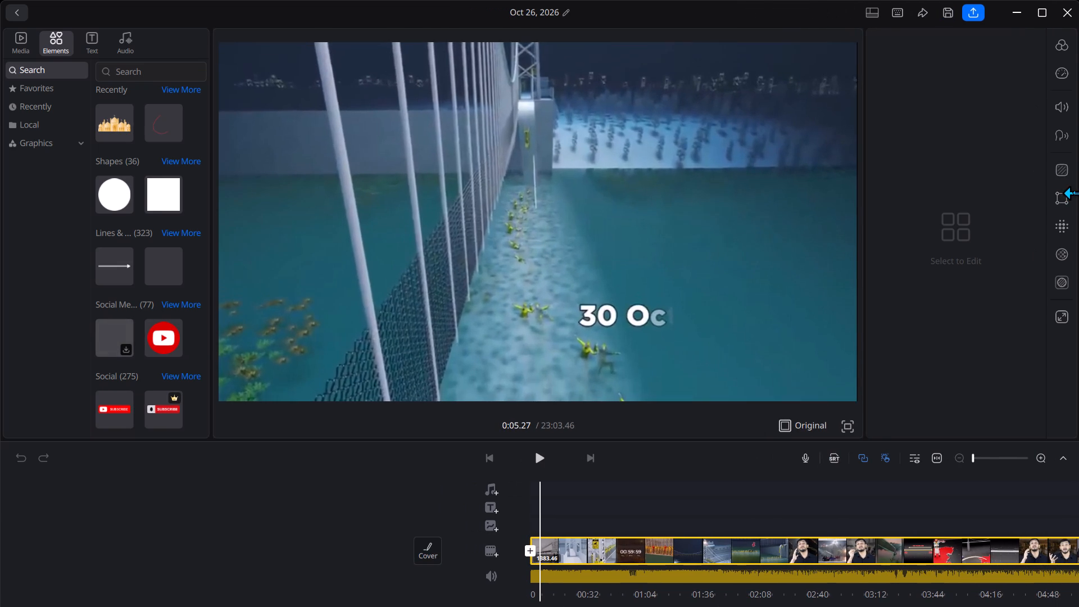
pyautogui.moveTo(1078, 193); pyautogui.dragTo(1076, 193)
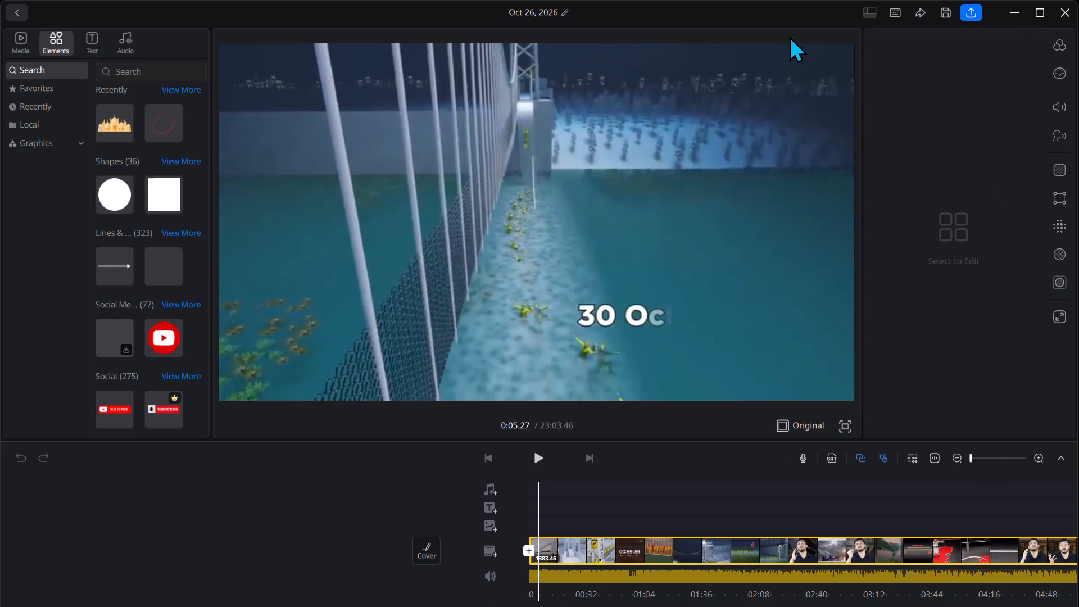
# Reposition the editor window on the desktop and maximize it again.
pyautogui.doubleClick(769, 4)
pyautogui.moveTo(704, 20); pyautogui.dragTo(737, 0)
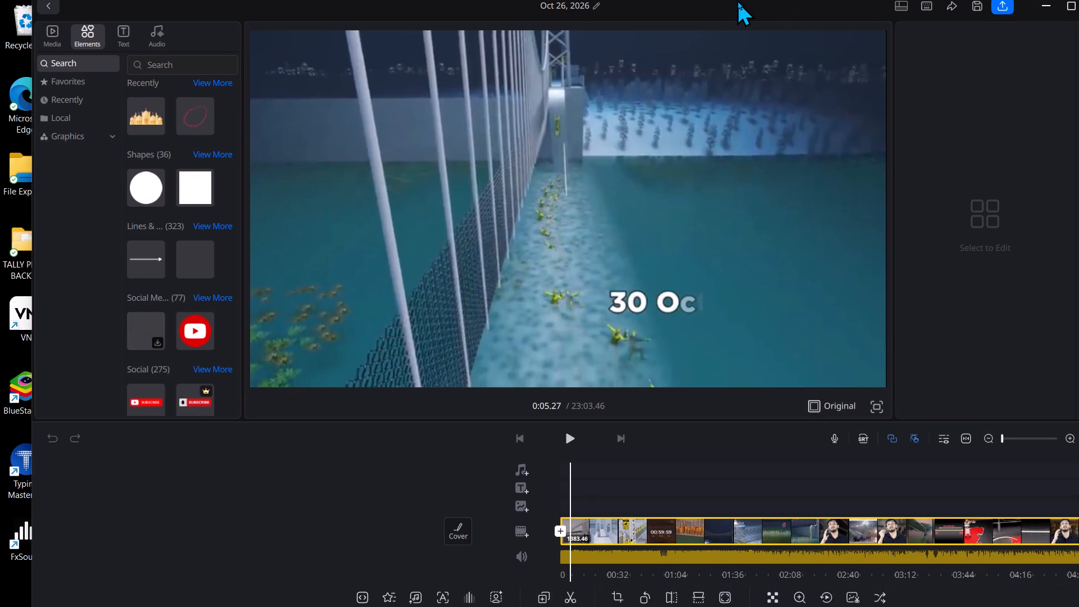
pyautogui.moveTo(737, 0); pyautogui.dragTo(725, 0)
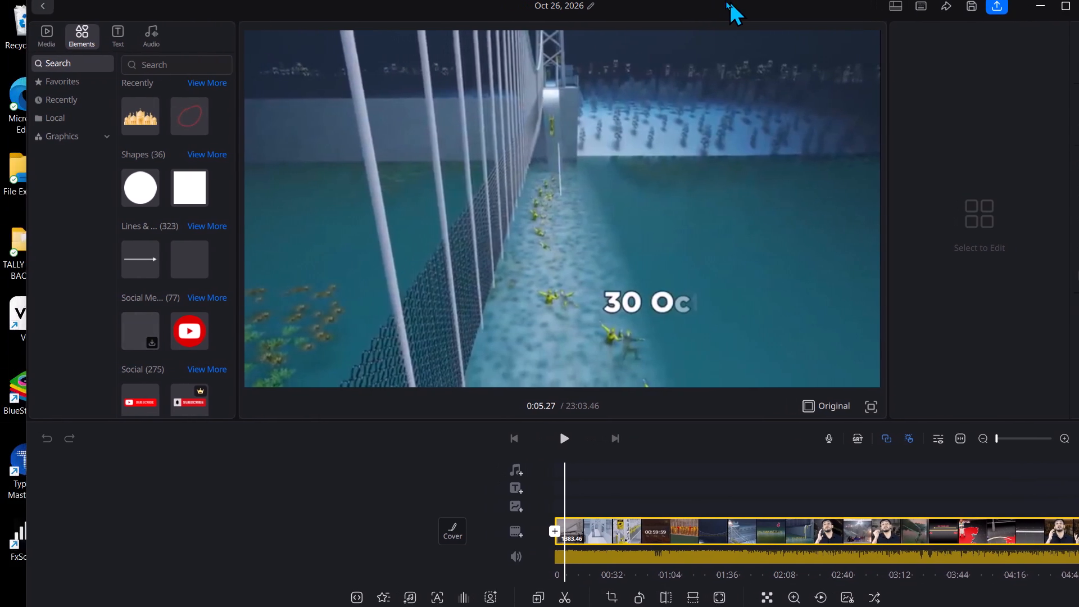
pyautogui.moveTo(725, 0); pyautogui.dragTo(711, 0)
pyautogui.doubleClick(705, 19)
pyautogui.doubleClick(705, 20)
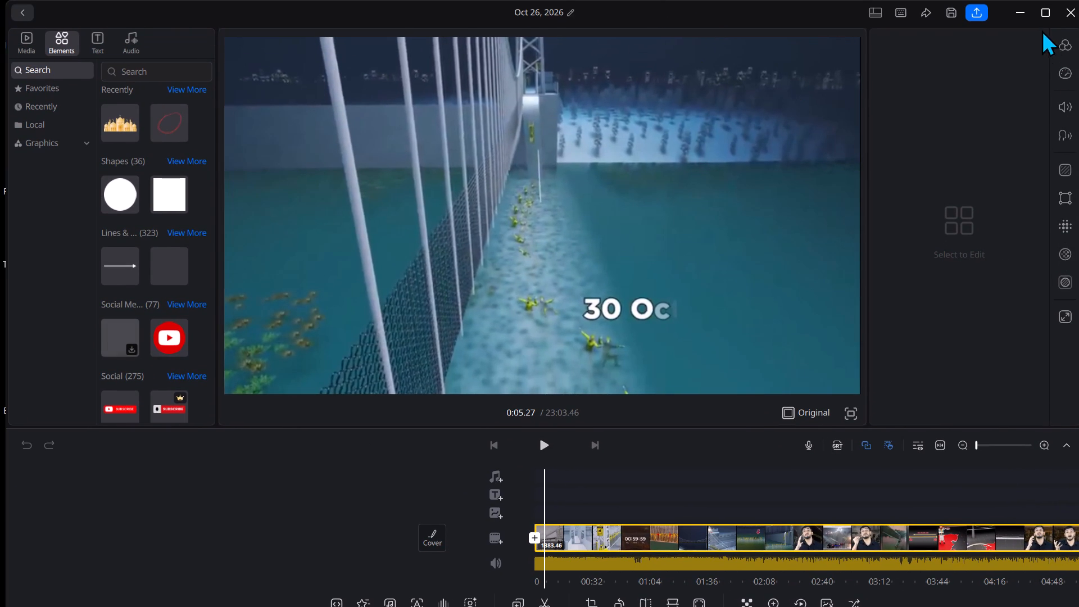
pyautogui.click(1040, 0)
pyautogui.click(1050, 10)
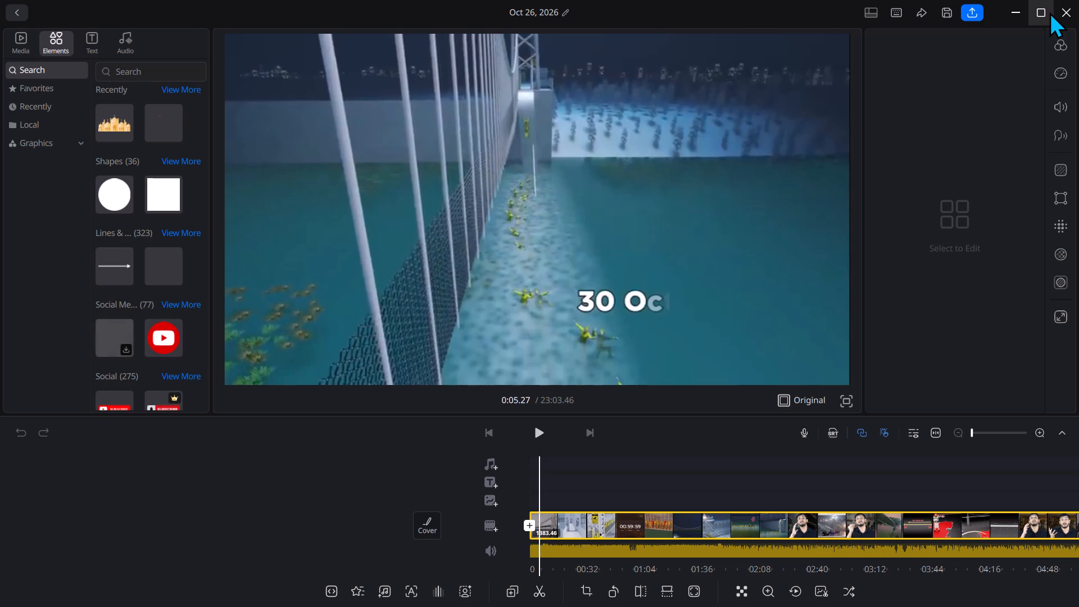
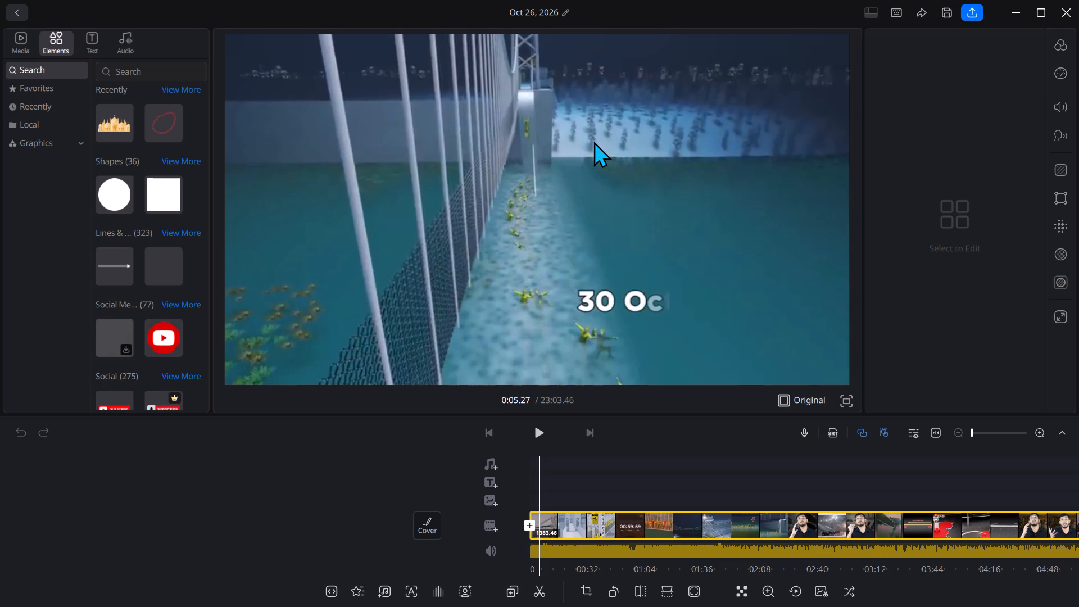
# Change the project's aspect ratio from Original to the Instagram 4:5 format.
pyautogui.click(787, 392)
pyautogui.click(787, 392)
pyautogui.click(788, 395)
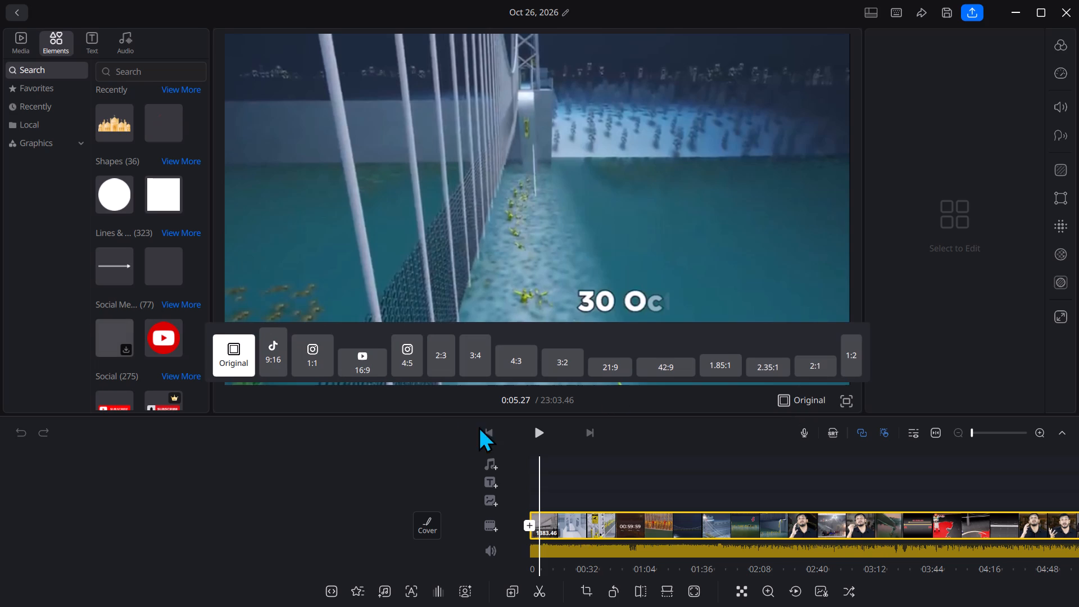
pyautogui.click(406, 370)
pyautogui.moveTo(195, 557); pyautogui.dragTo(206, 557)
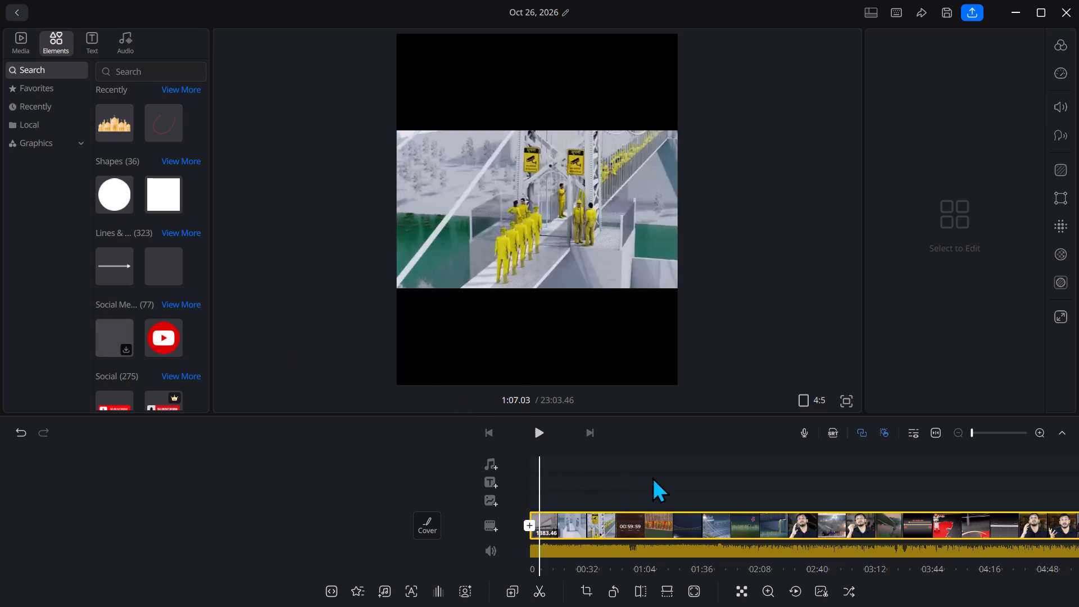
# Play the video from about 0:05 to preview it in the 4:5 frame.
pyautogui.click(536, 429)
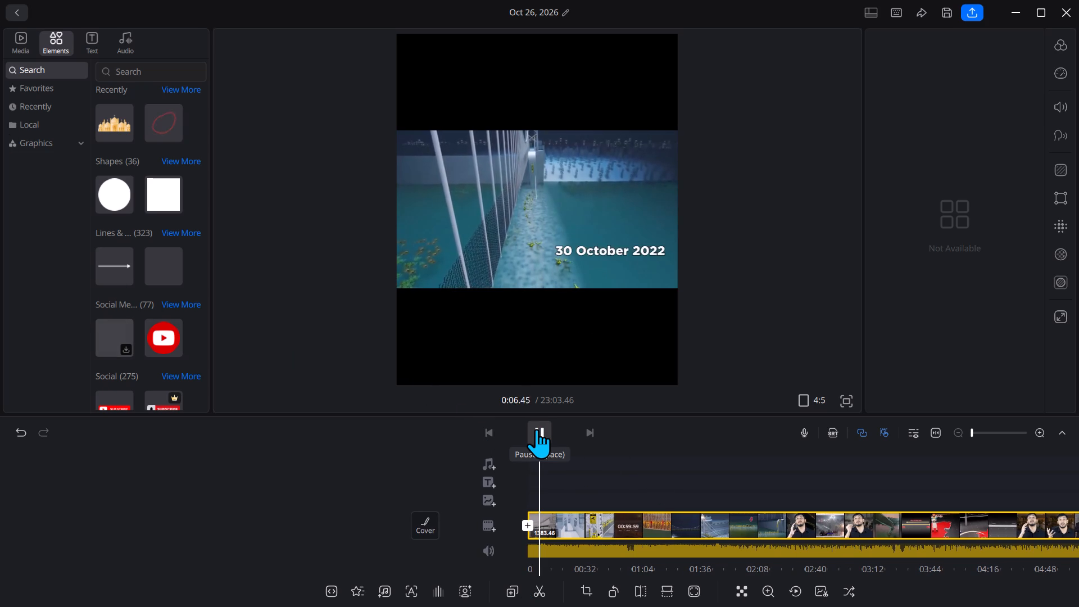
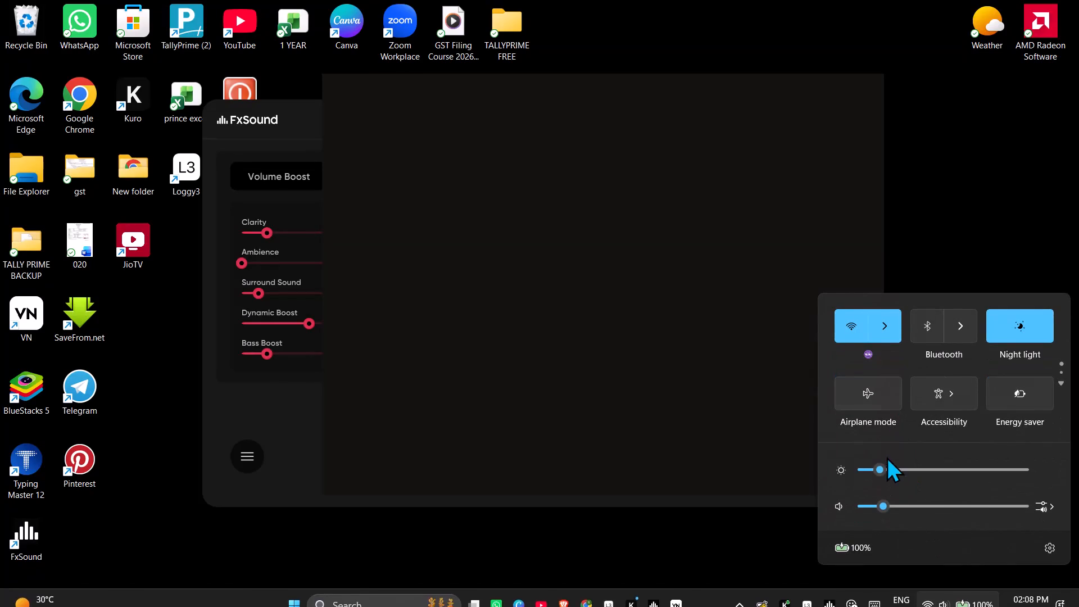
# Lower the Windows system sound volume to 8.
pyautogui.moveTo(872, 507); pyautogui.dragTo(877, 506)
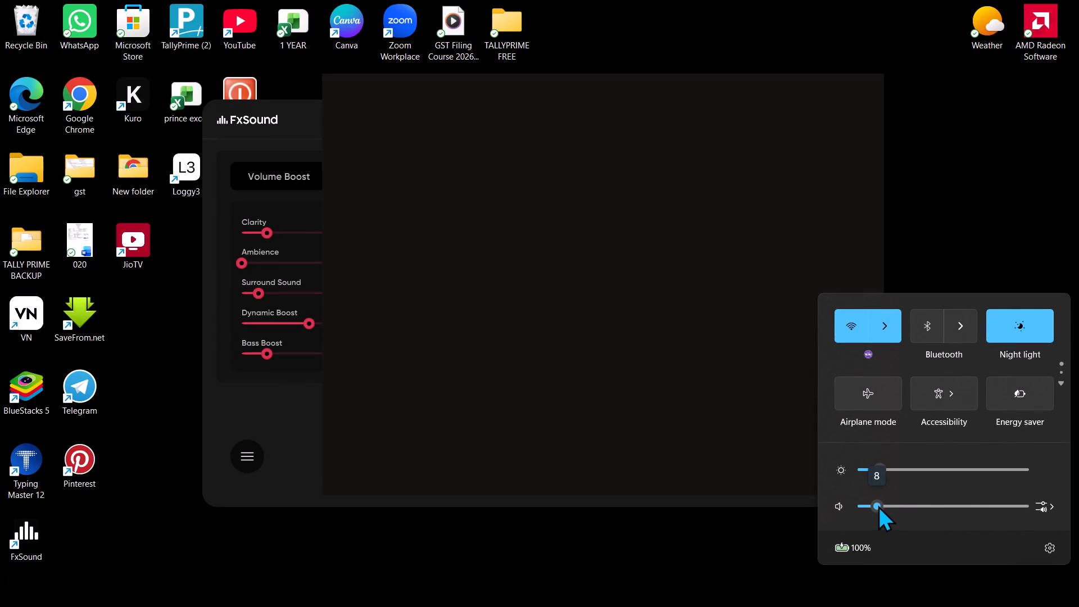
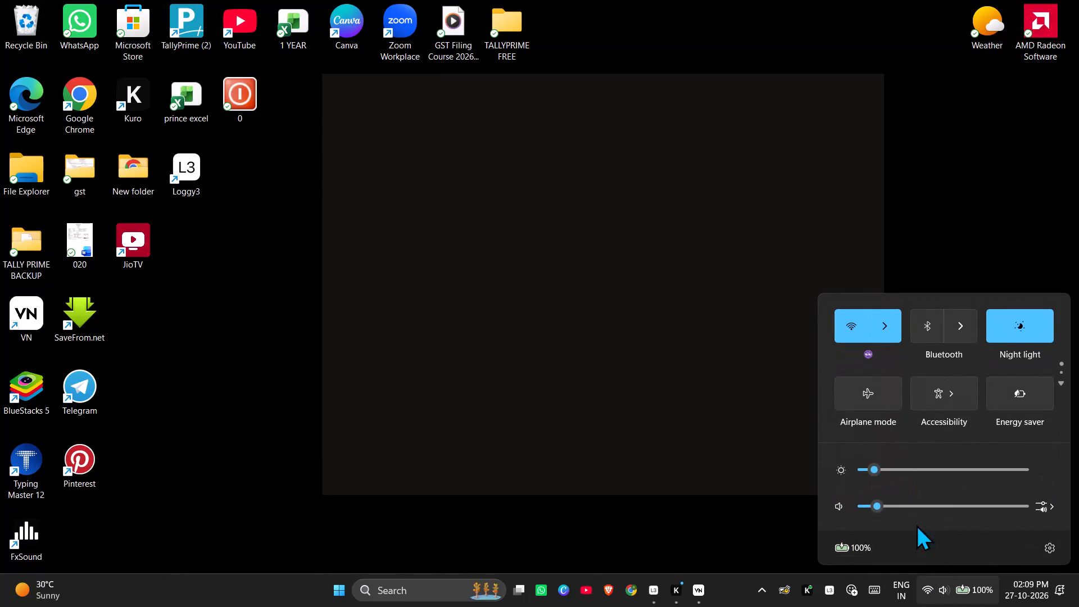
# Raise the Windows screen brightness slightly.
pyautogui.click(887, 468)
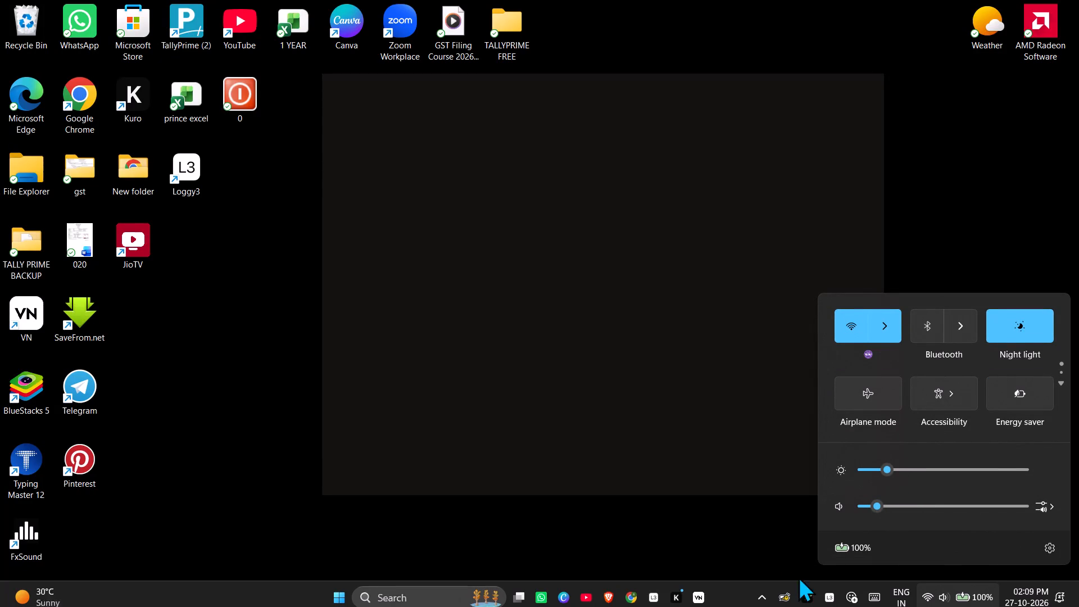
# Switch back to the VN video editor and pause the project's playback at about 2:00.
pyautogui.click(696, 601)
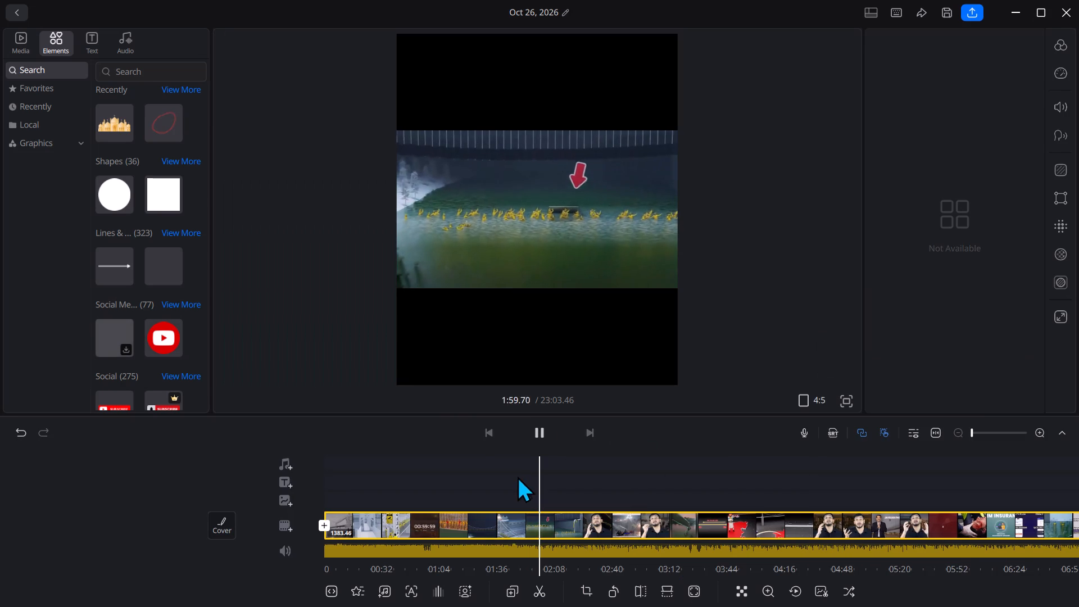
pyautogui.click(532, 440)
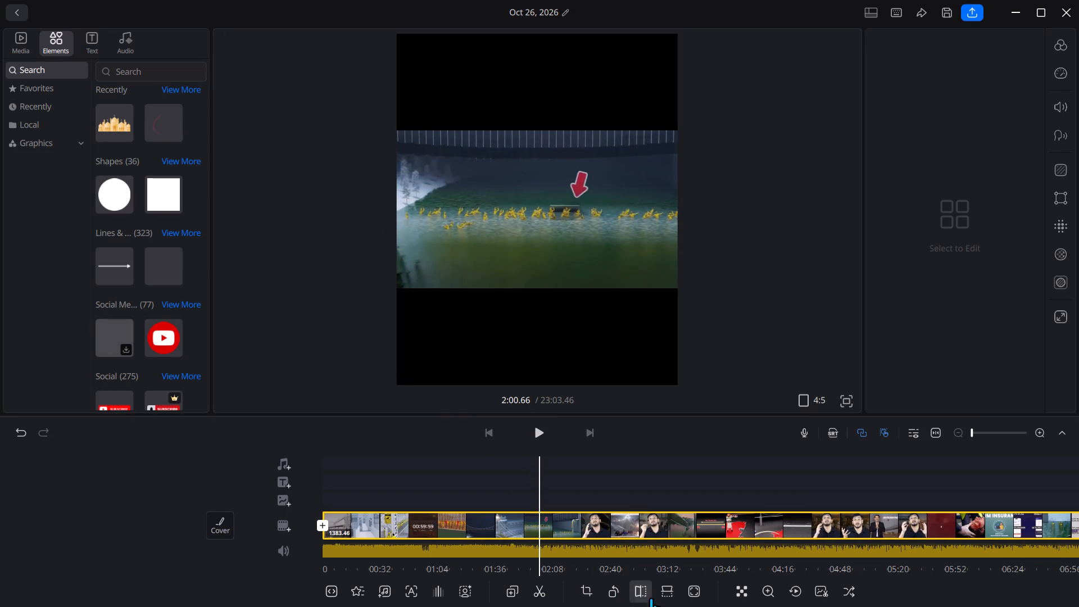
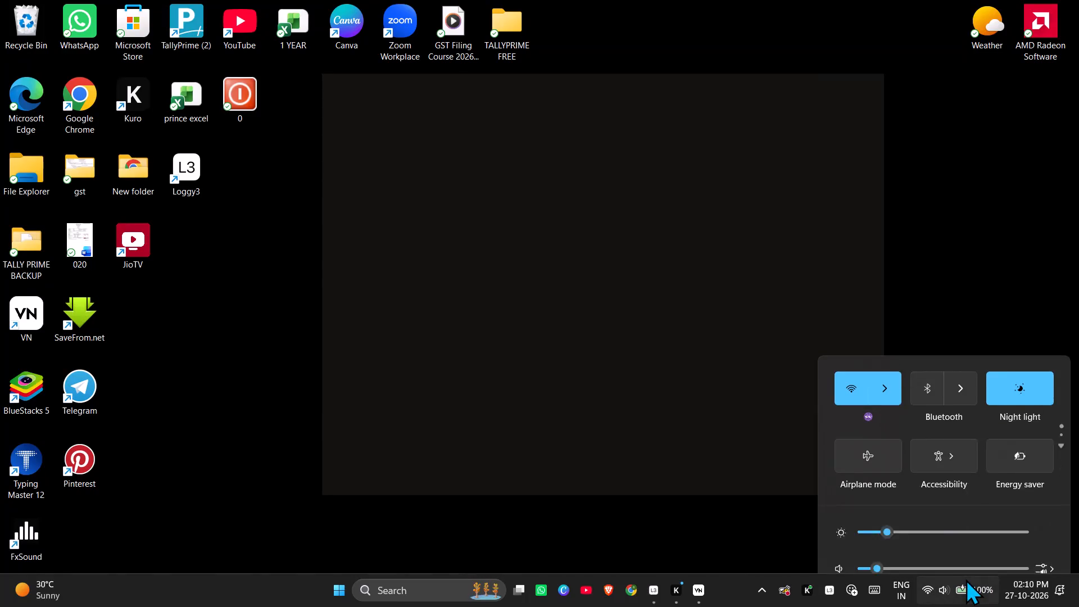
# Adjust the Windows system volume, keeping it at a low level.
pyautogui.click(886, 498)
pyautogui.moveTo(874, 502); pyautogui.dragTo(866, 502)
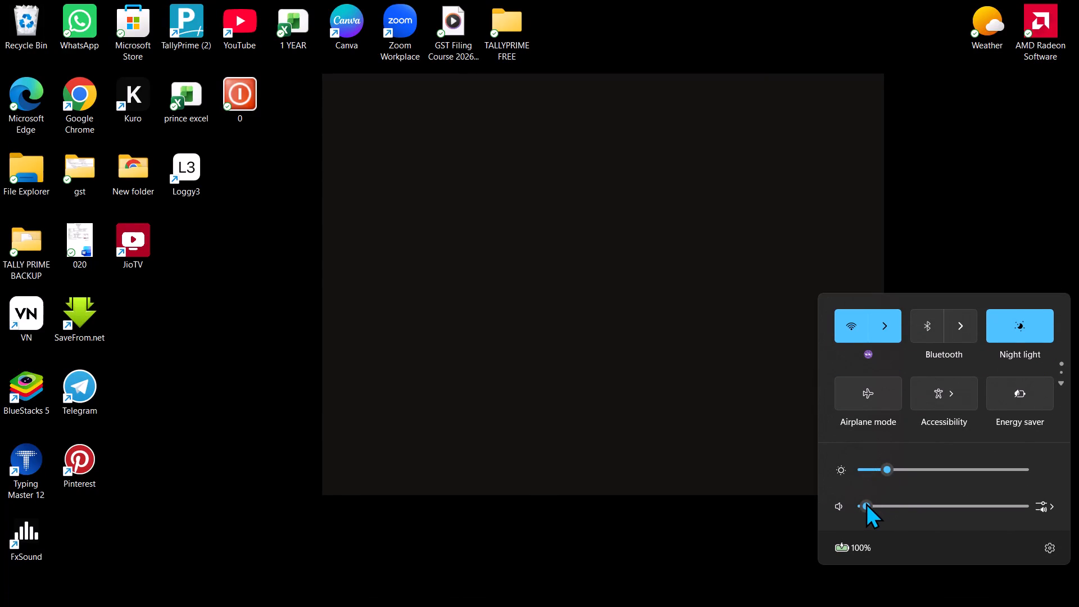
pyautogui.moveTo(865, 502); pyautogui.dragTo(877, 505)
# Set the Windows sound output device to Speakers (AB13X USB Audio).
pyautogui.click(1046, 504)
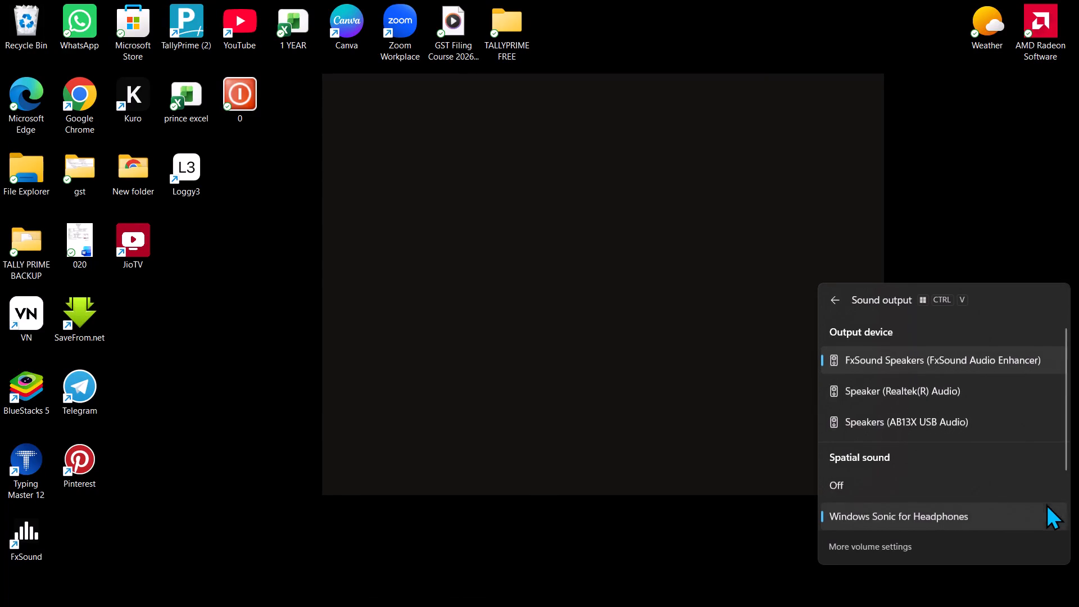
pyautogui.click(964, 417)
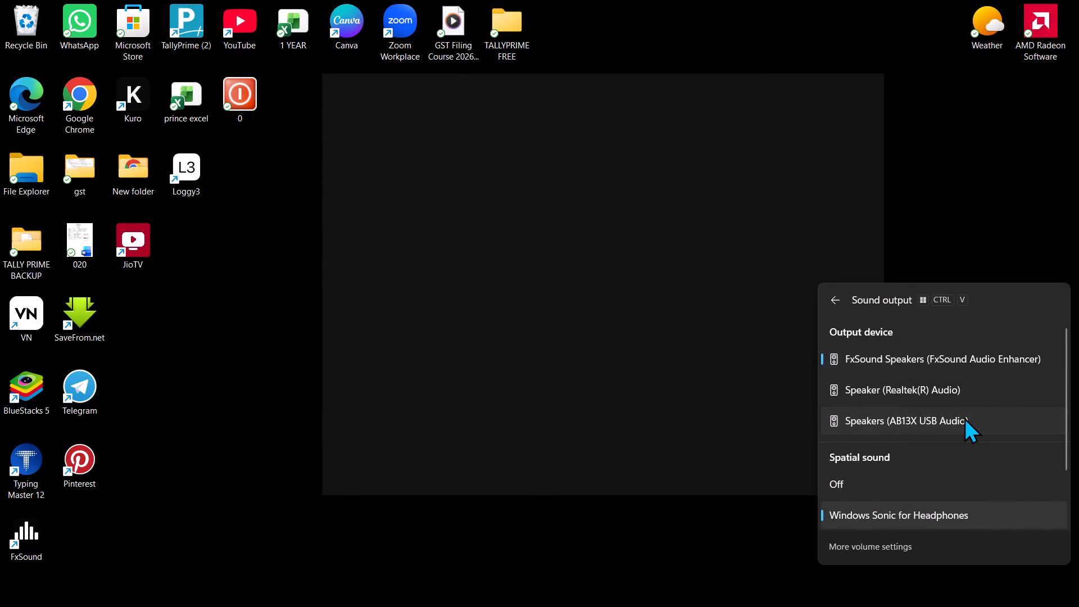
pyautogui.click(716, 523)
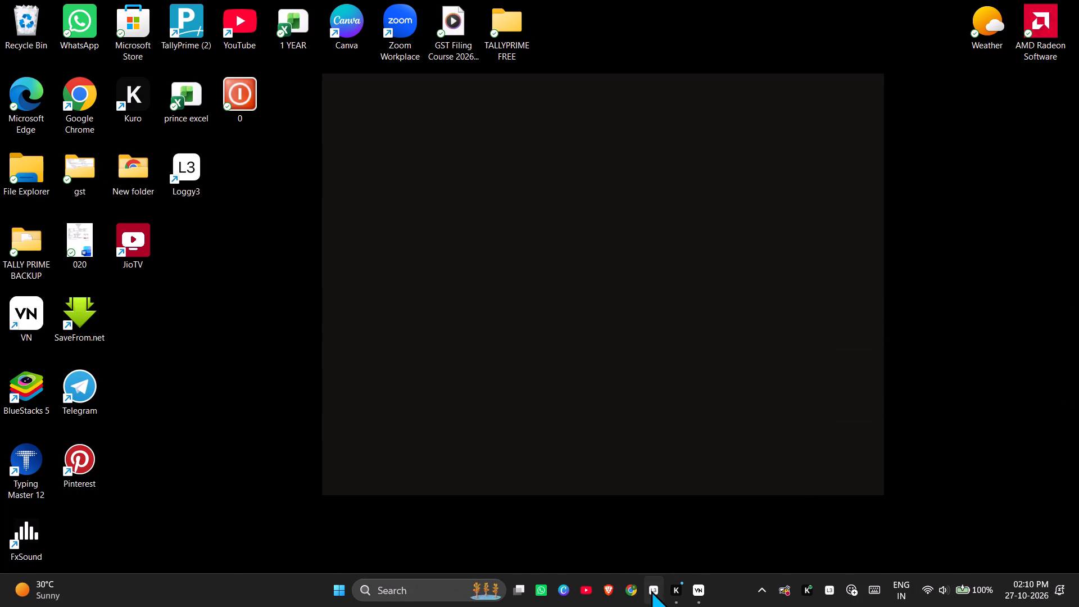
# Switch back to the VN video editor and briefly play the project from about 2:00, leaving it paused.
pyautogui.click(650, 591)
pyautogui.click(695, 587)
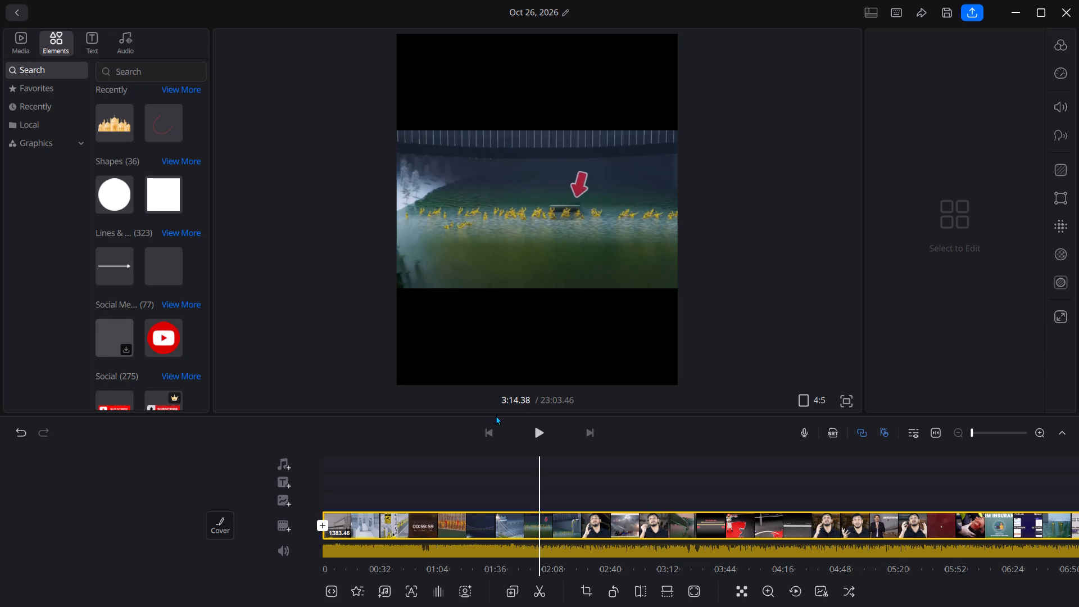
pyautogui.click(543, 431)
pyautogui.click(543, 431)
pyautogui.click(543, 431)
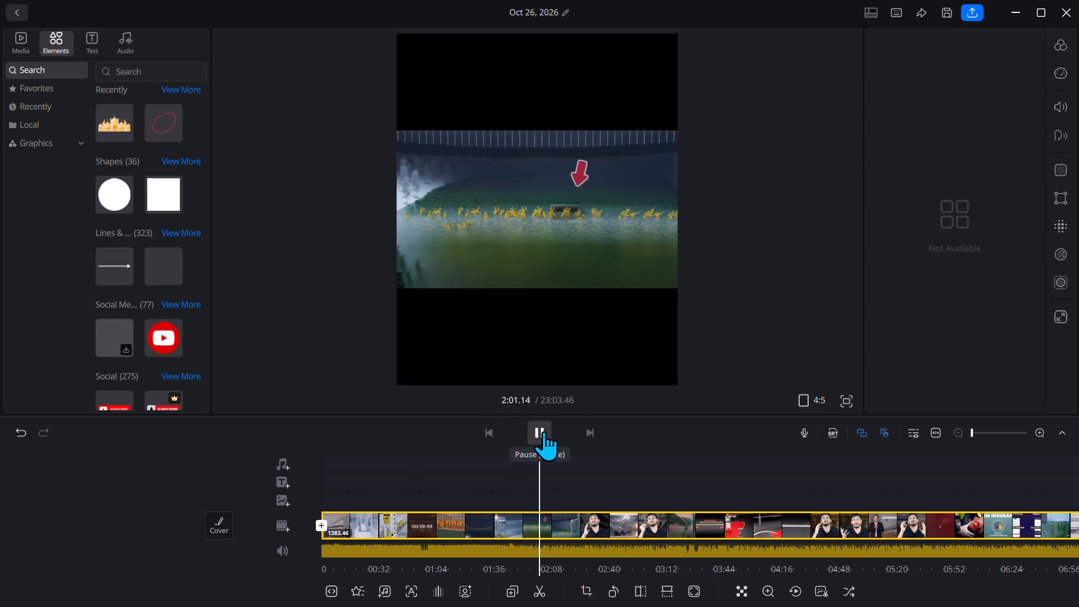
pyautogui.click(543, 431)
# Move the playhead back to about 0:14 and briefly play the video from there.
pyautogui.moveTo(530, 500); pyautogui.dragTo(619, 501)
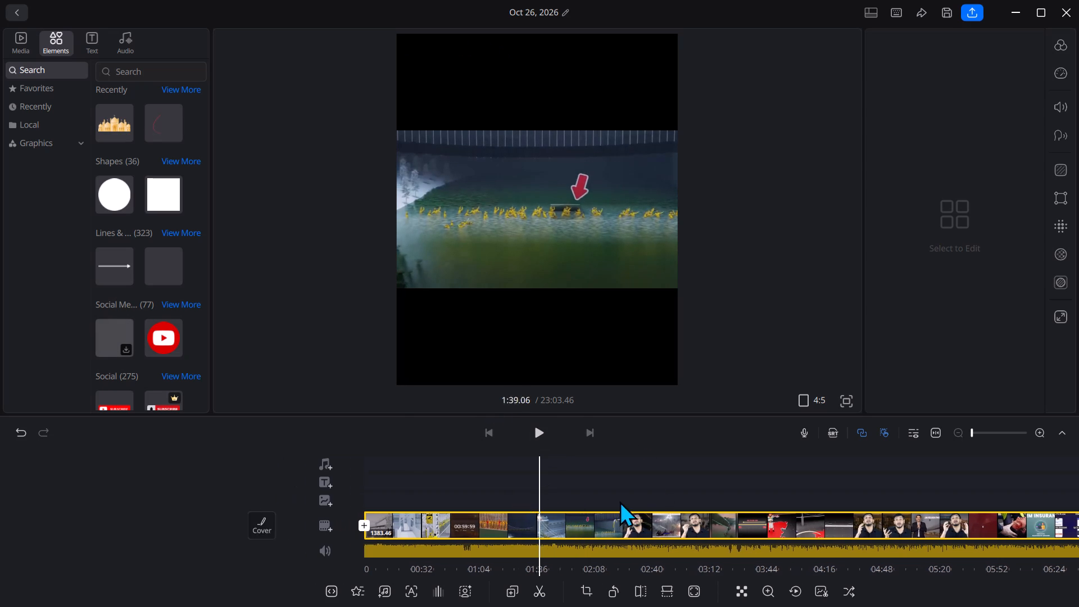
pyautogui.moveTo(619, 501); pyautogui.dragTo(740, 510)
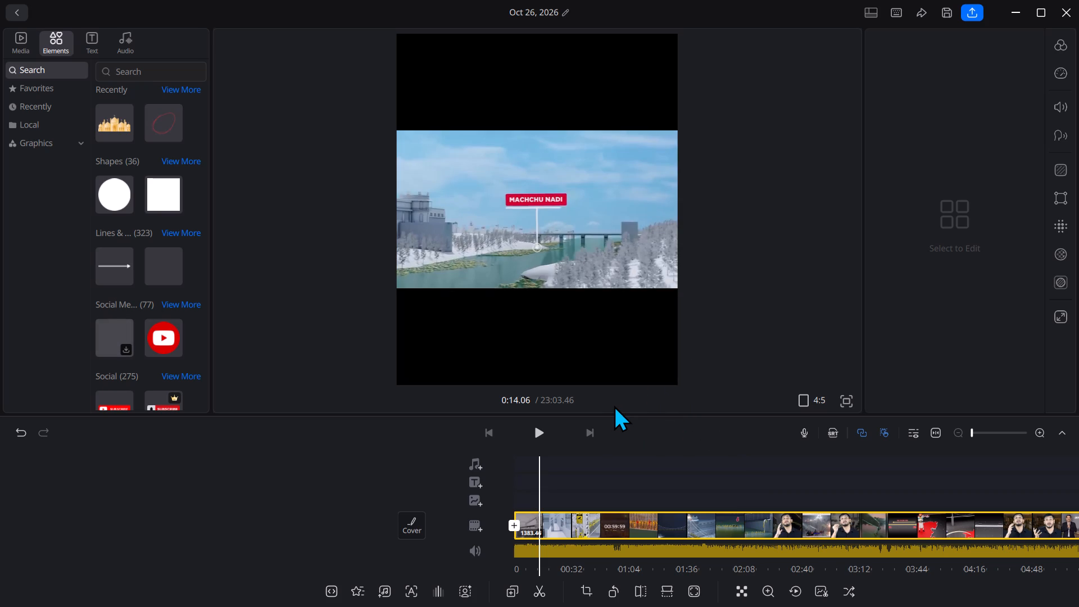
pyautogui.press('Left')
pyautogui.press('space')
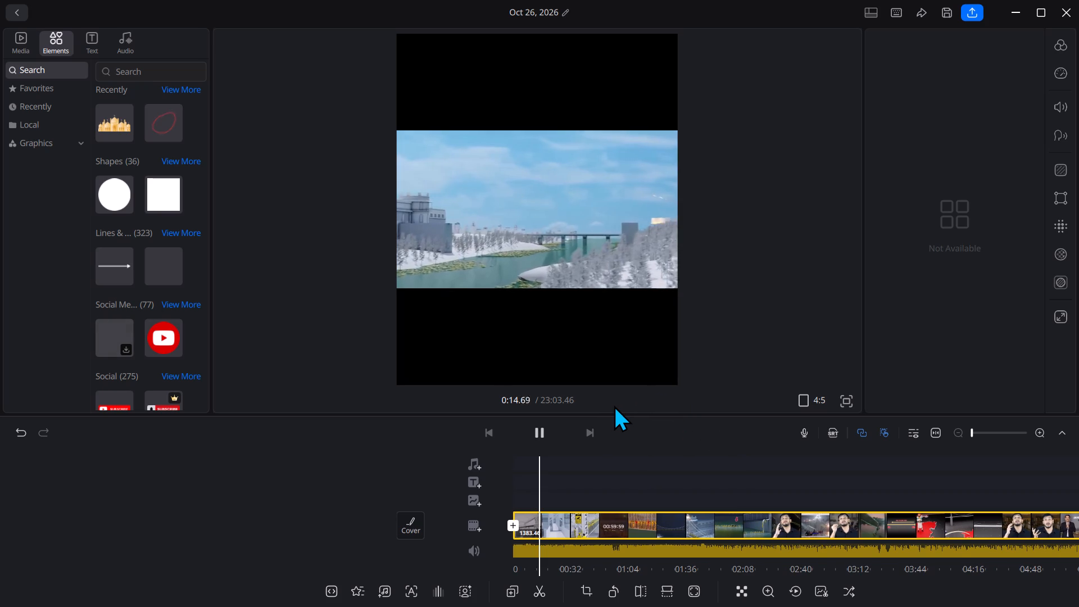
pyautogui.press('space')
# Return the playhead to the start of the timeline and play the video from the beginning.
pyautogui.press('Left')
pyautogui.press('Left')
pyautogui.press('Left')
pyautogui.press('Left')
pyautogui.press('Left')
pyautogui.press('Left')
pyautogui.press('Left')
pyautogui.press('Left')
pyautogui.press('Left')
pyautogui.press('Left')
pyautogui.press('Left')
pyautogui.press('Left')
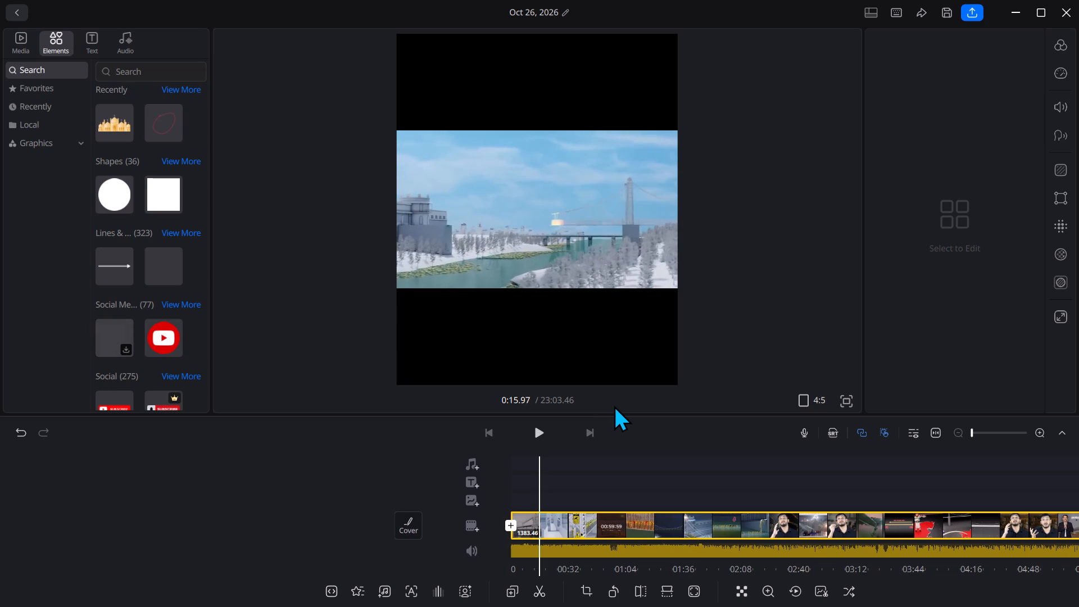
pyautogui.hscroll(8, 541, 574)
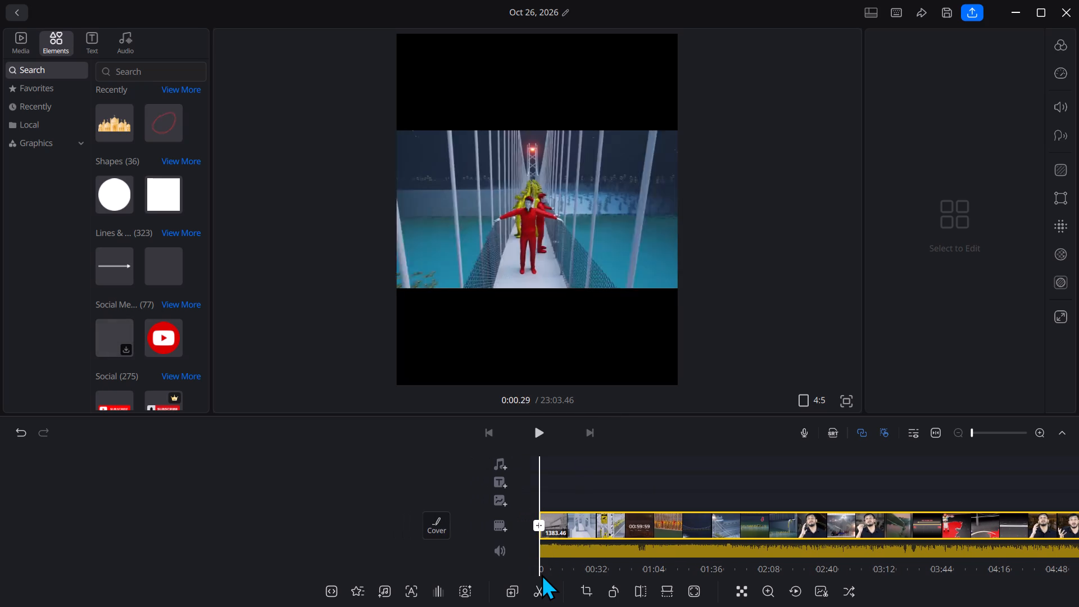
pyautogui.hscroll(7, 541, 574)
pyautogui.press('space')
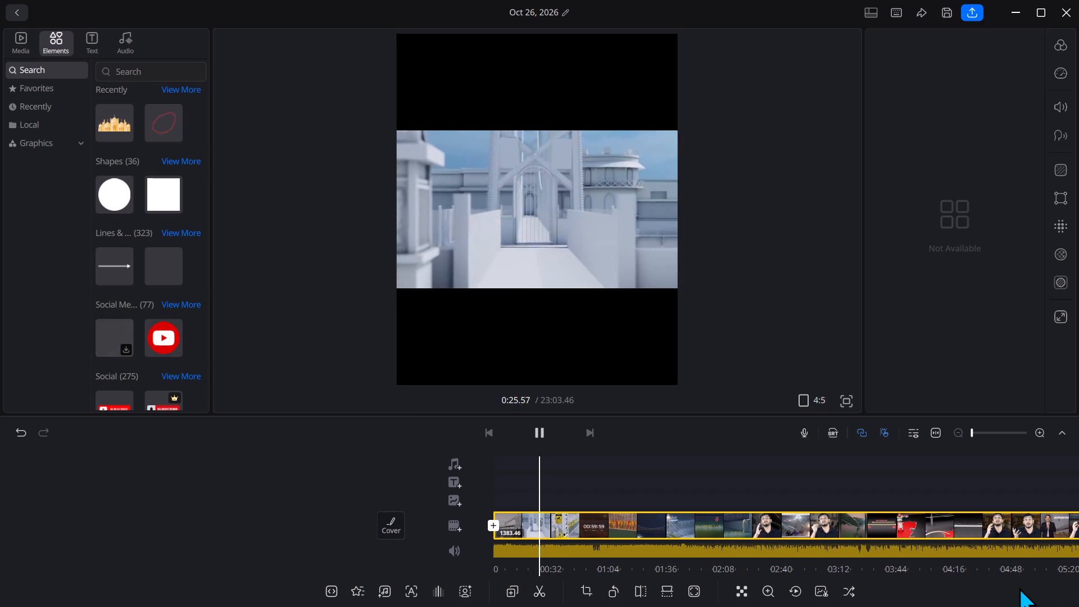
# Minimise the VN editor window while the video is playing.
pyautogui.click(1003, 13)
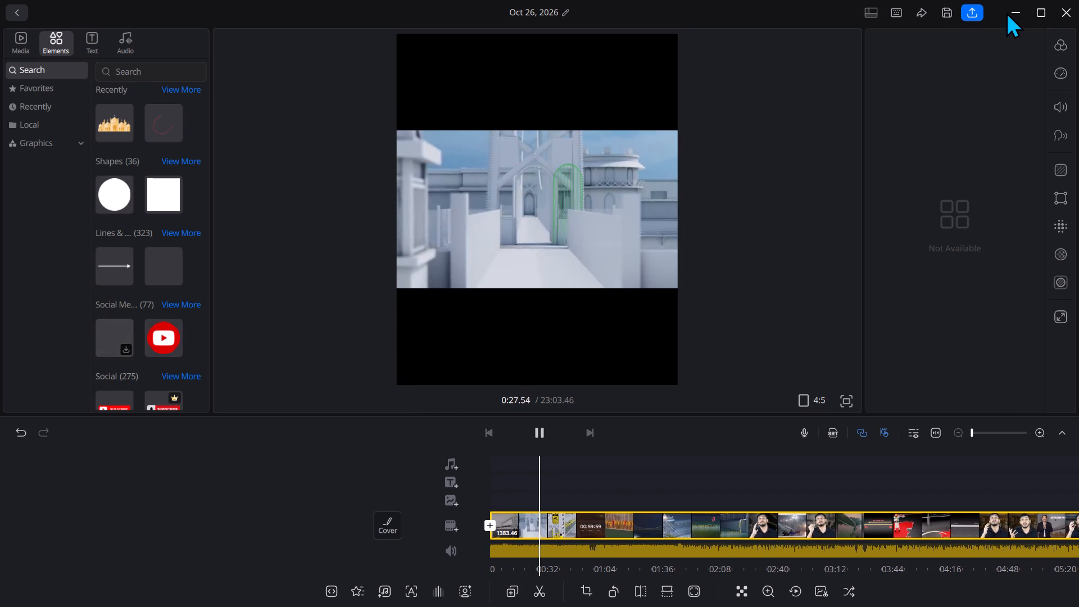
# Minimise the VN editor window to return to the desktop.
pyautogui.tripleClick(1013, 11)
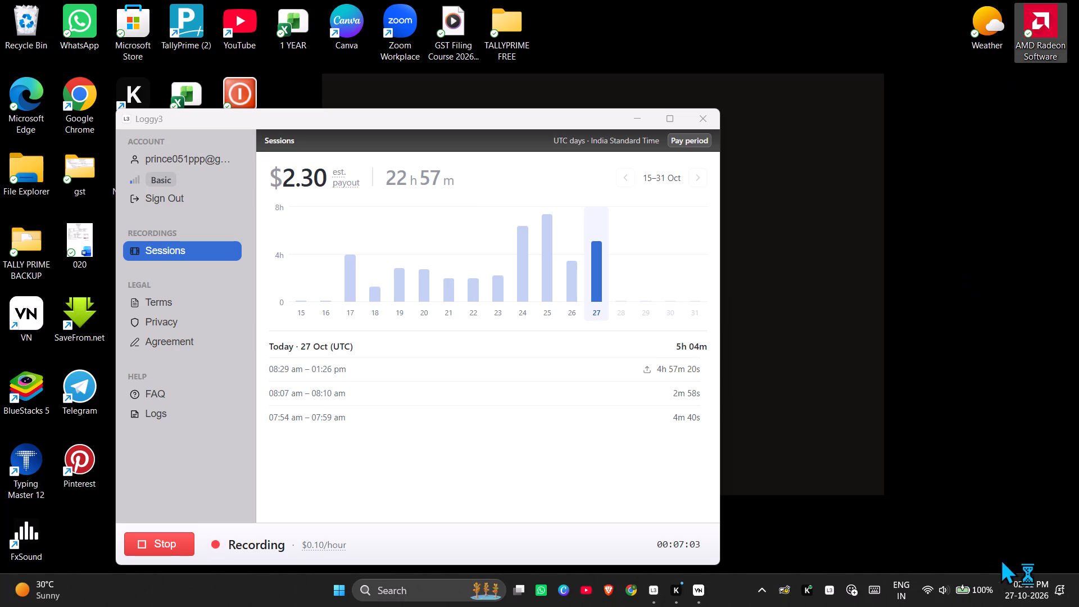
# Turn on Bluetooth in the system quick settings.
pyautogui.click(950, 601)
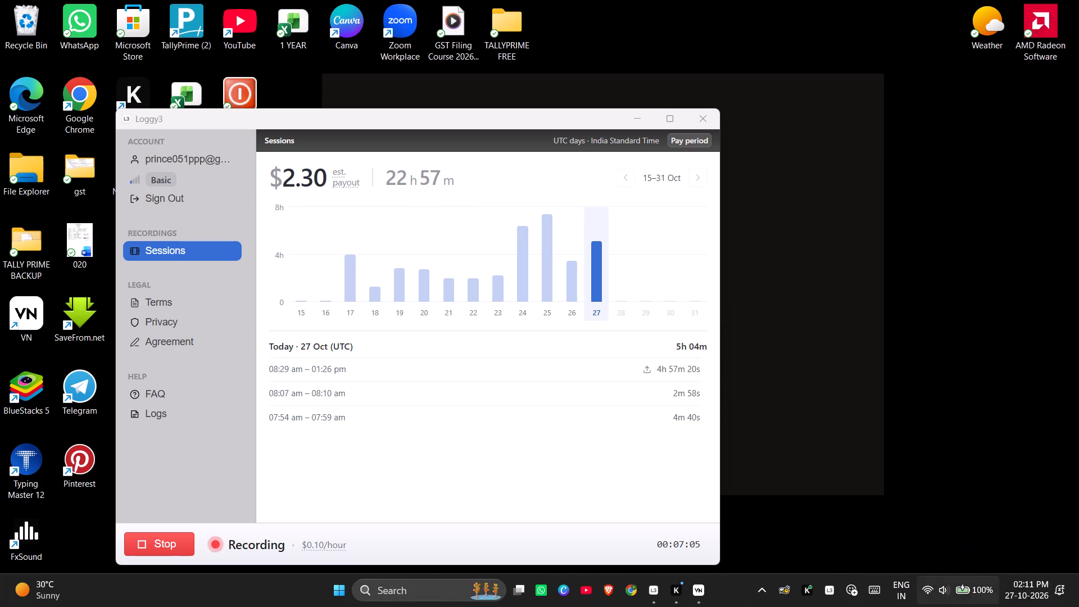
pyautogui.click(936, 592)
pyautogui.click(931, 328)
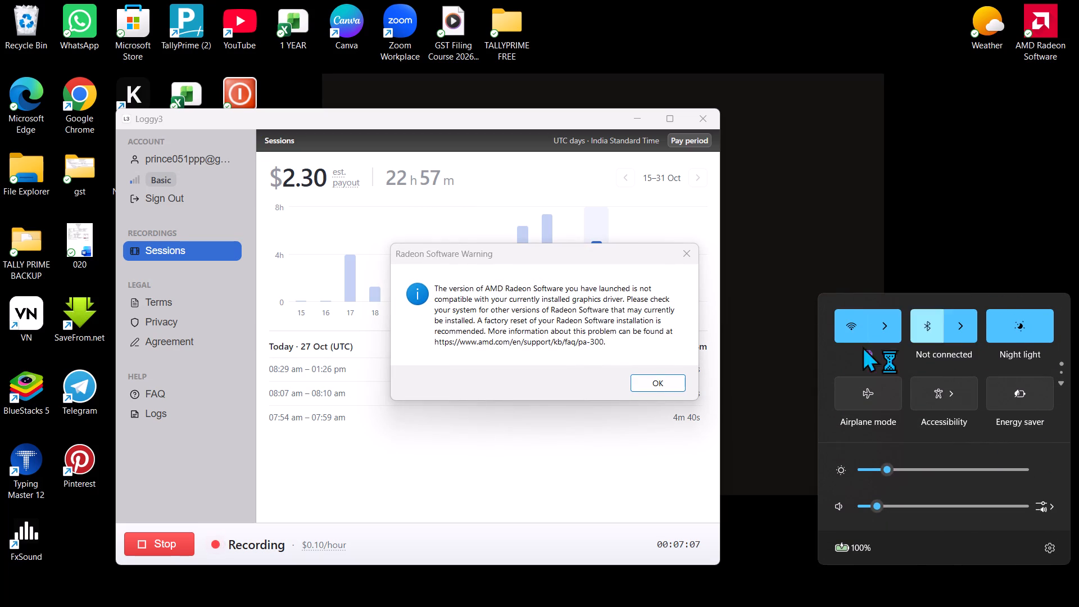
# Dismiss the Radeon Software warning.
pyautogui.click(669, 379)
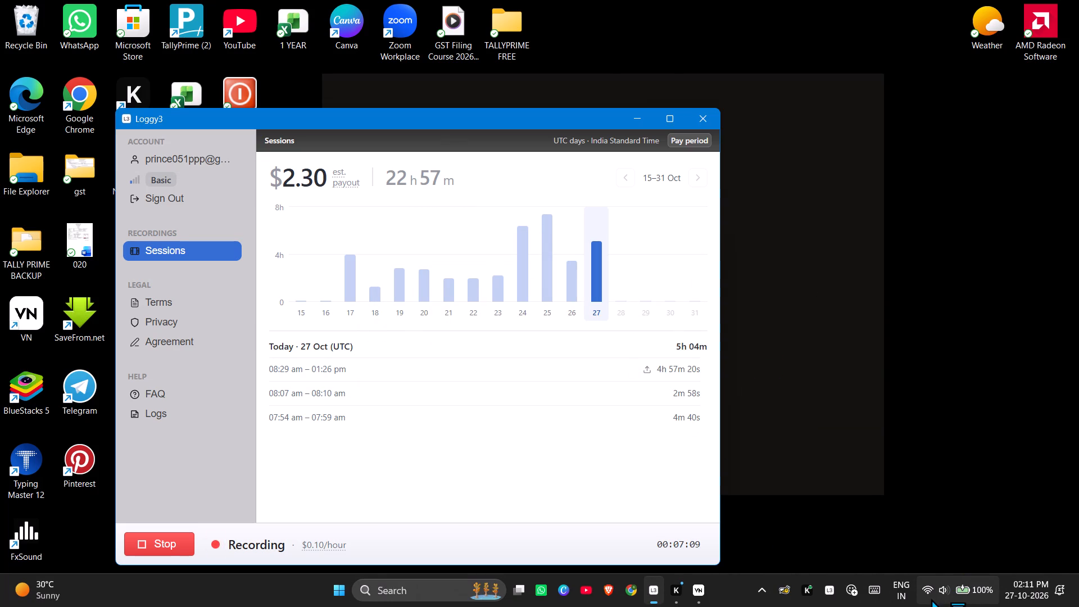
# Reopen the system quick settings to check the Bluetooth status.
pyautogui.click(931, 599)
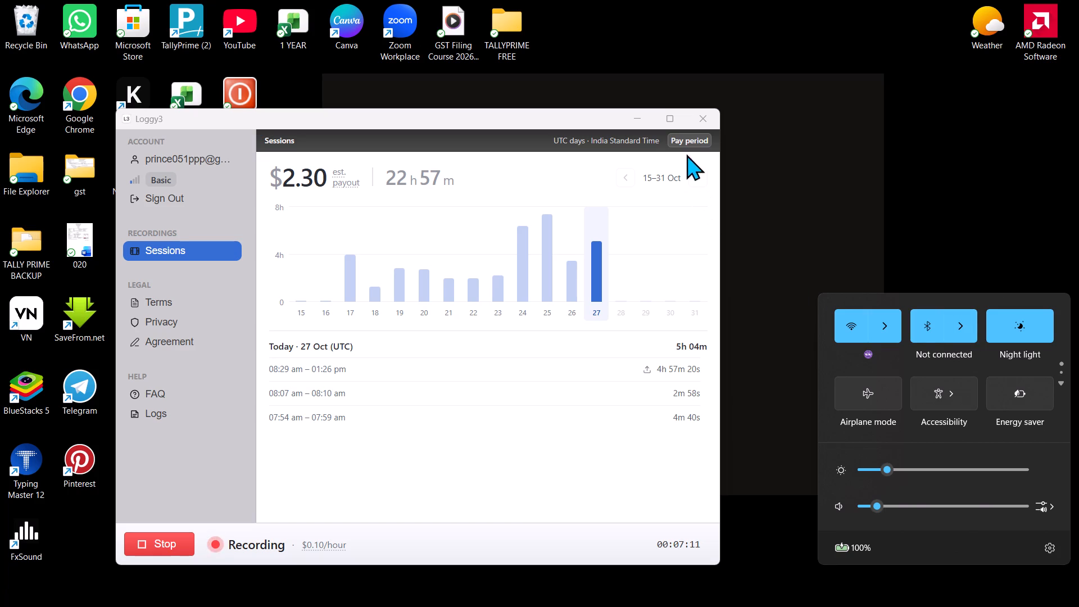
# Minimise the Loggy3 window.
pyautogui.click(651, 115)
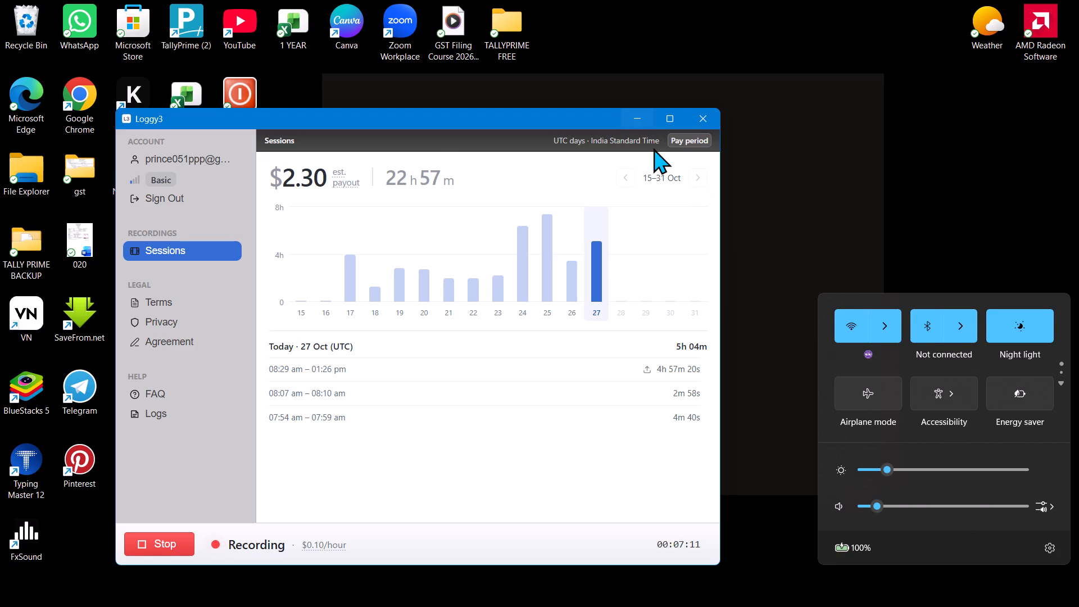
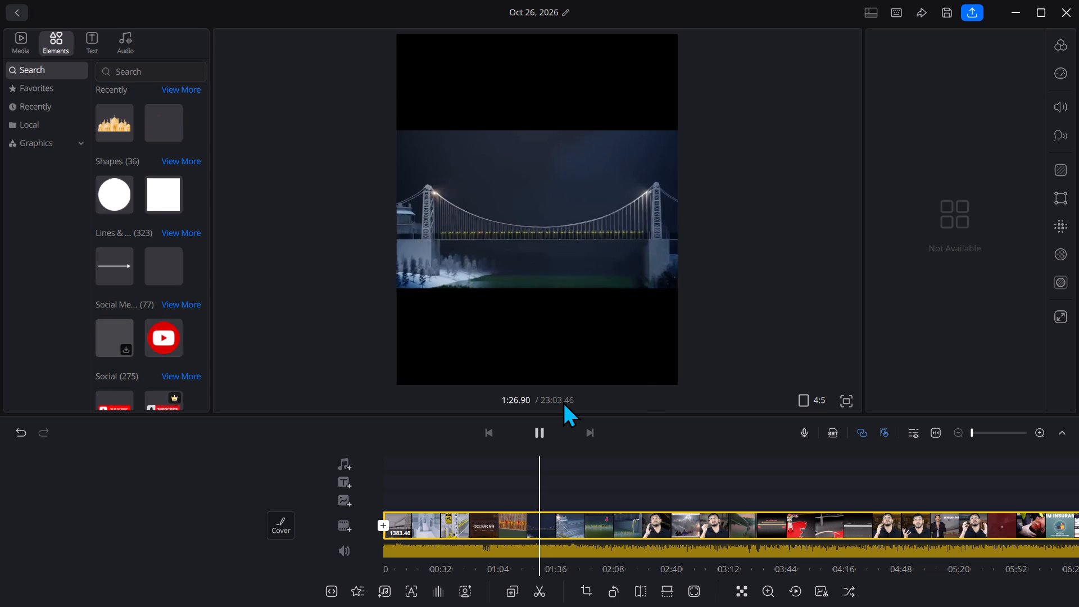
# Move the playhead forward along the timeline to about 2:17 and play the video from there.
pyautogui.moveTo(615, 487); pyautogui.dragTo(543, 504)
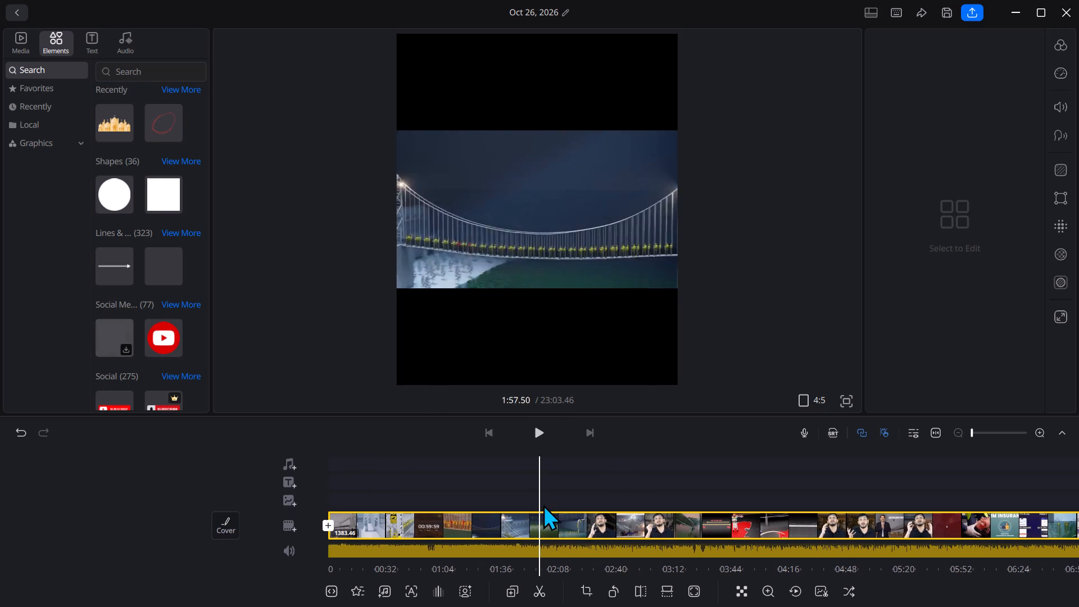
pyautogui.moveTo(543, 504); pyautogui.dragTo(516, 507)
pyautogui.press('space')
pyautogui.moveTo(613, 503); pyautogui.dragTo(607, 501)
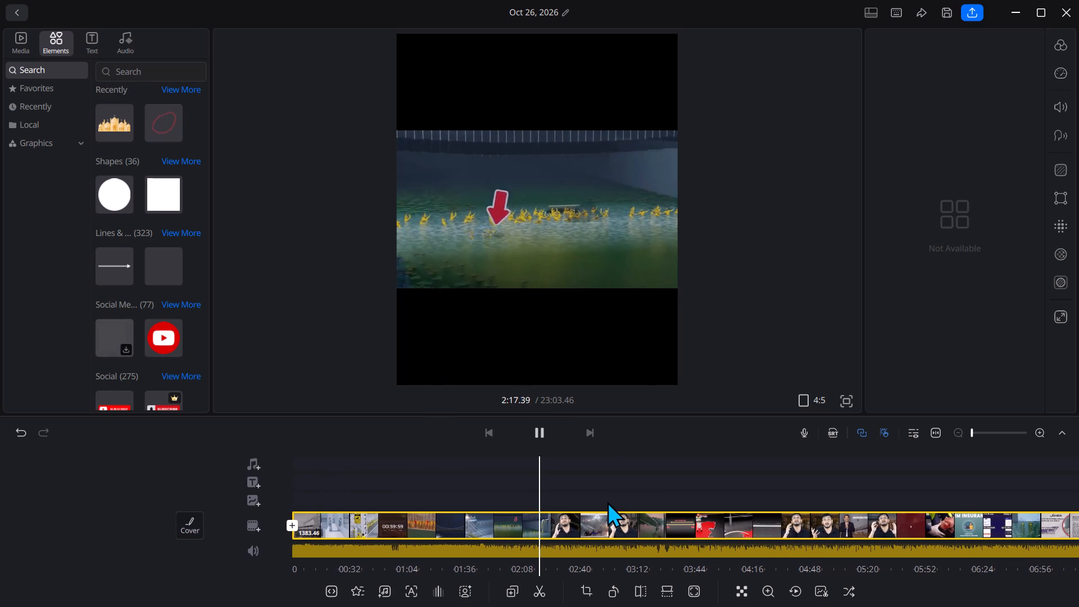
# Skim the video forward from about 2:17, playing short stretches, and pause it at about 3:20.
pyautogui.moveTo(607, 501); pyautogui.dragTo(584, 500)
pyautogui.press('space')
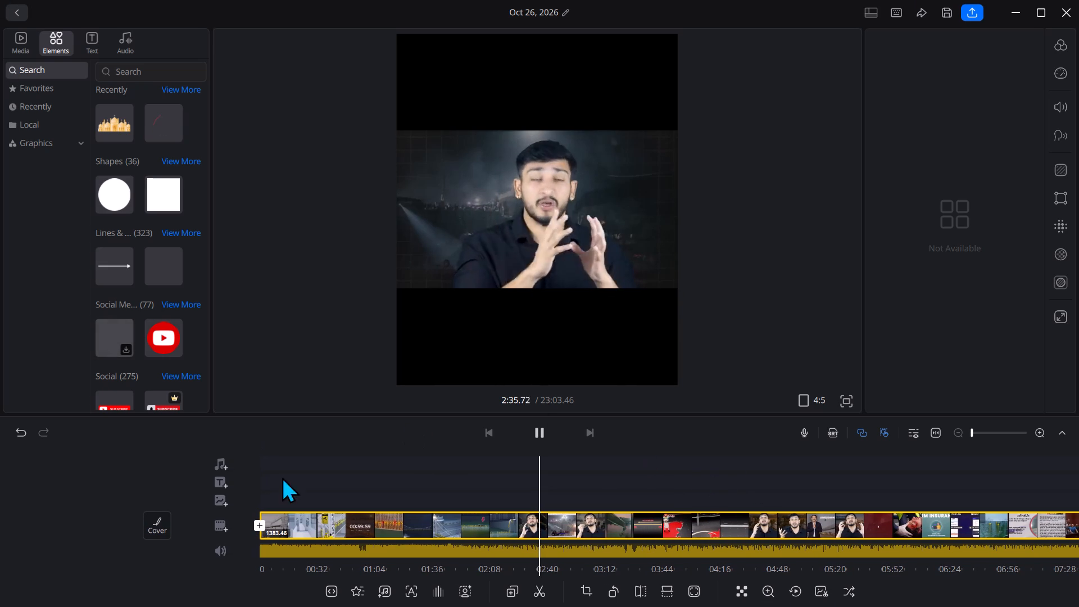
pyautogui.moveTo(578, 516); pyautogui.dragTo(493, 524)
pyautogui.press('space')
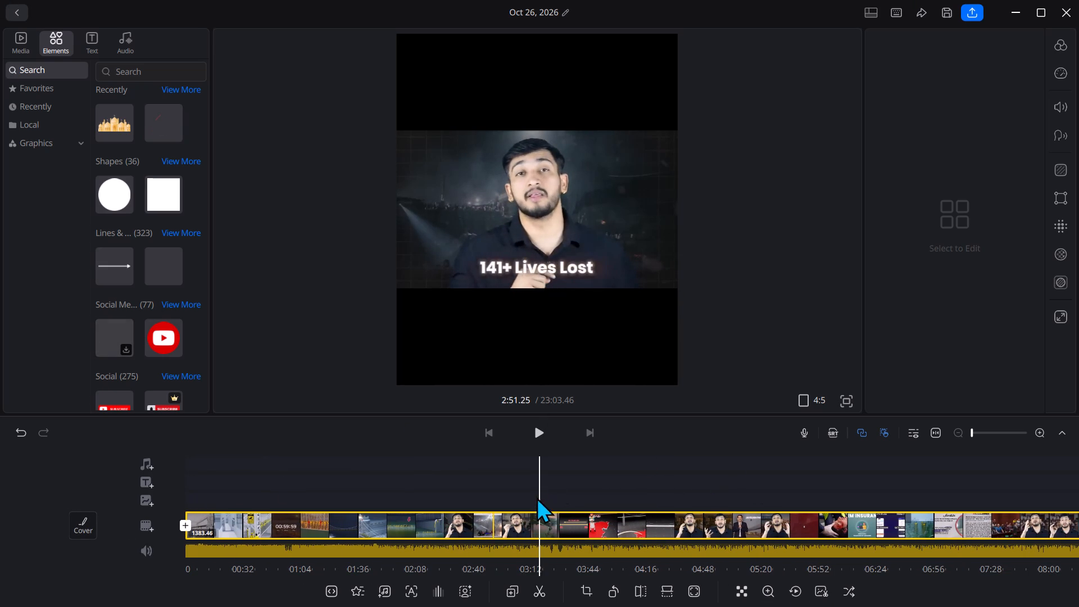
pyautogui.press('space')
pyautogui.press('space')
pyautogui.click(540, 428)
pyautogui.tripleClick(543, 427)
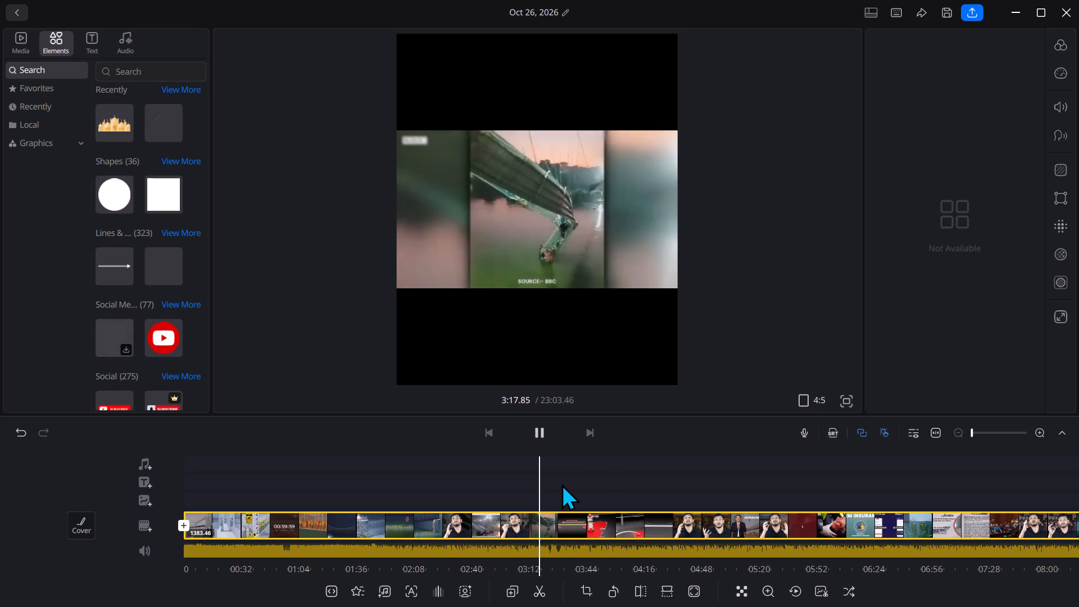
pyautogui.press('space')
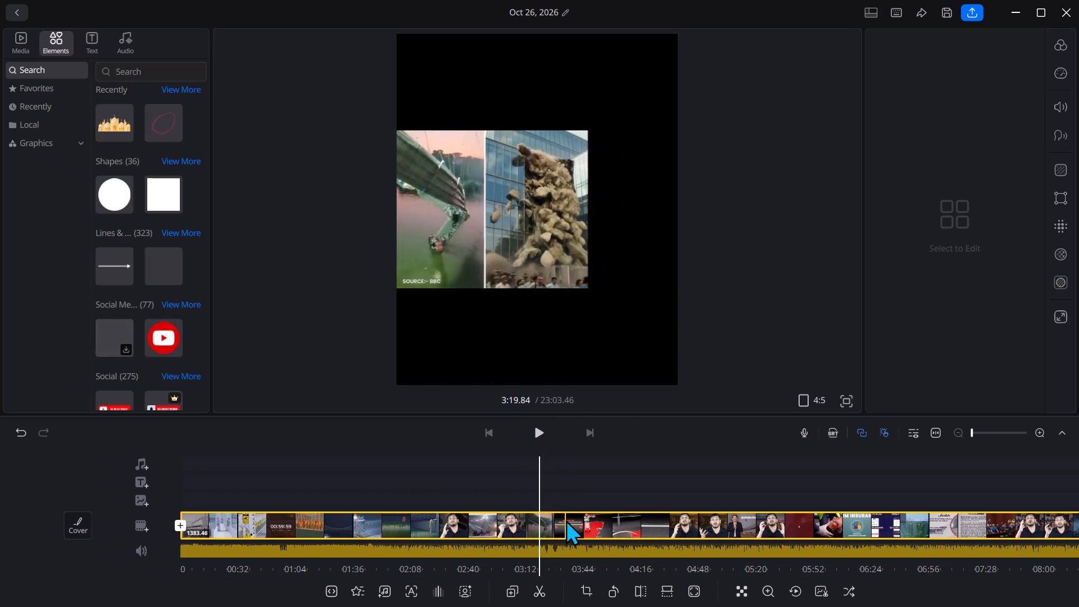
# Return the playhead to the timeline start and apply a Black transition with 0.8 duration at the beginning of the clip.
pyautogui.moveTo(565, 518); pyautogui.dragTo(1078, 473)
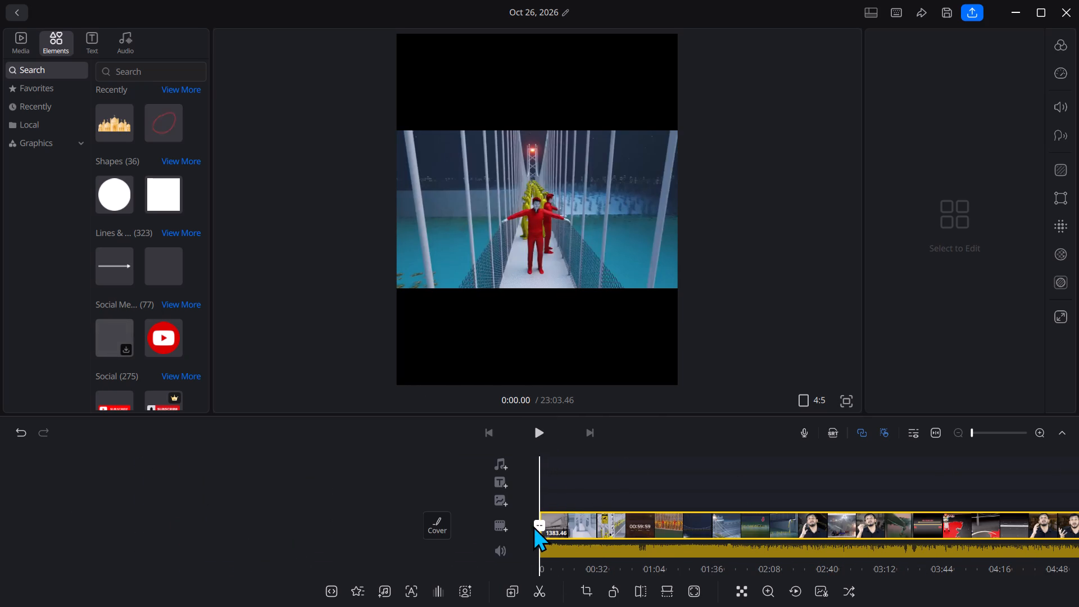
pyautogui.click(533, 523)
pyautogui.click(540, 525)
pyautogui.click(492, 495)
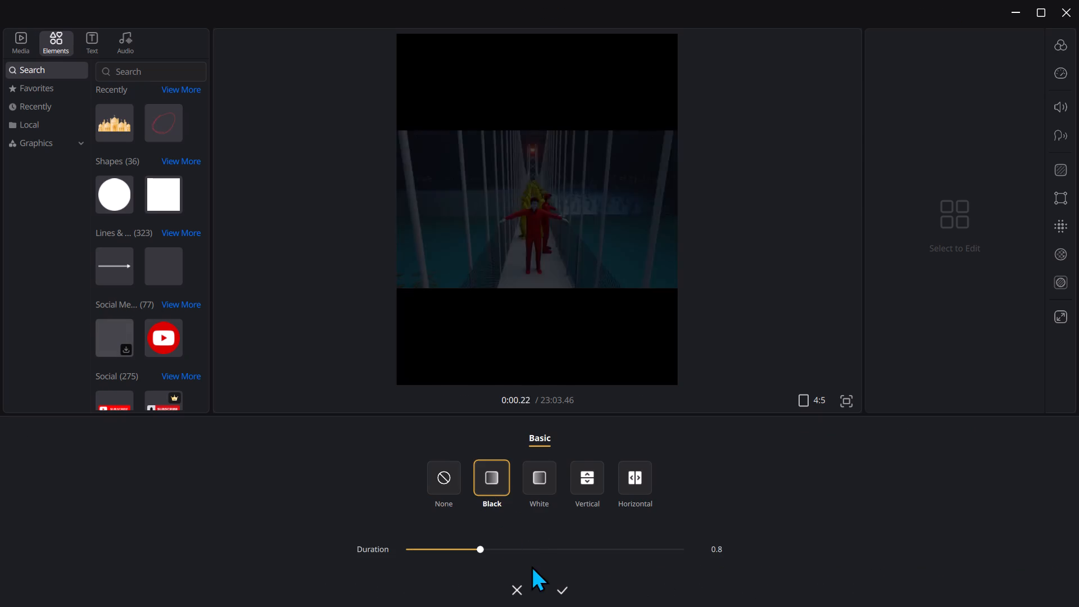
pyautogui.click(563, 586)
# Add a text clip at the start of the timeline and set its text to "PART 1".
pyautogui.click(500, 483)
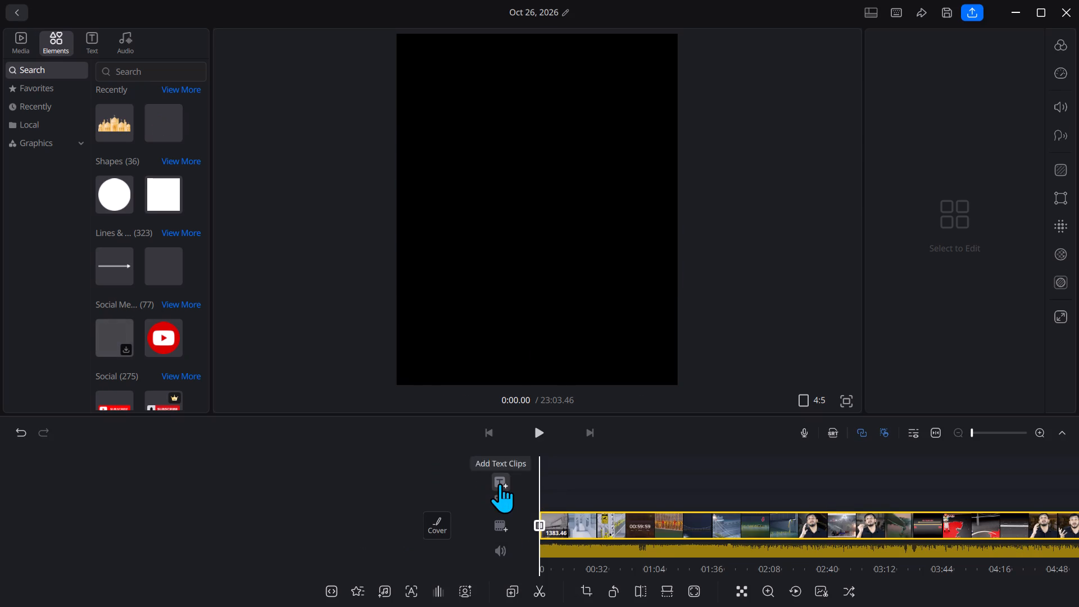
pyautogui.click(454, 455)
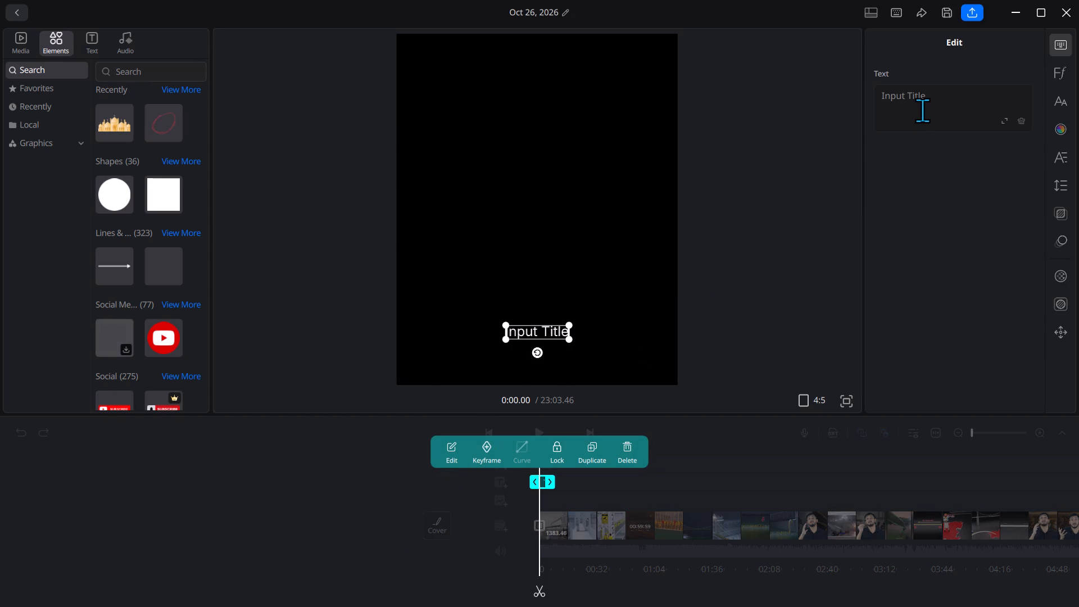
pyautogui.click(922, 110)
pyautogui.write('PART 1')
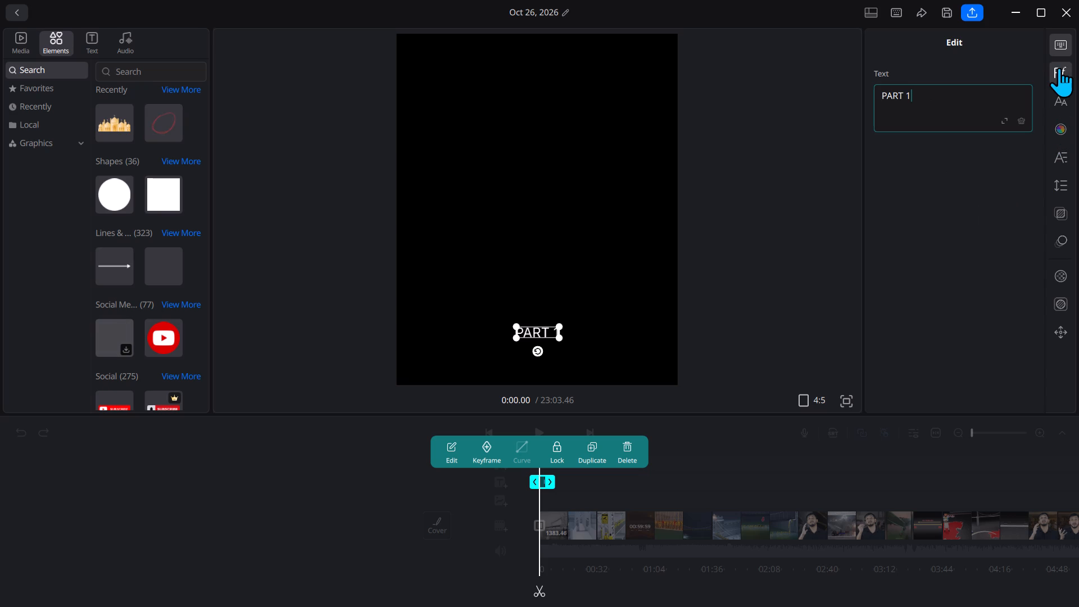
# Open the font choices for the PART 1 title.
pyautogui.click(1059, 67)
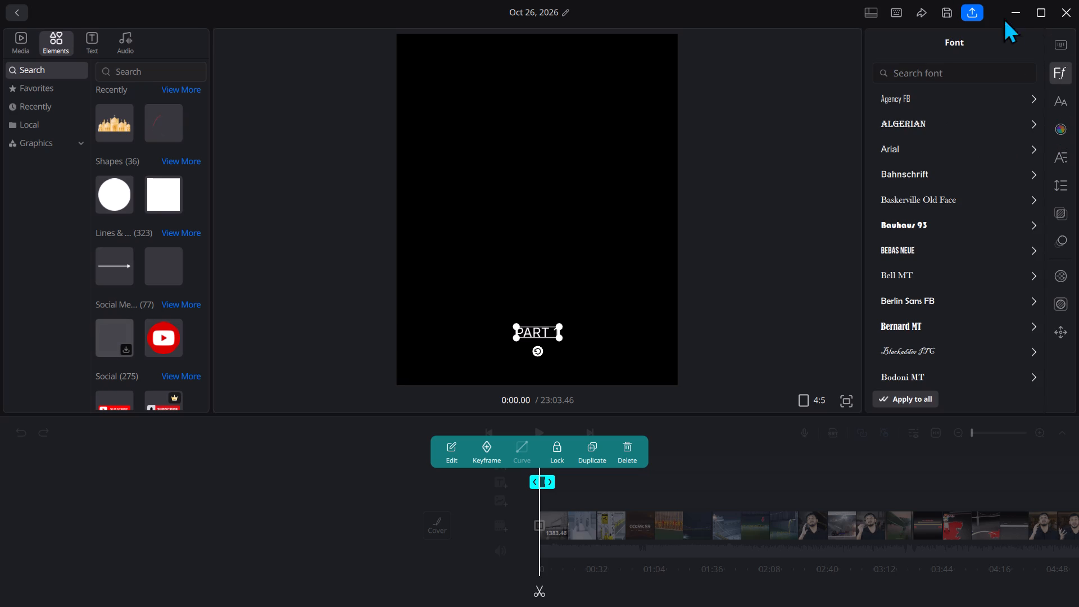
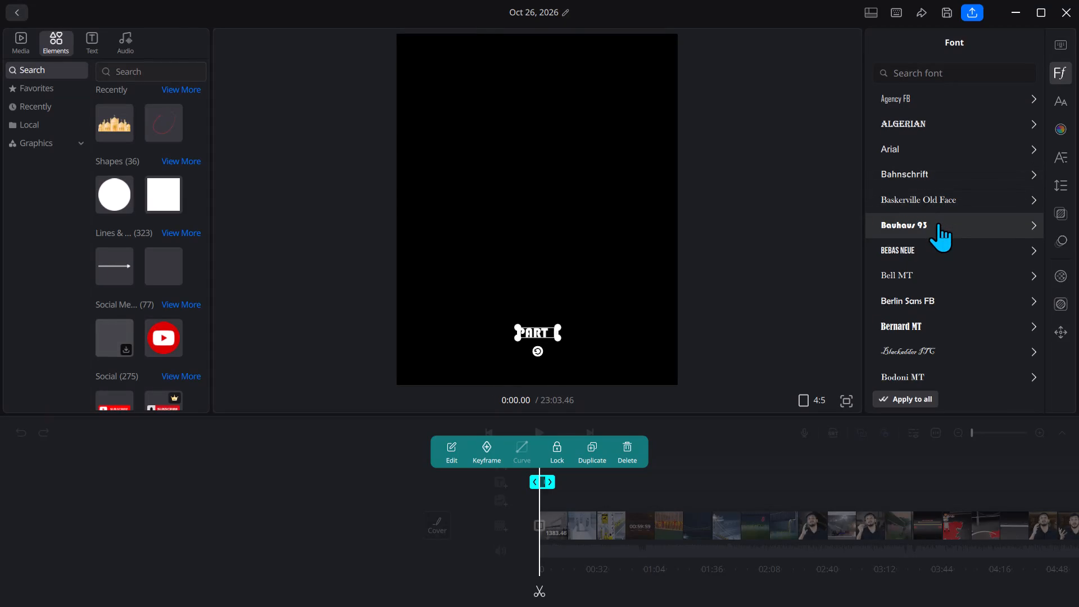
# Style the PART 1 title in Bauhaus 93 with the white-on-red colour style, bold and italic.
pyautogui.click(938, 223)
pyautogui.click(1063, 126)
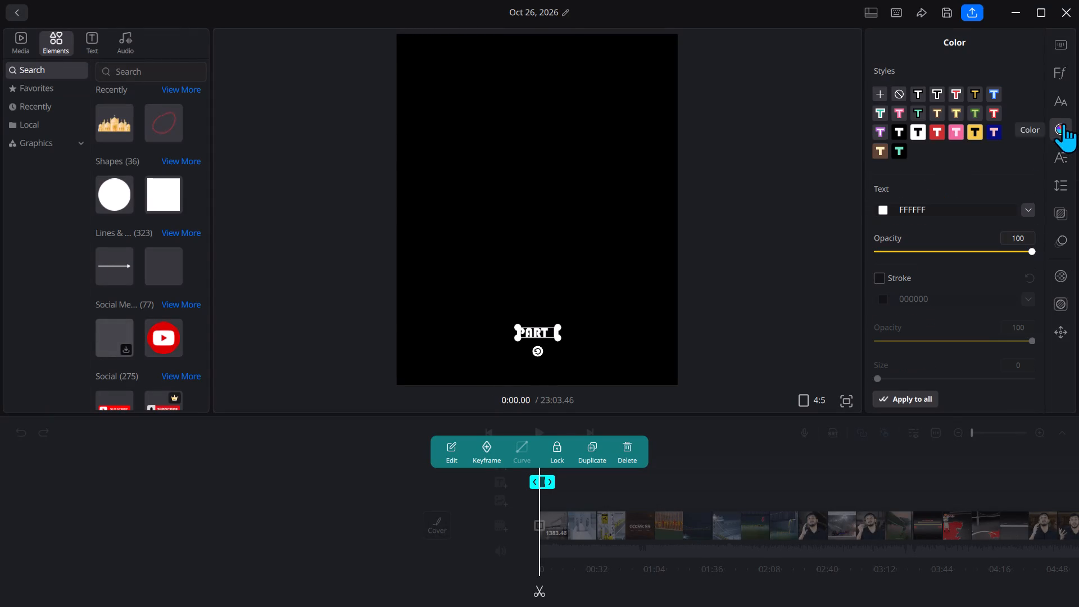
pyautogui.click(933, 135)
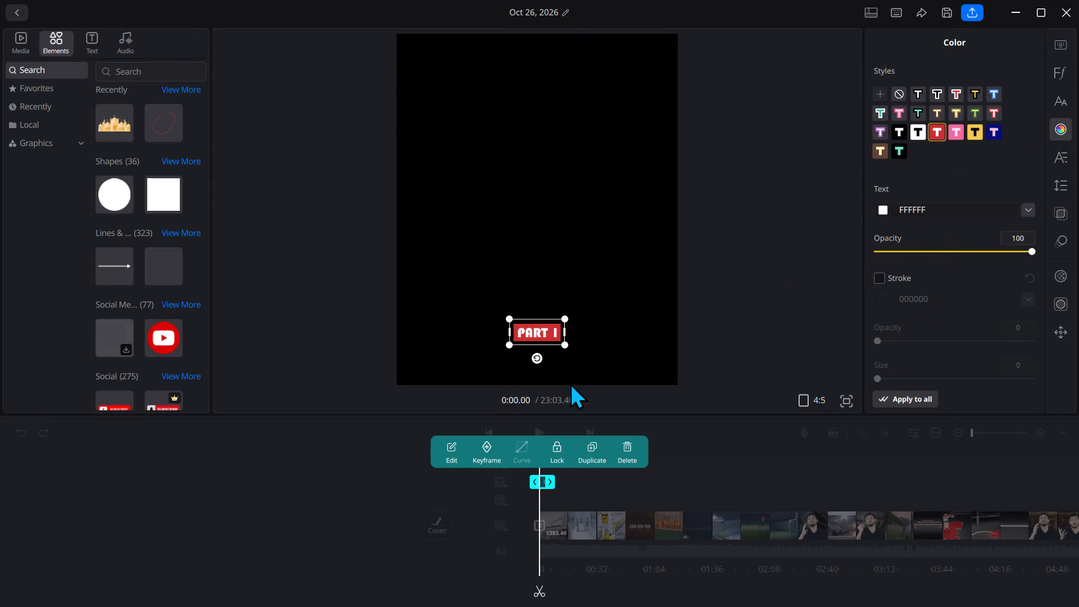
pyautogui.click(1063, 144)
pyautogui.click(1067, 165)
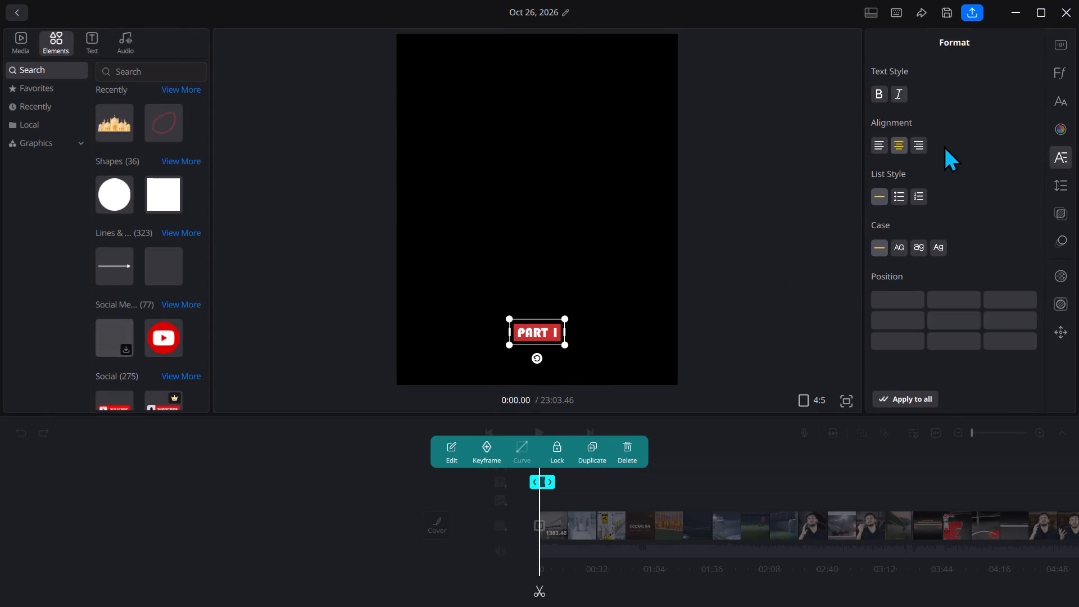
pyautogui.click(895, 97)
pyautogui.click(882, 93)
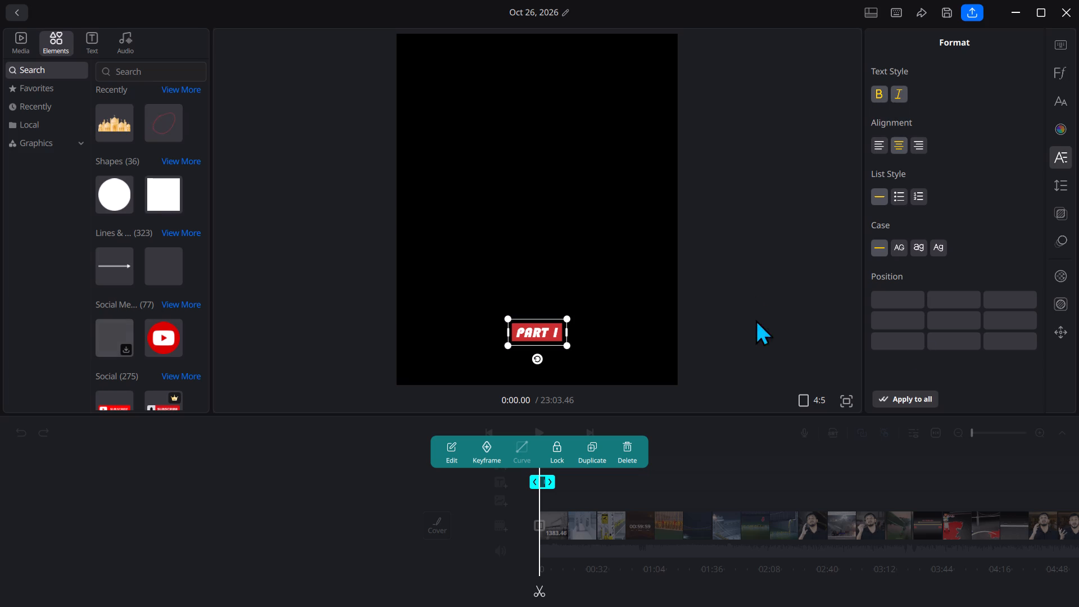
# Give the PART 1 title the second Active caption animation, the one with the enlarged yellow word.
pyautogui.click(1071, 244)
pyautogui.click(913, 182)
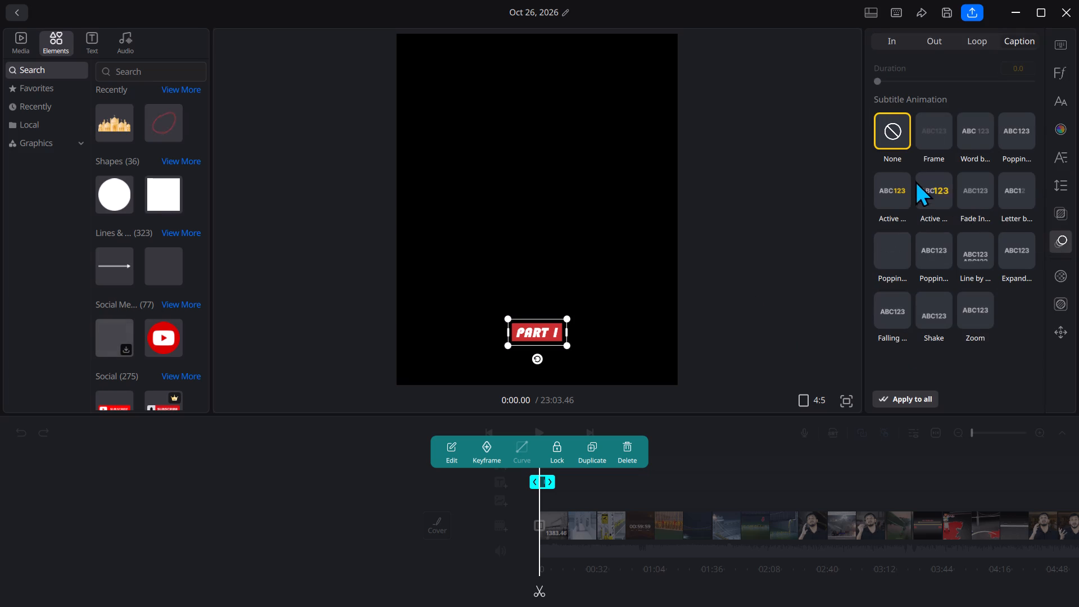
pyautogui.click(935, 188)
# Move the PART 1 title into the black area just above the upper-left corner of the video picture.
pyautogui.moveTo(555, 340); pyautogui.dragTo(559, 338)
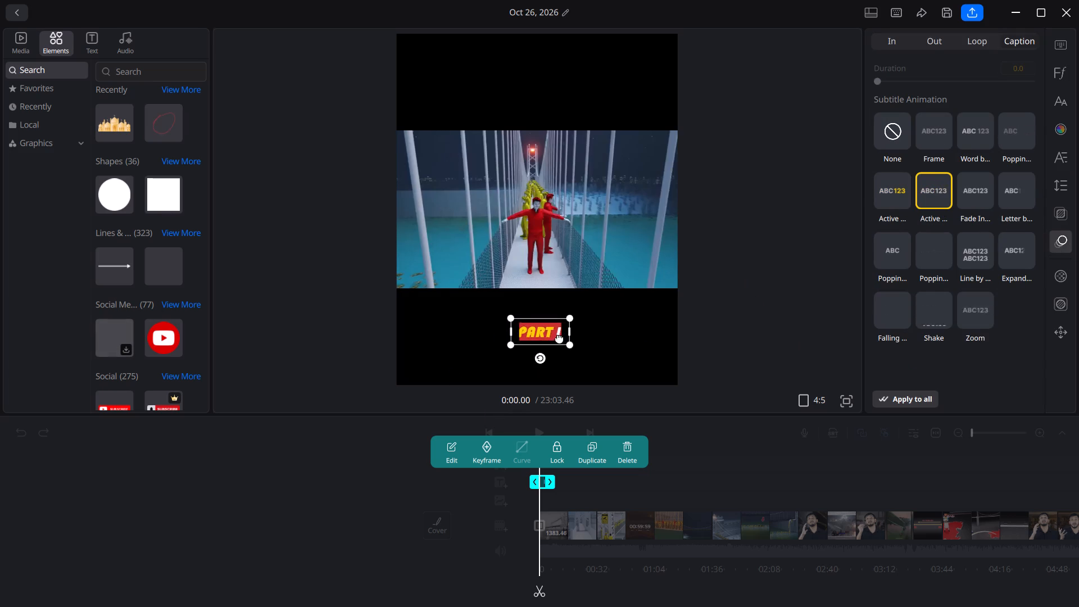
pyautogui.moveTo(559, 338); pyautogui.dragTo(435, 129)
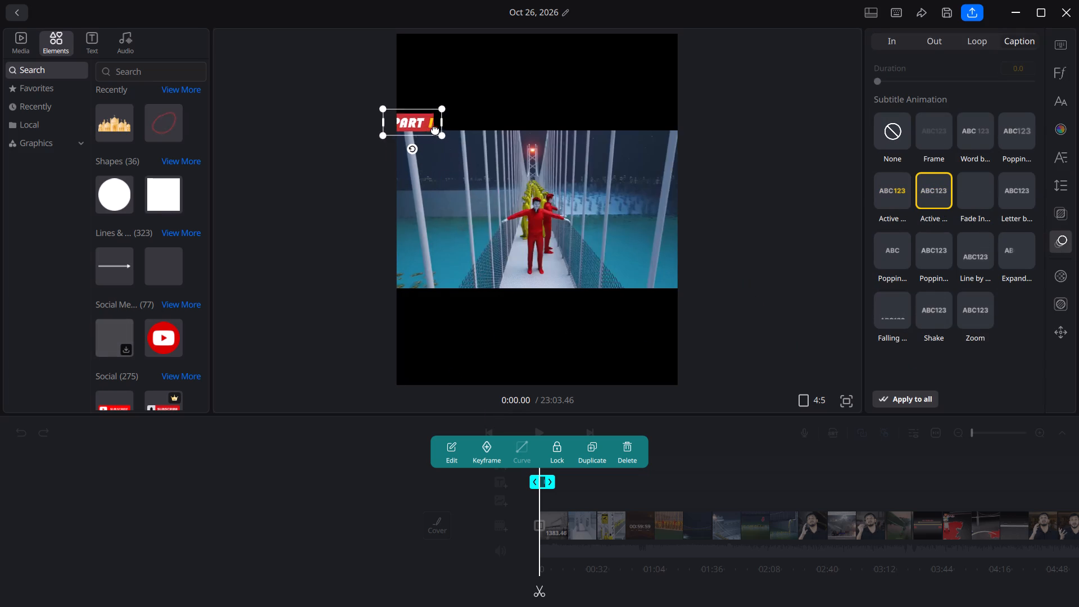
pyautogui.moveTo(435, 129); pyautogui.dragTo(438, 127)
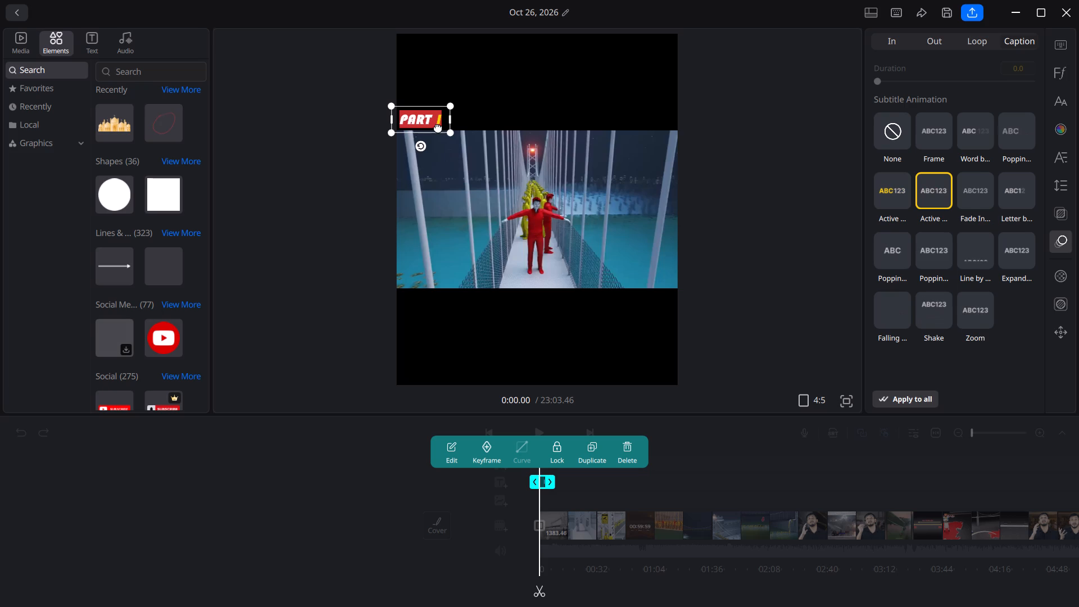
pyautogui.moveTo(438, 127); pyautogui.dragTo(436, 127)
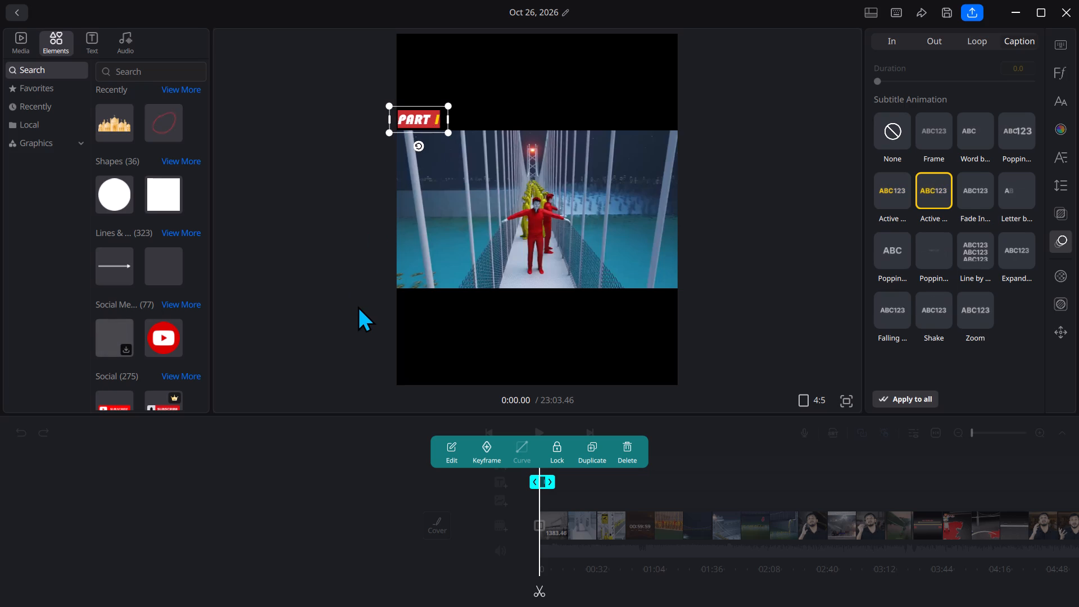
# Play the first few seconds of the video to check the animated PART 1 title.
pyautogui.press('space')
pyautogui.press('space')
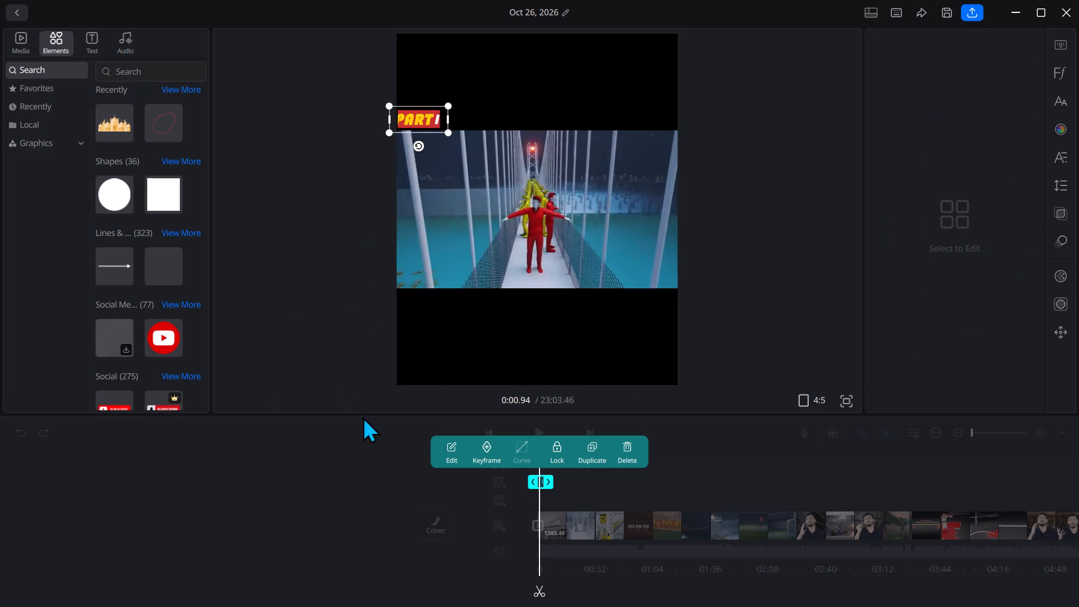
pyautogui.click(371, 496)
pyautogui.press('space')
pyautogui.press('space')
# Scan the footage from the opening up to about 1:01 for a suitable point to end the part.
pyautogui.moveTo(579, 502); pyautogui.dragTo(557, 495)
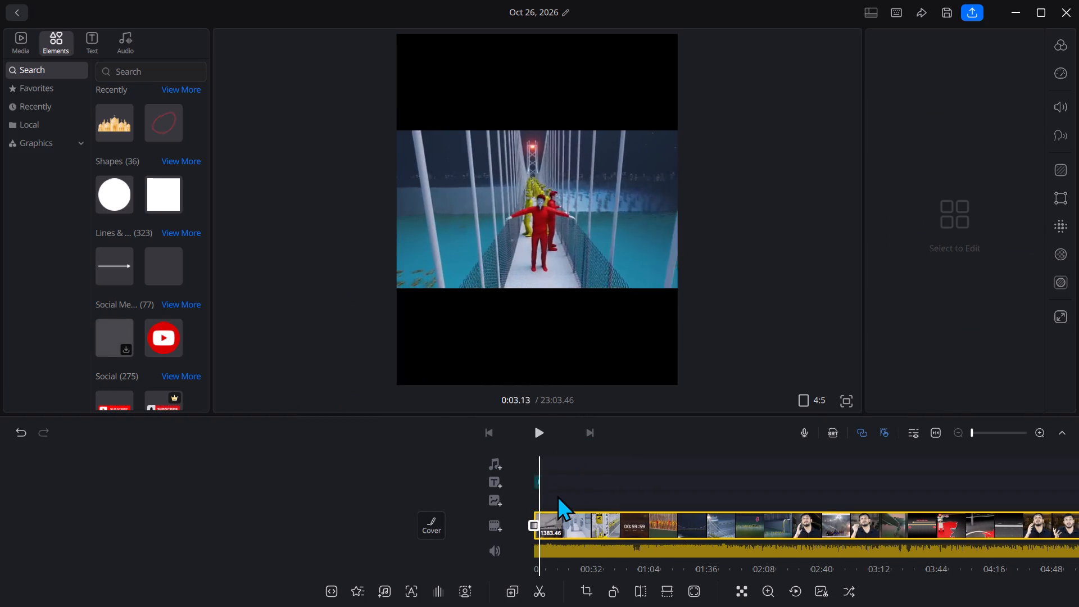
pyautogui.moveTo(557, 495); pyautogui.dragTo(491, 507)
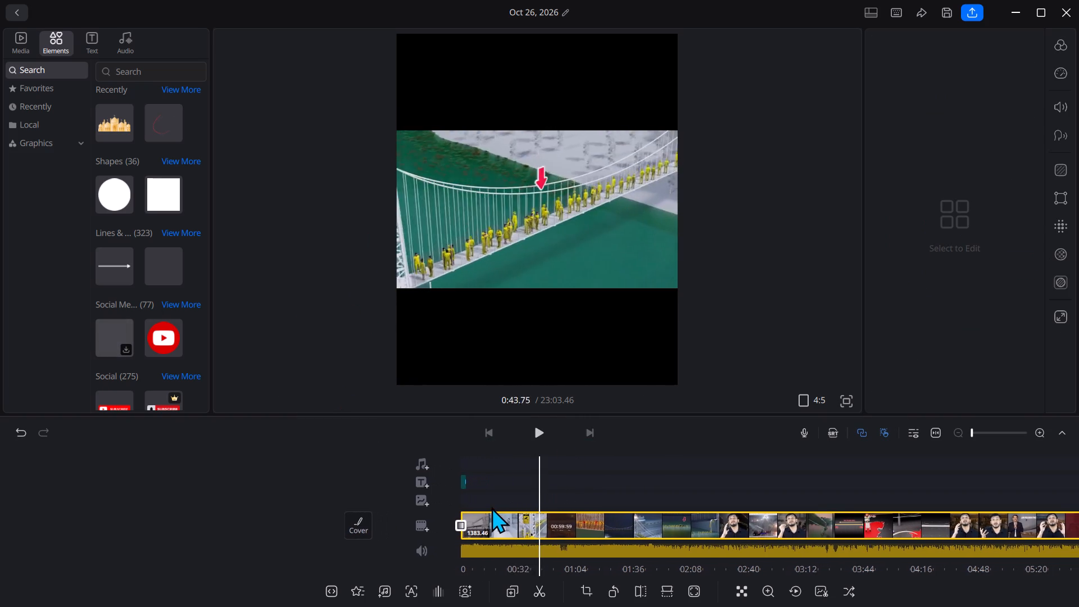
pyautogui.moveTo(491, 507); pyautogui.dragTo(466, 514)
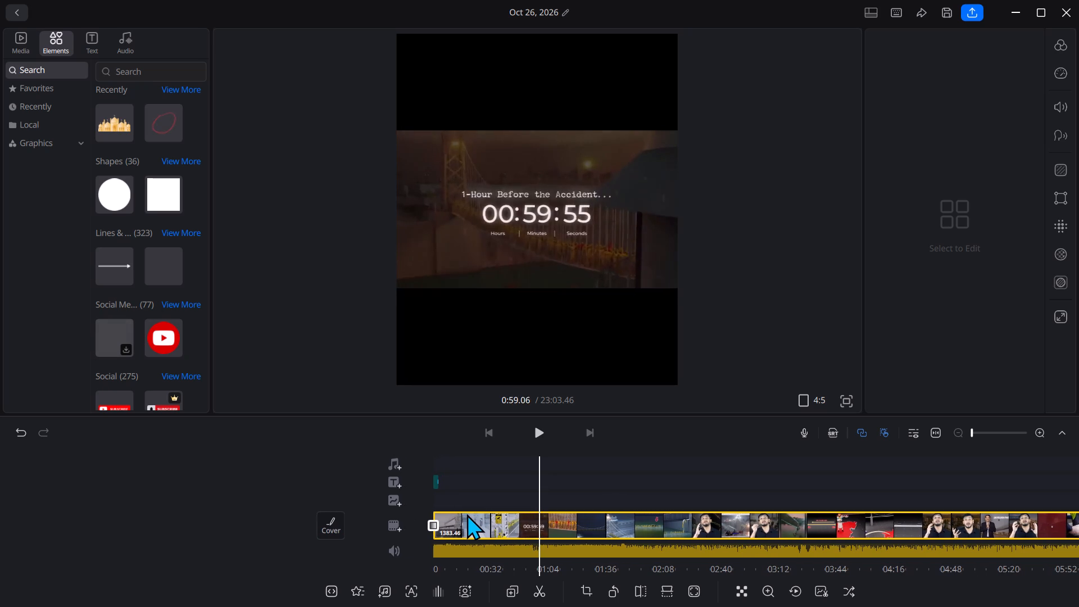
pyautogui.moveTo(466, 514); pyautogui.dragTo(463, 514)
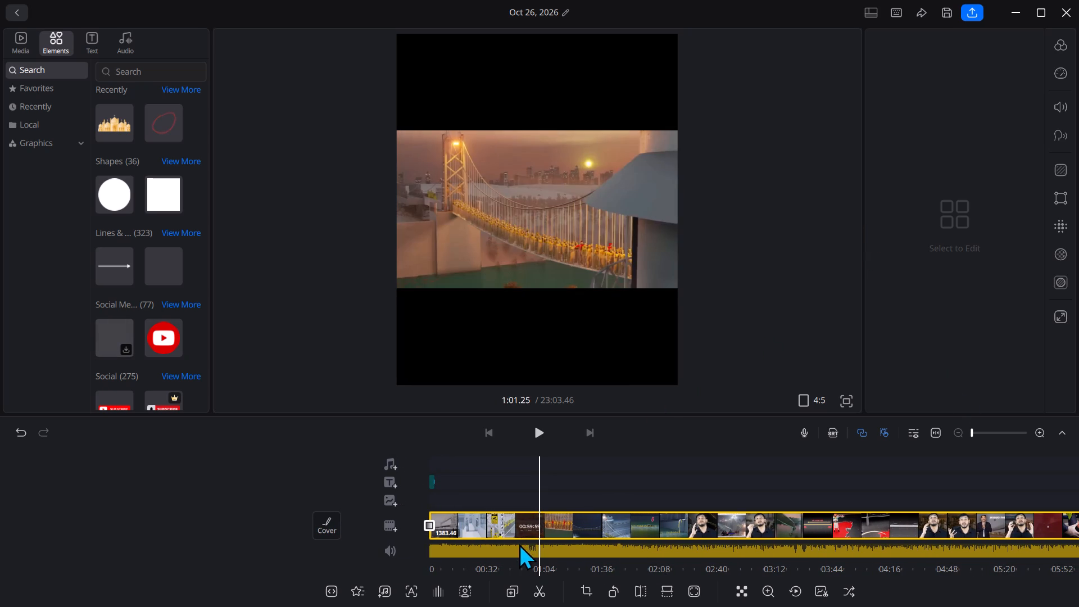
pyautogui.click(513, 523)
pyautogui.click(513, 523)
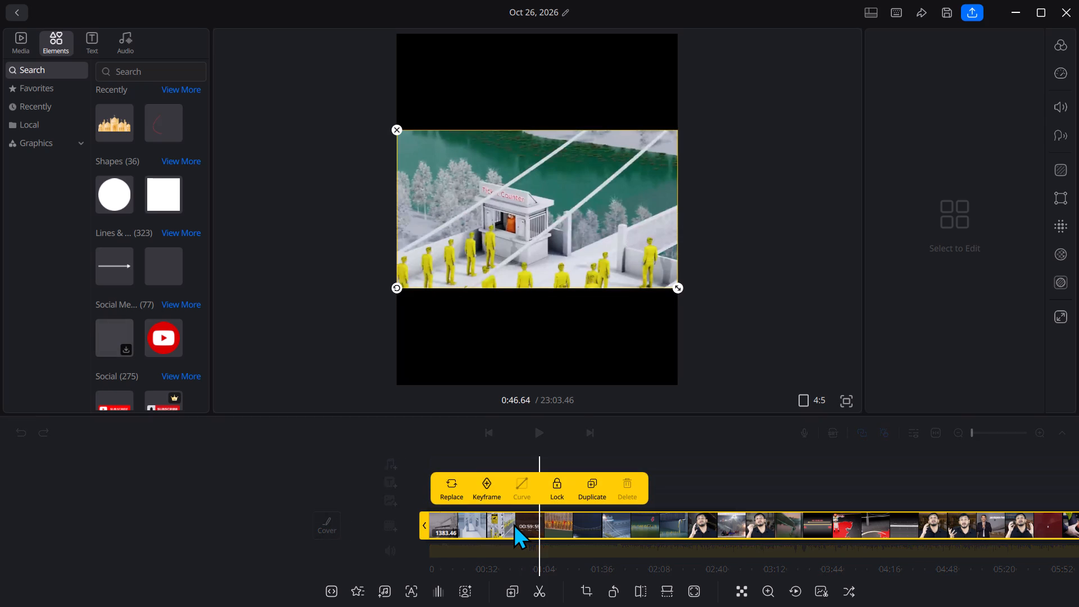
pyautogui.click(723, 383)
# Step forward from about 0:47 and play past the countdown to about 1:05 to examine the possible ending.
pyautogui.press('space')
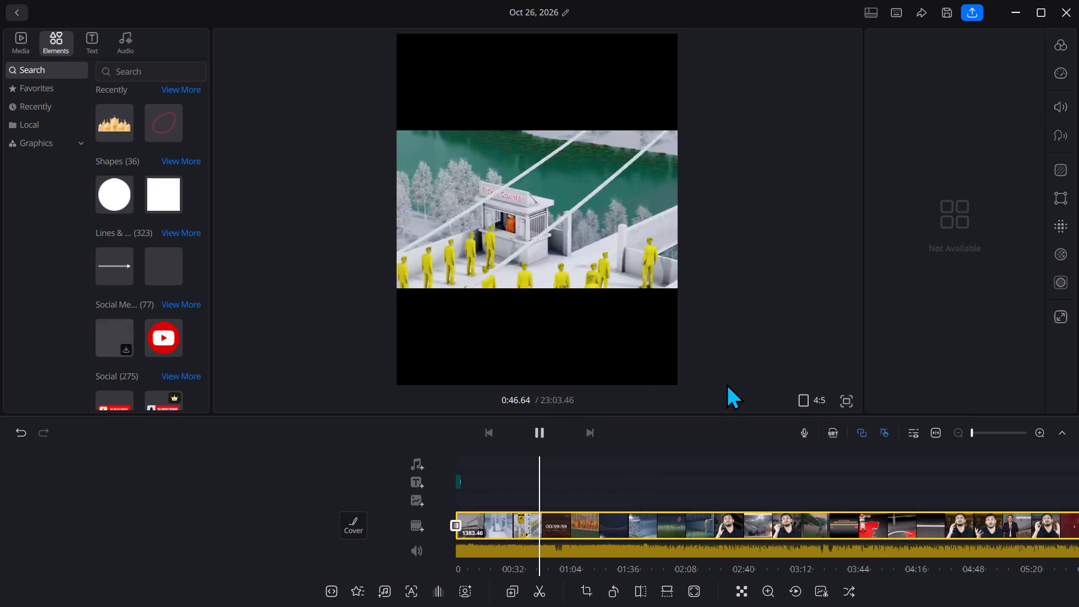
pyautogui.press('space')
pyautogui.press('Right')
pyautogui.press('Right')
pyautogui.press('Right')
pyautogui.press('Right')
pyautogui.press('Right')
pyautogui.press('Right')
pyautogui.press('Right')
pyautogui.press('Right')
pyautogui.press('Right')
pyautogui.press('Right')
pyautogui.press('Right')
pyautogui.press('Right')
pyautogui.press('Right')
pyautogui.press('Right')
pyautogui.press('Right')
pyautogui.press('Right')
pyautogui.press('Right')
pyautogui.press('Right')
pyautogui.press('Right')
pyautogui.press('Right')
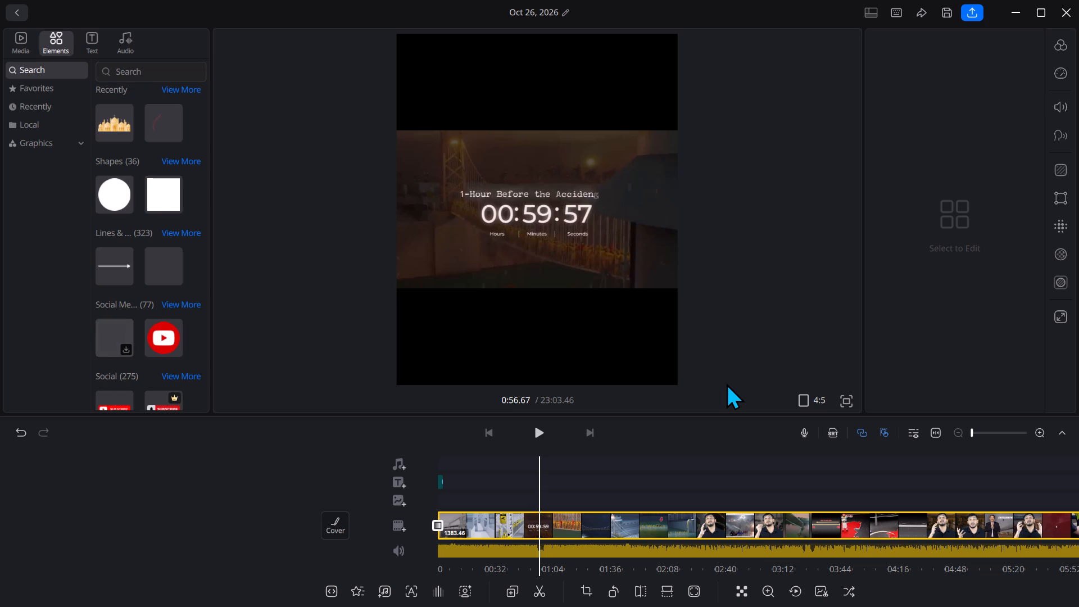
pyautogui.press('space')
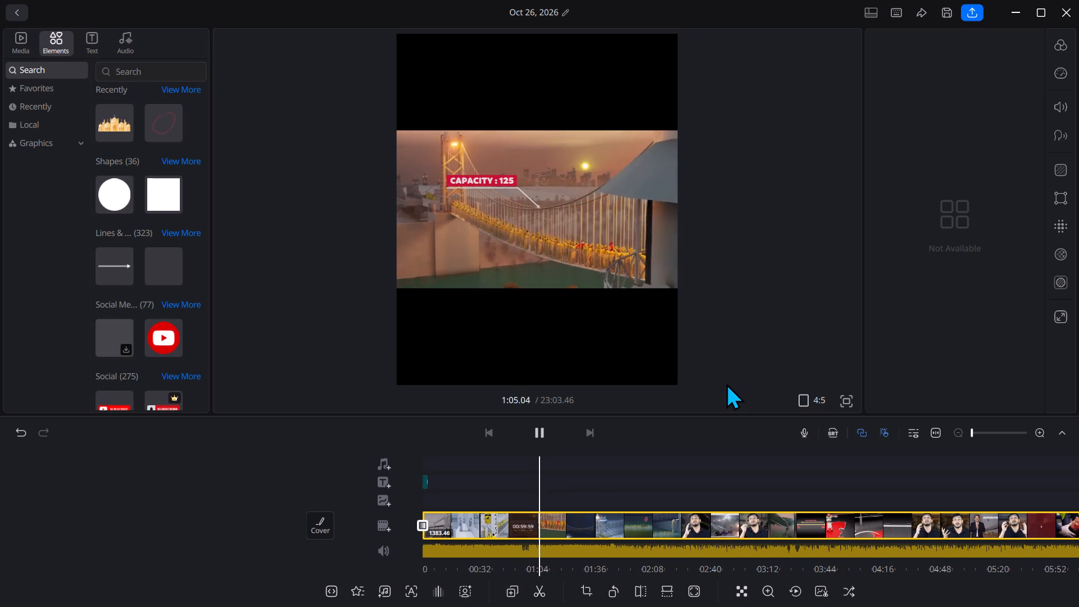
pyautogui.press('space')
pyautogui.hscroll(1, 726, 383)
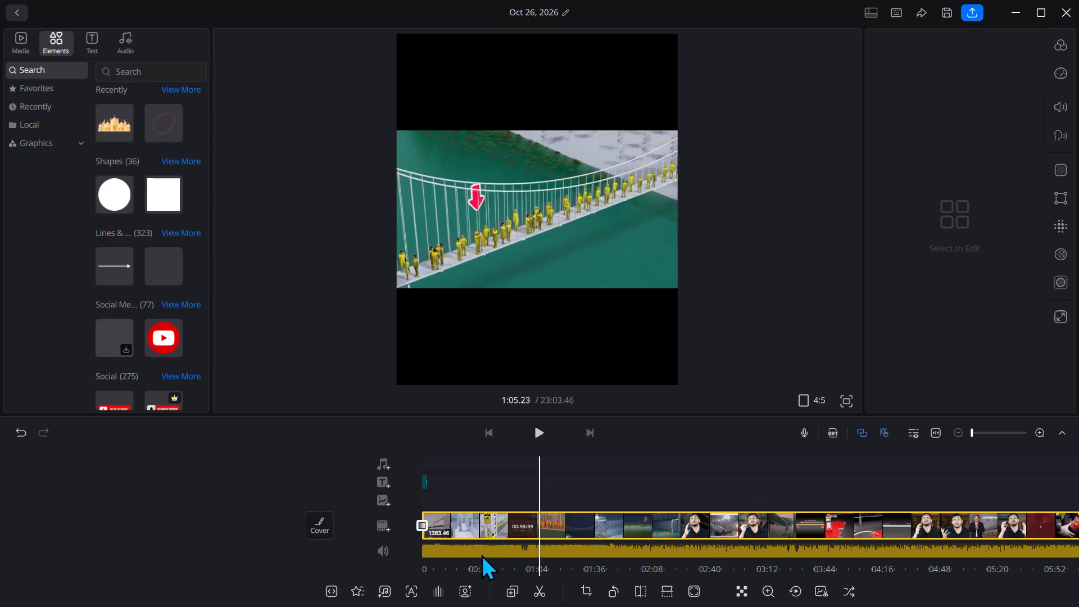
# Split the main video clip at exactly 1:00.00.
pyautogui.click(536, 534)
pyautogui.click(536, 534)
pyautogui.click(536, 534)
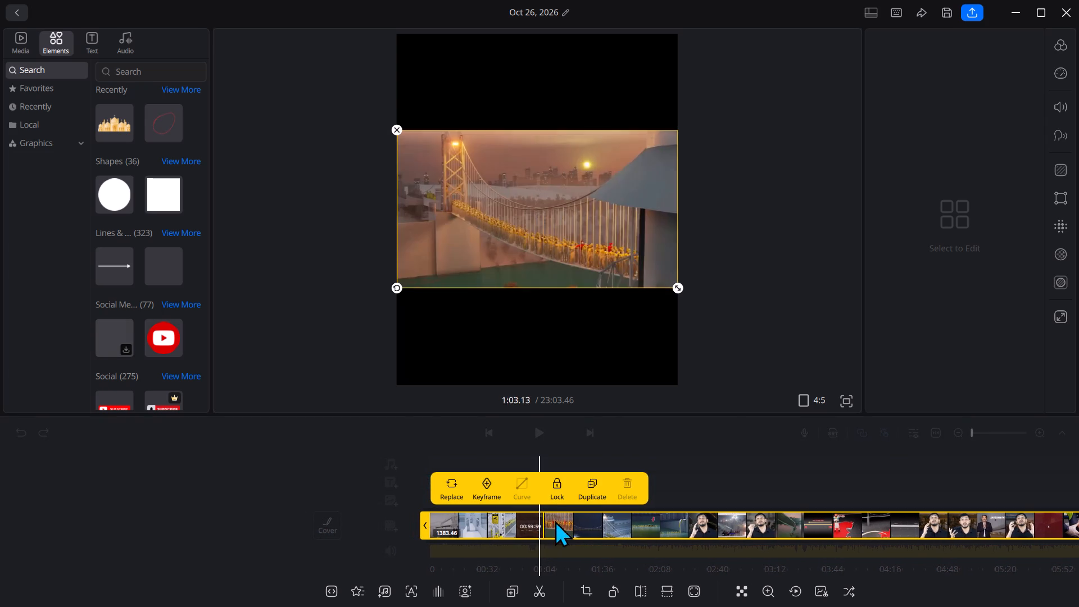
pyautogui.click(726, 410)
pyautogui.press('Left')
pyautogui.press('Left')
pyautogui.press('Left')
pyautogui.press('Left')
pyautogui.press('Left')
pyautogui.press('Left')
pyautogui.press('Left')
pyautogui.press('Left')
pyautogui.press('Left')
pyautogui.press('Left')
pyautogui.press('Left')
pyautogui.press('Left')
pyautogui.press('Left')
pyautogui.press('Left')
pyautogui.press('Left')
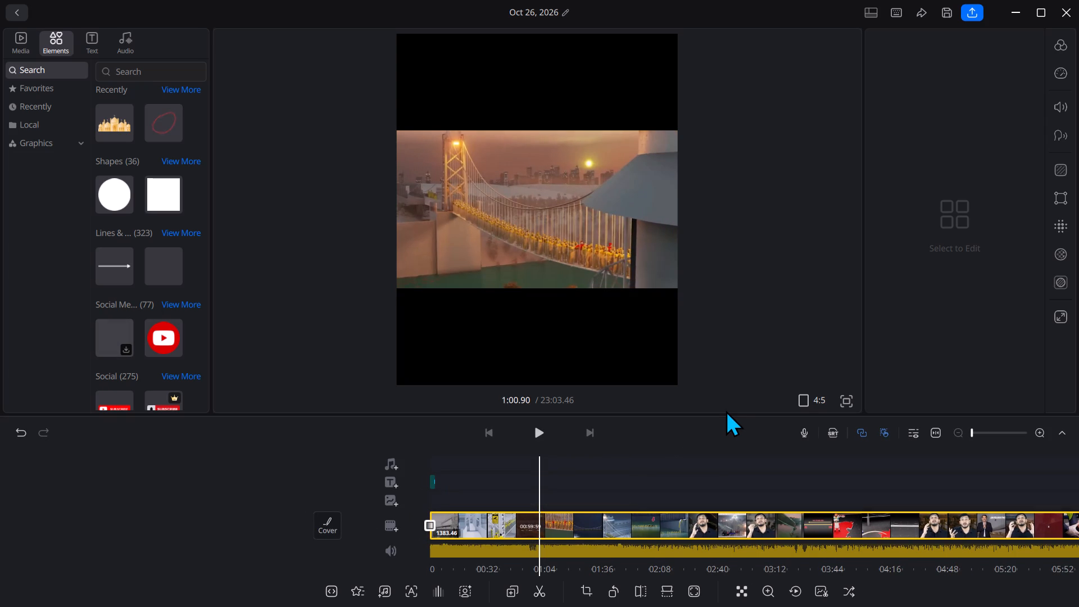
pyautogui.press('Left')
pyautogui.press('Left')
pyautogui.press('Left')
pyautogui.press('Left')
pyautogui.press('Left')
pyautogui.press('Left')
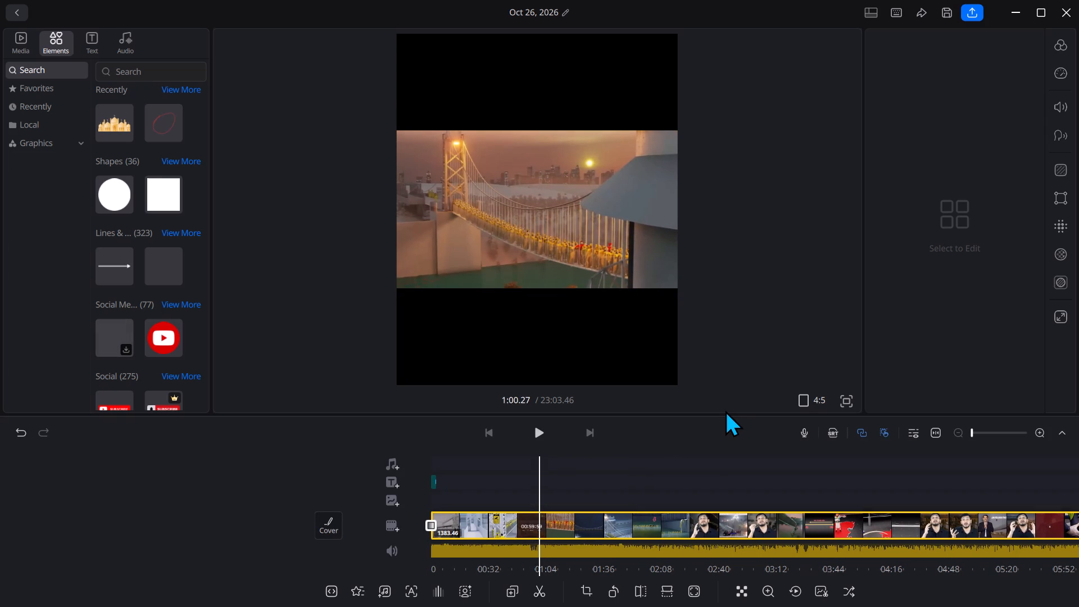
pyautogui.press('Left')
pyautogui.press('Left')
pyautogui.press('Left')
pyautogui.press('Left')
pyautogui.press('Left')
pyautogui.press('Left')
pyautogui.press('Left')
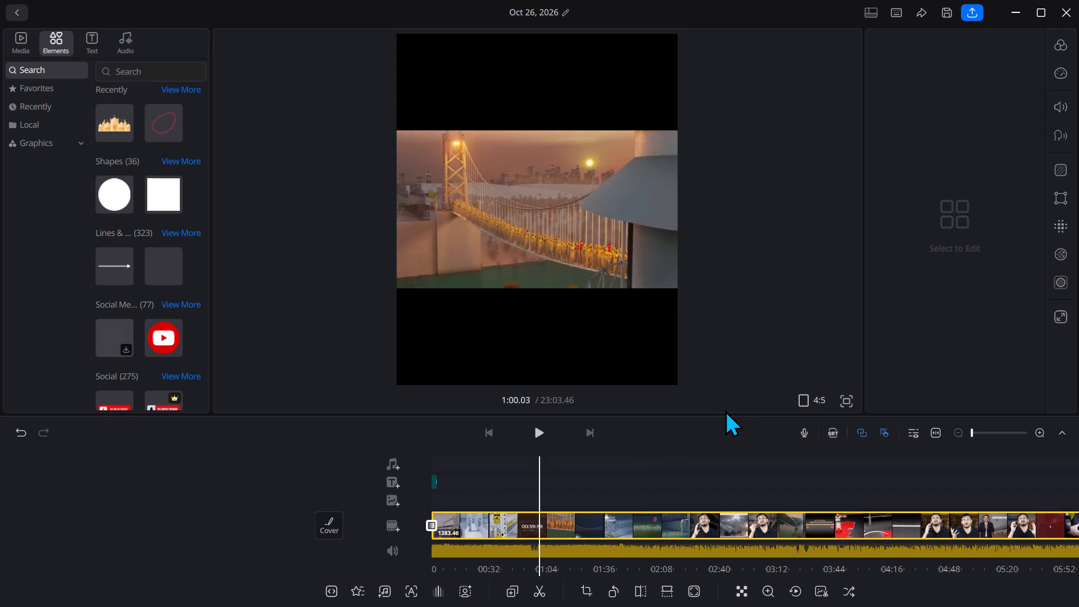
pyautogui.press('Left')
pyautogui.press('Left')
pyautogui.press('Right')
pyautogui.hotkey('ctrl', 'b')
# Delete the footage after the 1:00.00 split.
pyautogui.click(586, 530)
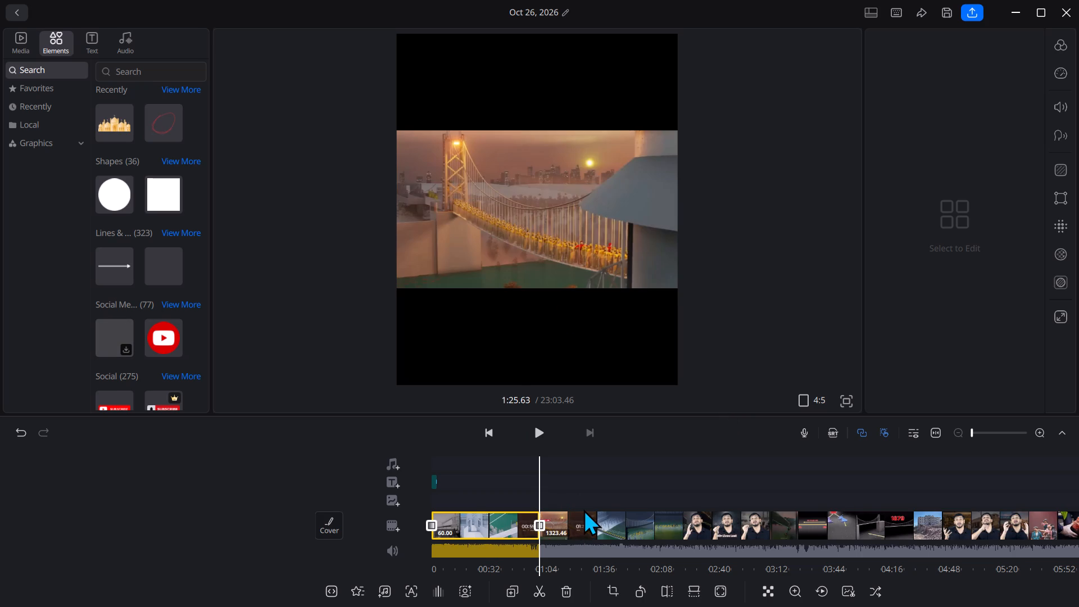
pyautogui.doubleClick(579, 515)
pyautogui.click(632, 477)
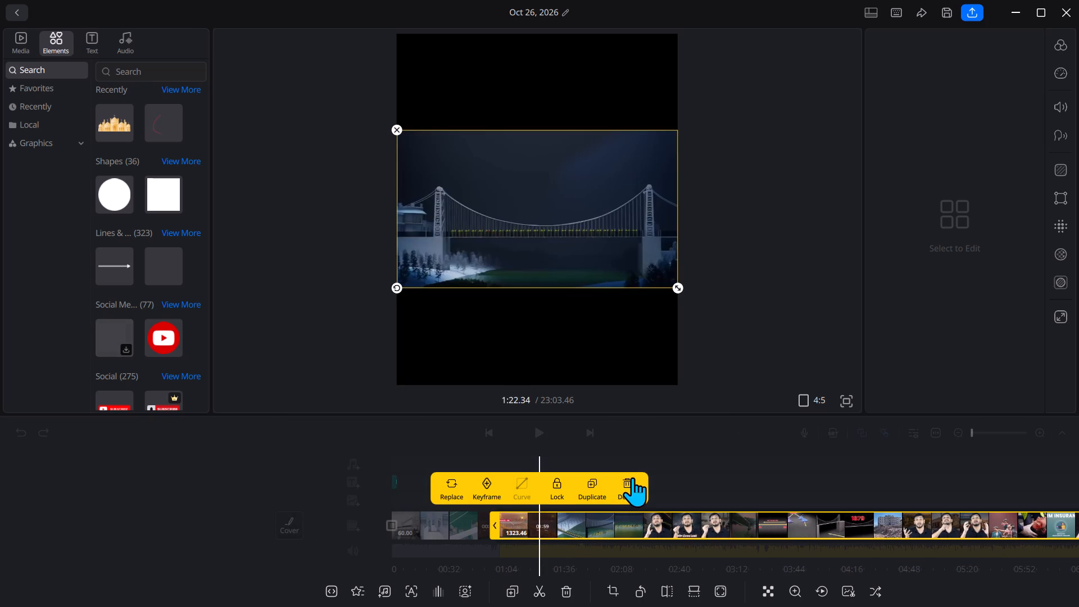
pyautogui.click(697, 384)
# Apply a Black transition at the end of the remaining clip.
pyautogui.click(538, 520)
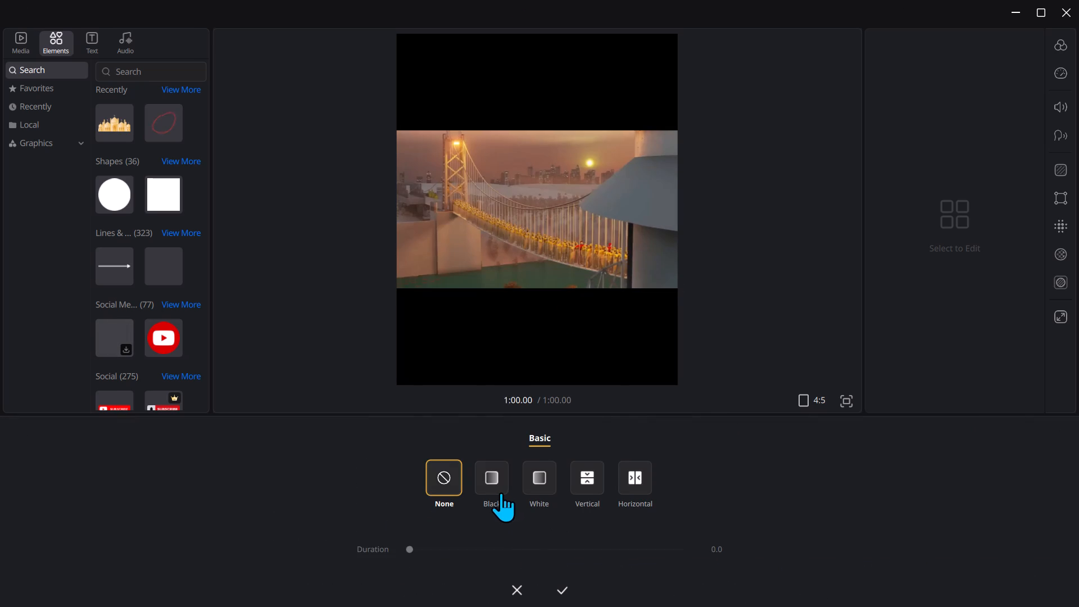
pyautogui.click(500, 491)
pyautogui.click(573, 585)
pyautogui.click(565, 589)
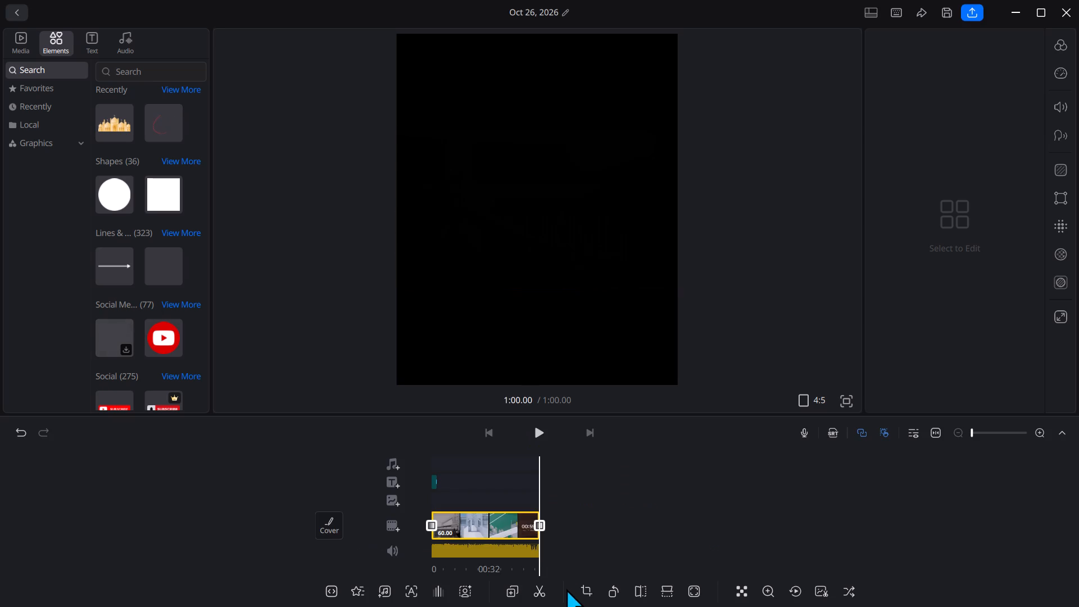
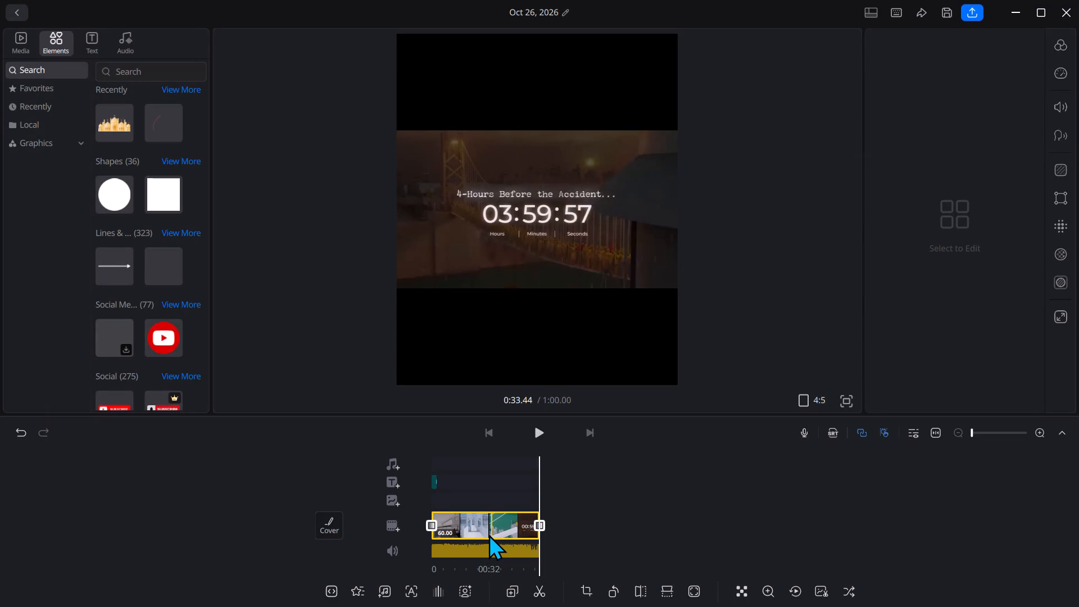
# Split the main video clip at 0:31.56, where the countdown scene begins.
pyautogui.click(488, 534)
pyautogui.click(488, 534)
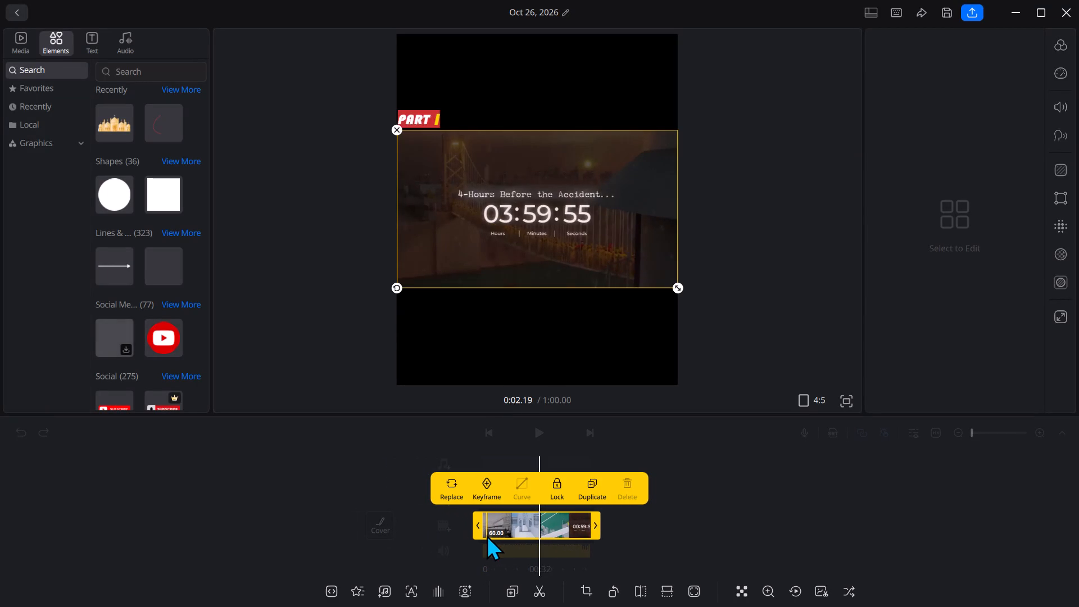
pyautogui.click(649, 519)
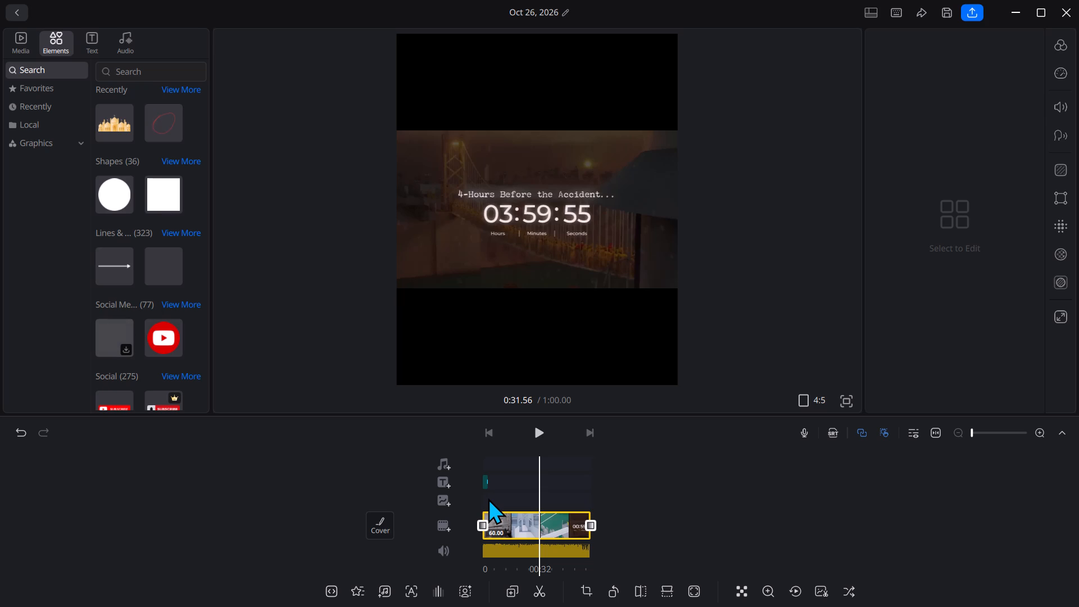
pyautogui.click(532, 598)
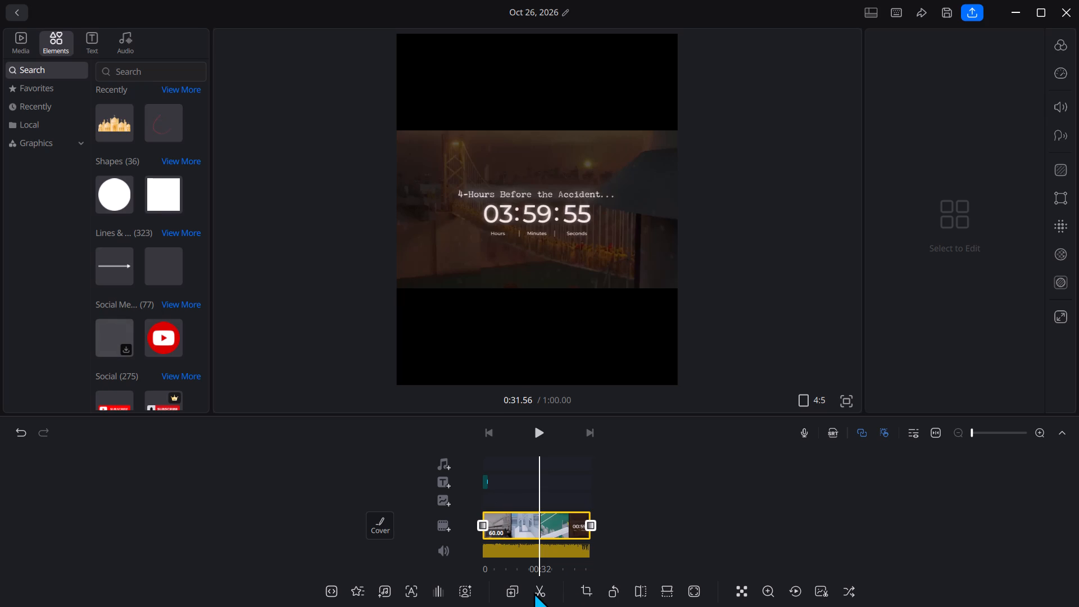
pyautogui.click(533, 592)
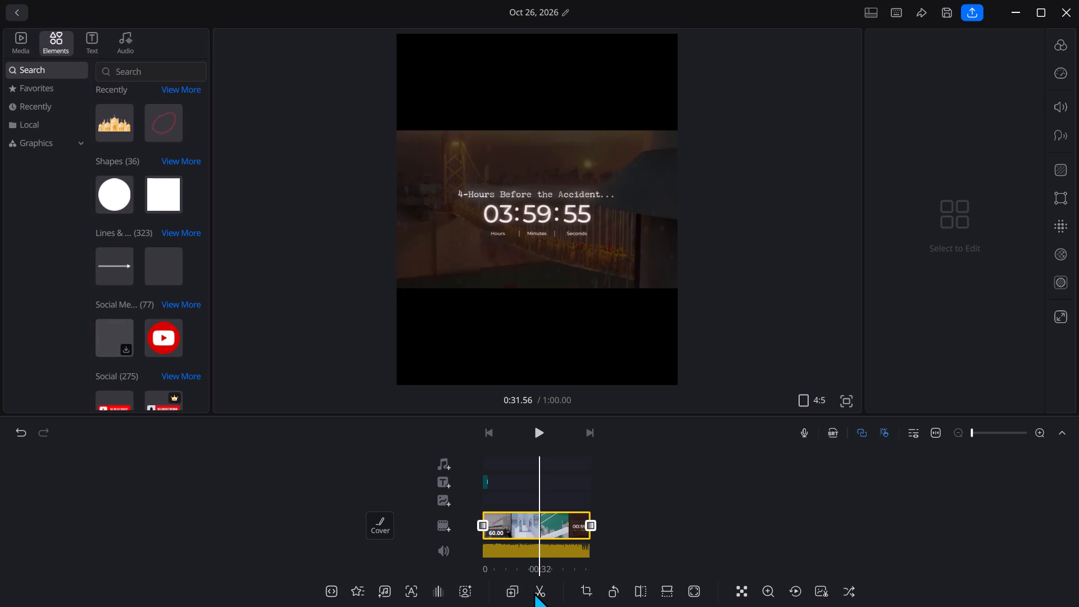
pyautogui.click(533, 591)
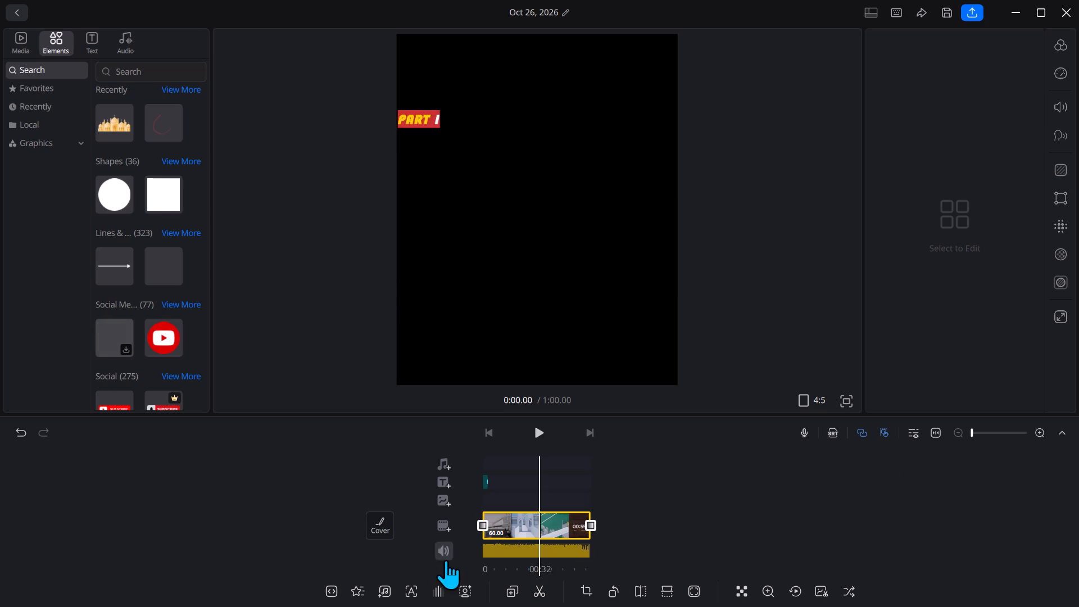
pyautogui.click(543, 590)
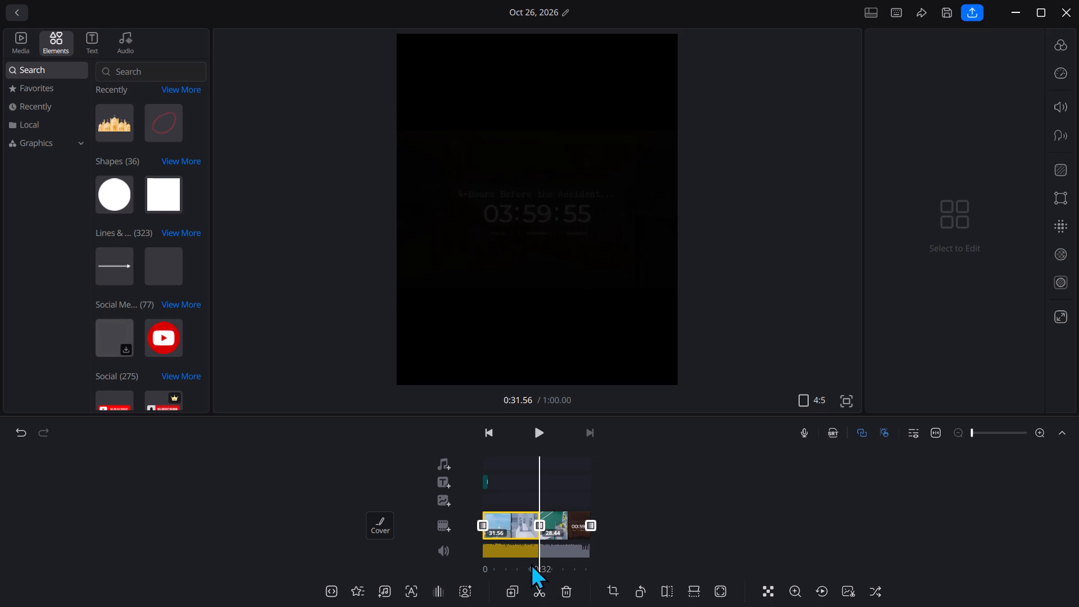
# Apply a Shake 1 transition with a duration of 0.8 at the 0:31.56 split.
pyautogui.click(538, 523)
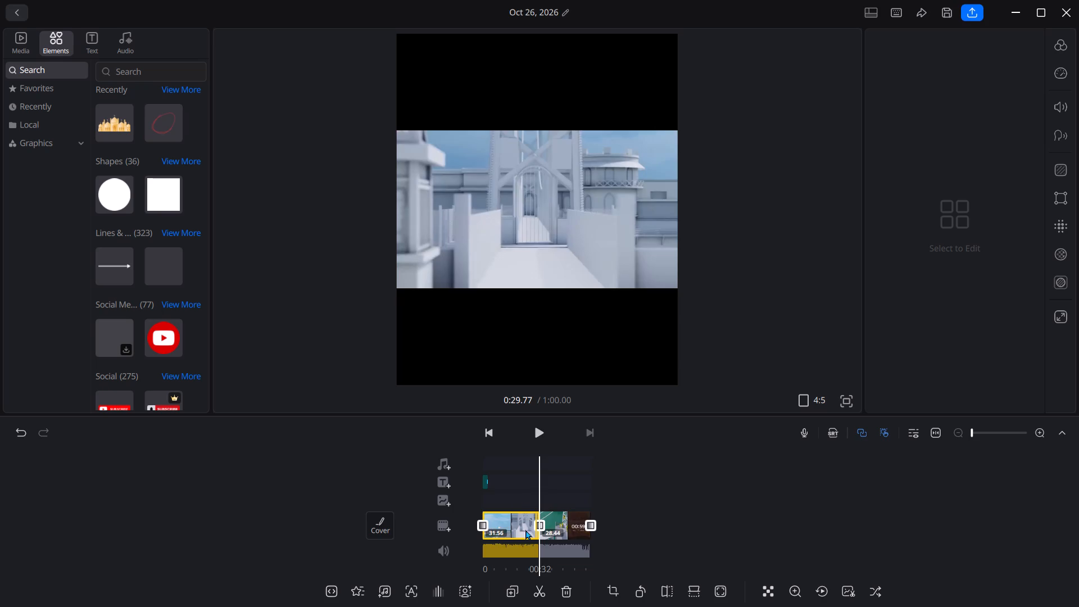
pyautogui.click(388, 476)
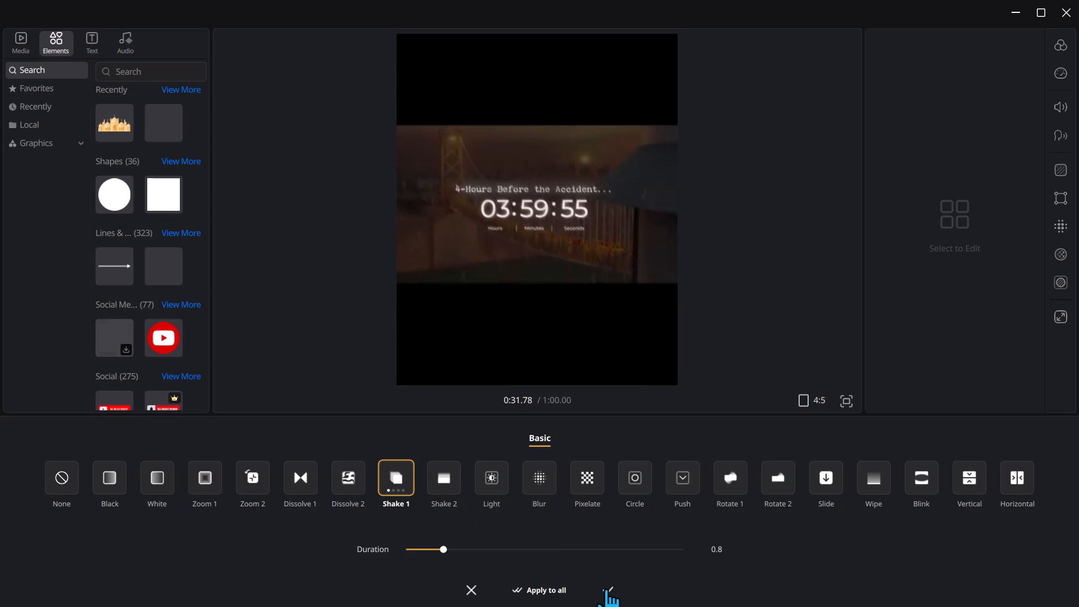
pyautogui.click(609, 588)
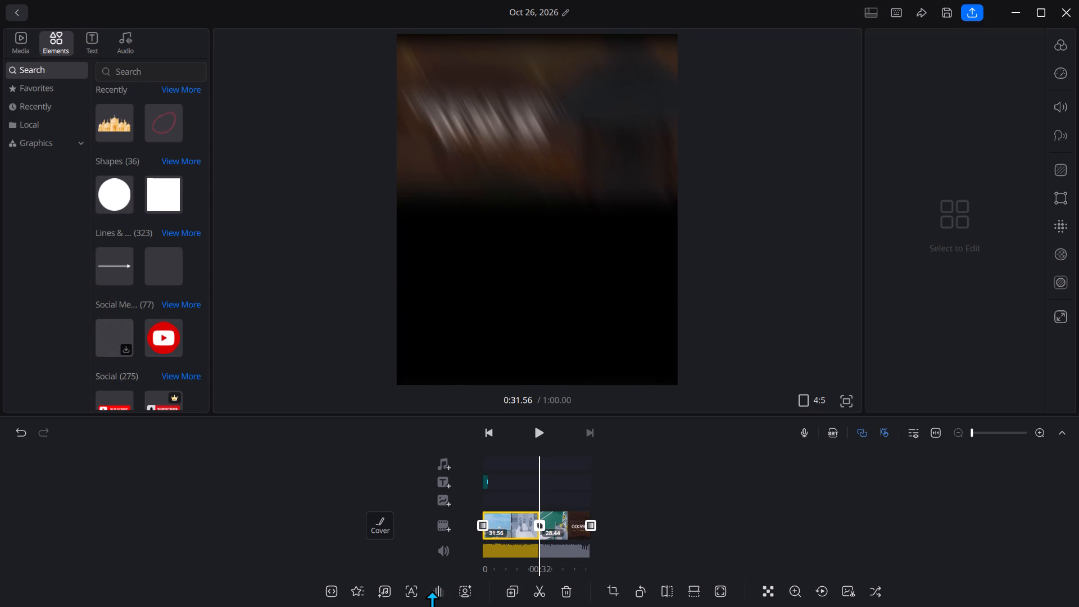
# Return to the start of the timeline and export the video to the Downloads folder.
pyautogui.moveTo(676, 524); pyautogui.dragTo(699, 517)
pyautogui.moveTo(696, 538); pyautogui.dragTo(936, 474)
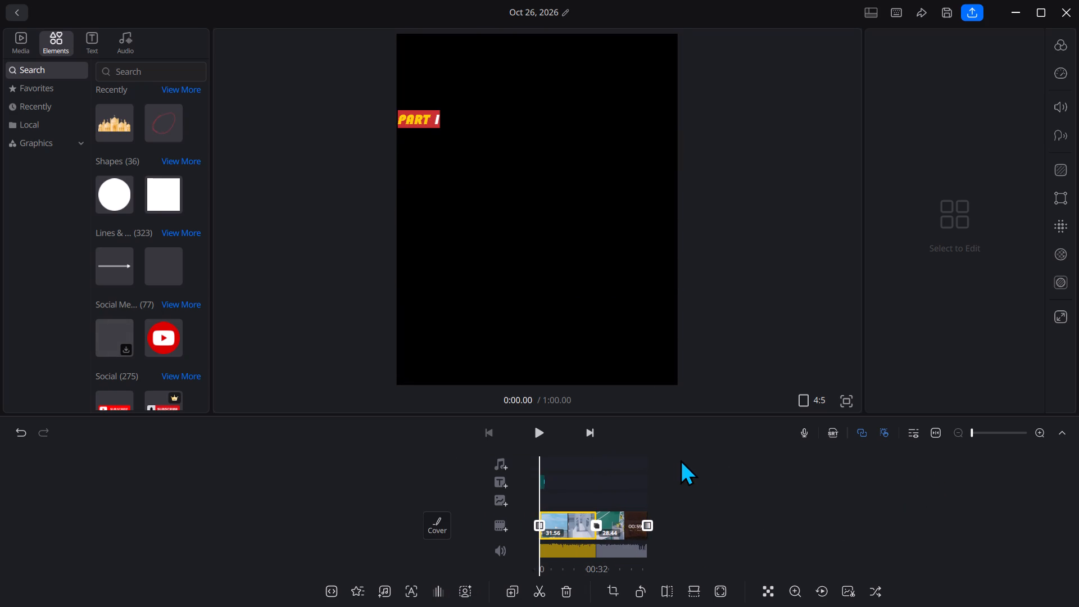
pyautogui.press('space')
pyautogui.click(970, 8)
pyautogui.press('space')
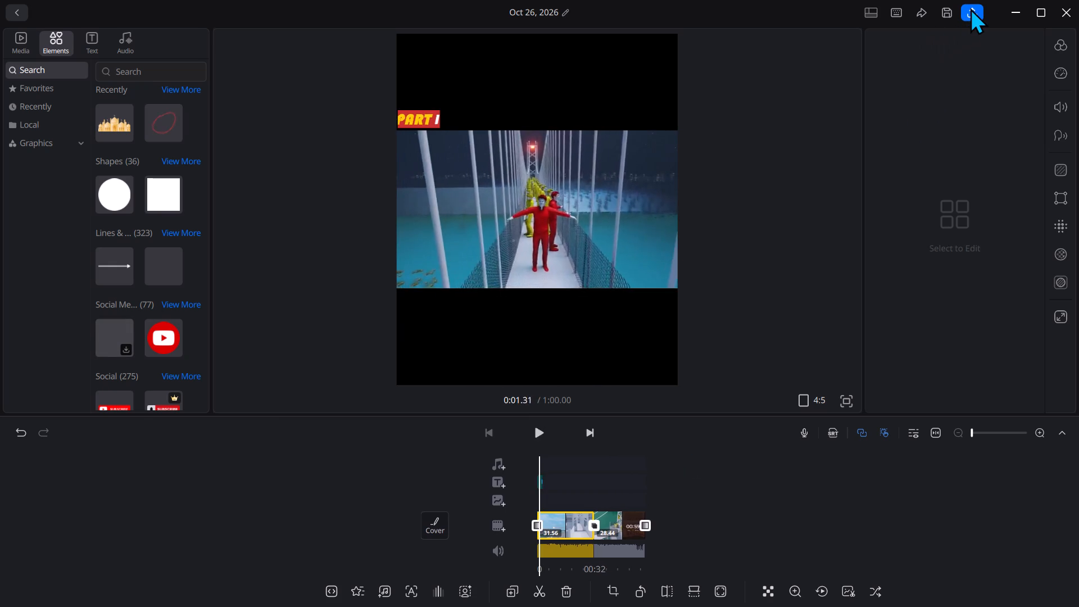
pyautogui.click(792, 479)
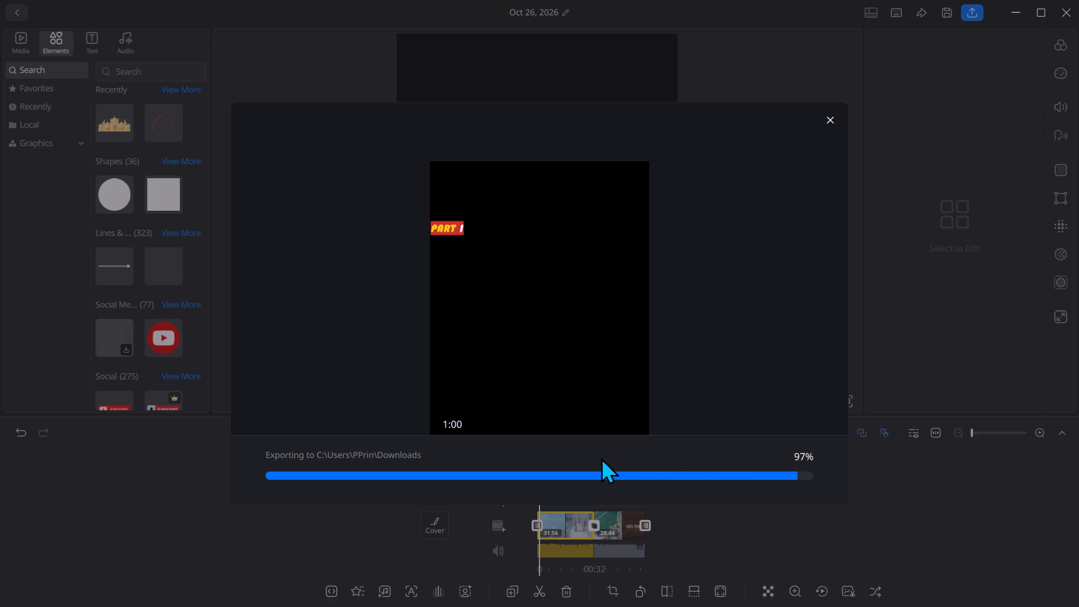
# Open the Downloads folder containing the exported video in File Explorer.
pyautogui.click(319, 476)
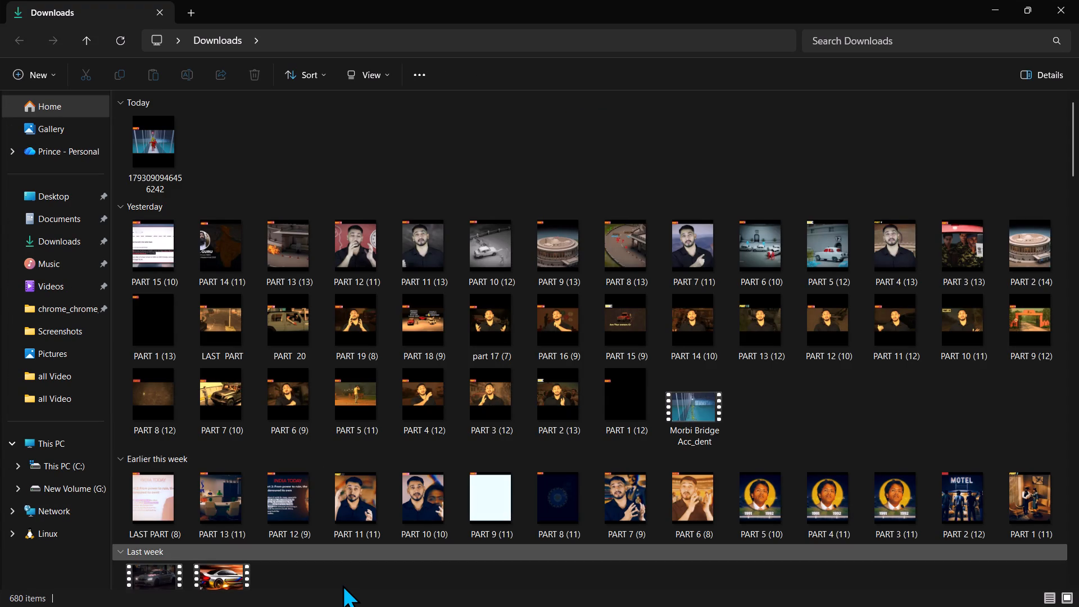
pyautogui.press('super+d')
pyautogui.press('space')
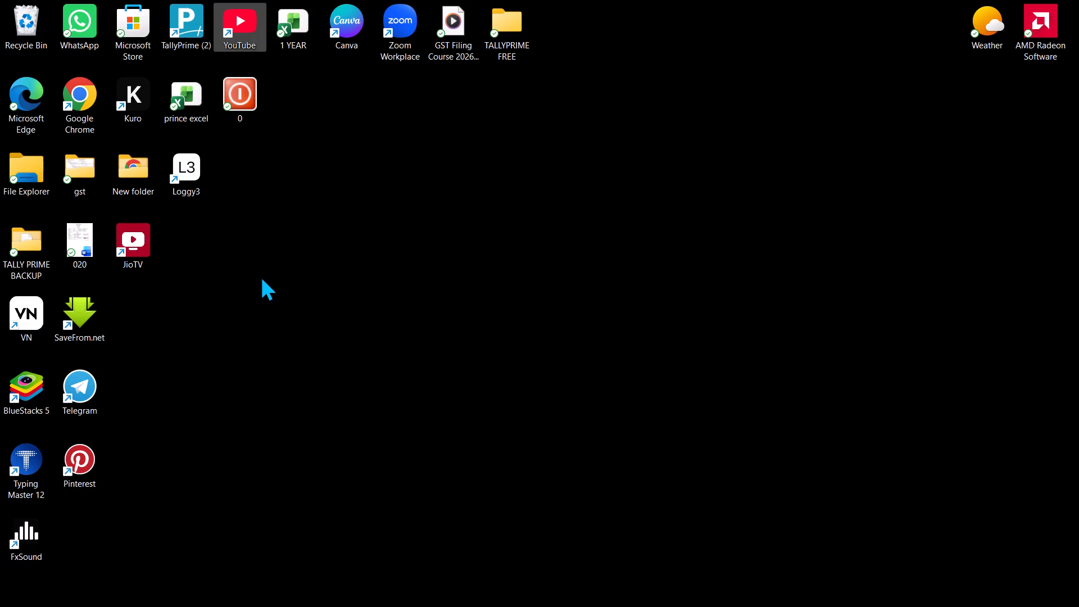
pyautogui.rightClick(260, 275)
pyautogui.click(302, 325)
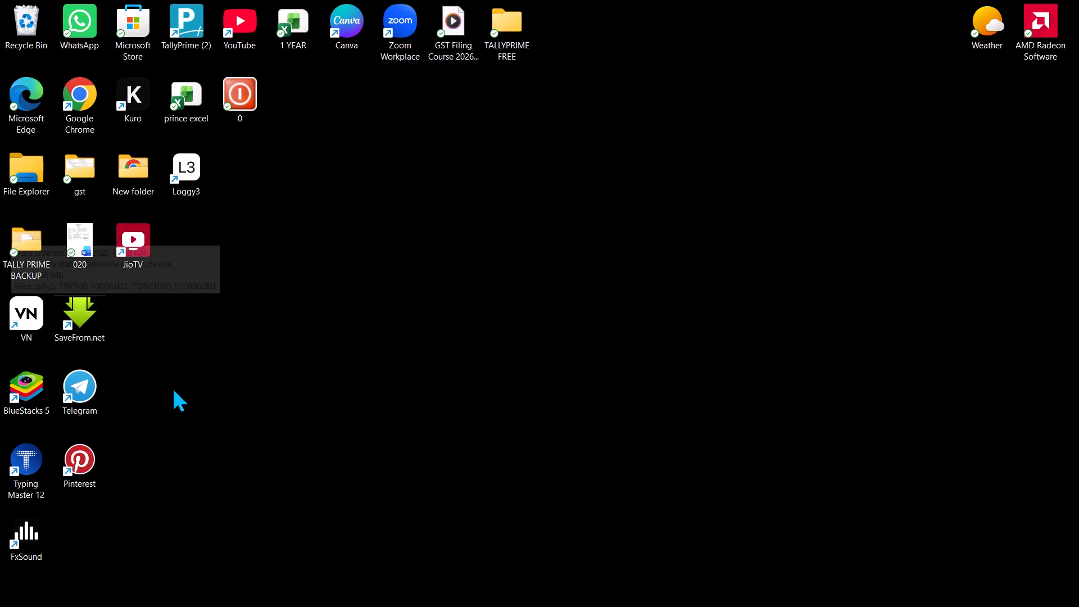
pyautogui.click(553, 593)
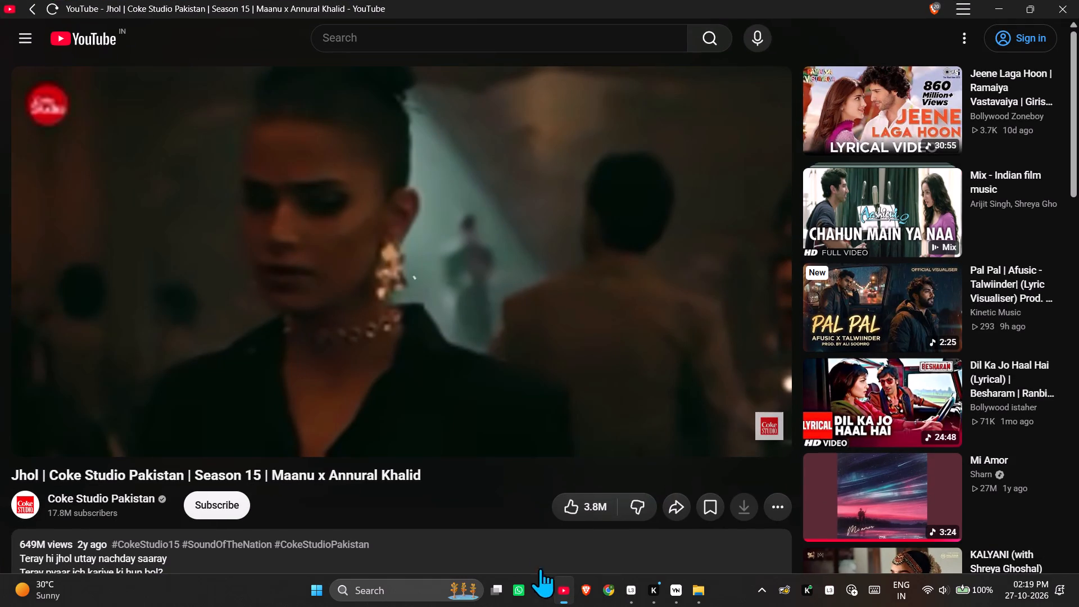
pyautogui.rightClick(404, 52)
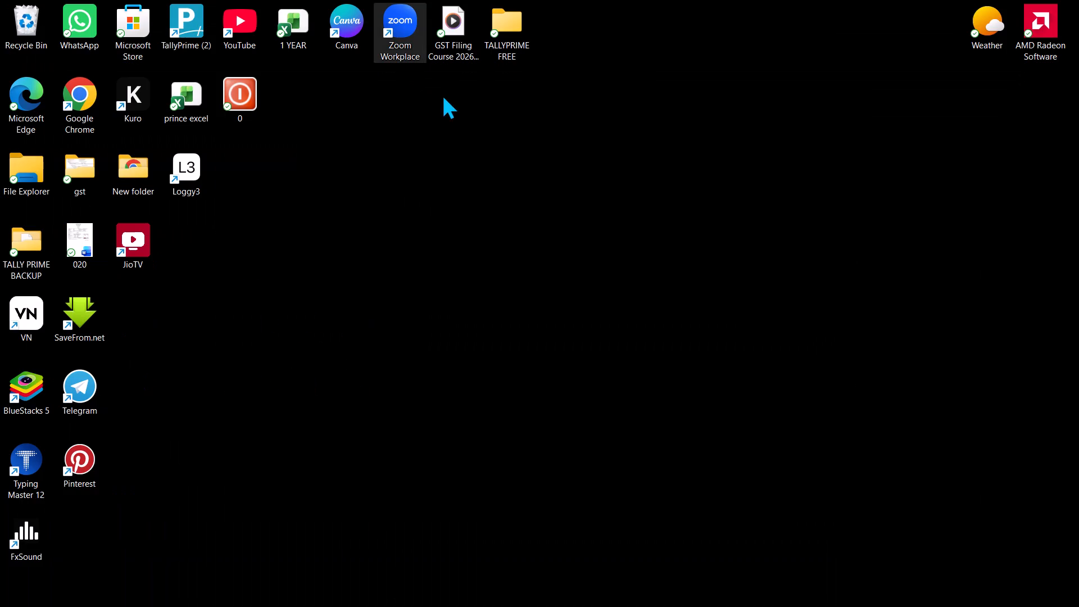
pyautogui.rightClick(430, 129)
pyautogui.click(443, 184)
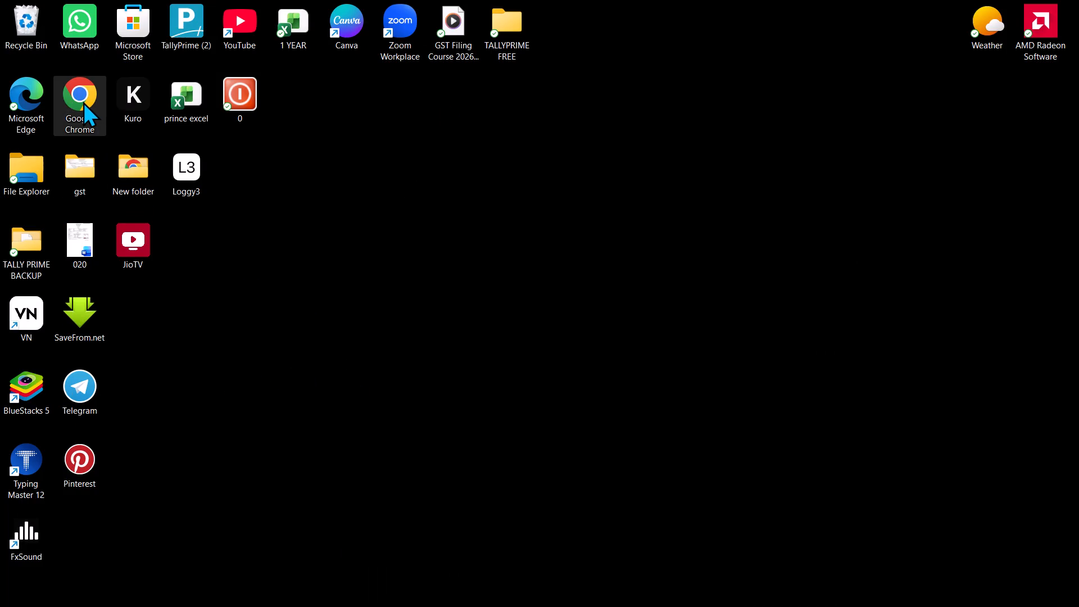
# Switch to Google Chrome and search the web for "TRAIN TICKET".
pyautogui.doubleClick(83, 101)
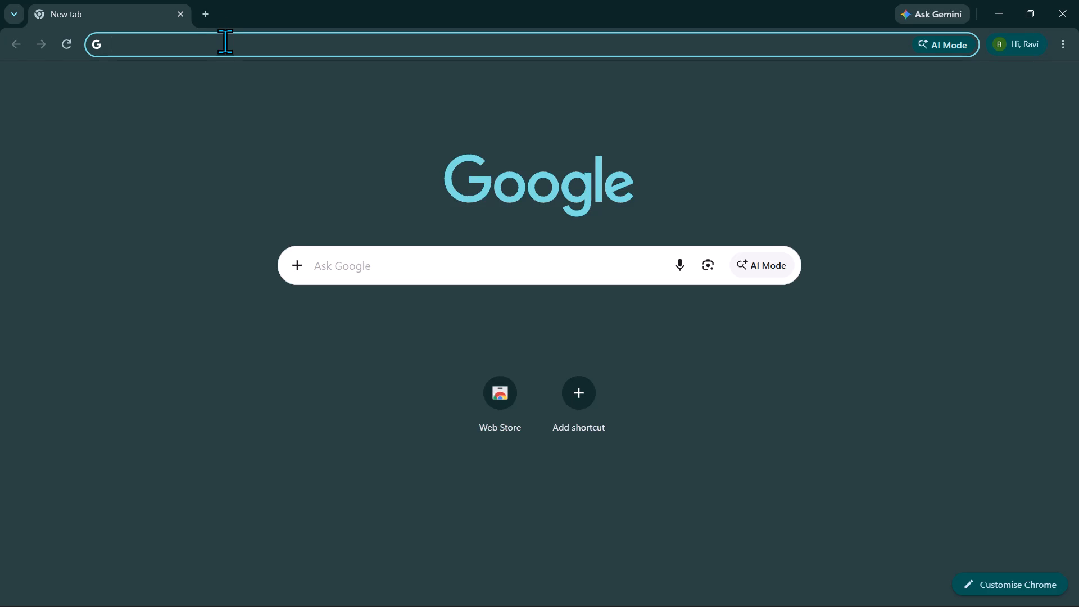
pyautogui.click(225, 41)
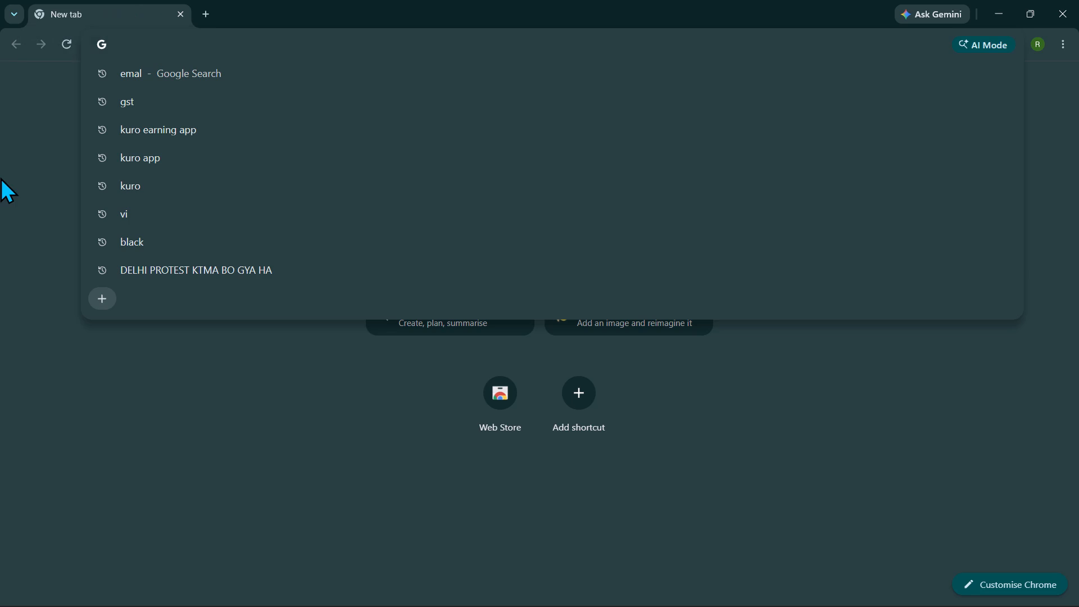
pyautogui.write('TRAIN TICKET')
pyautogui.press('Return')
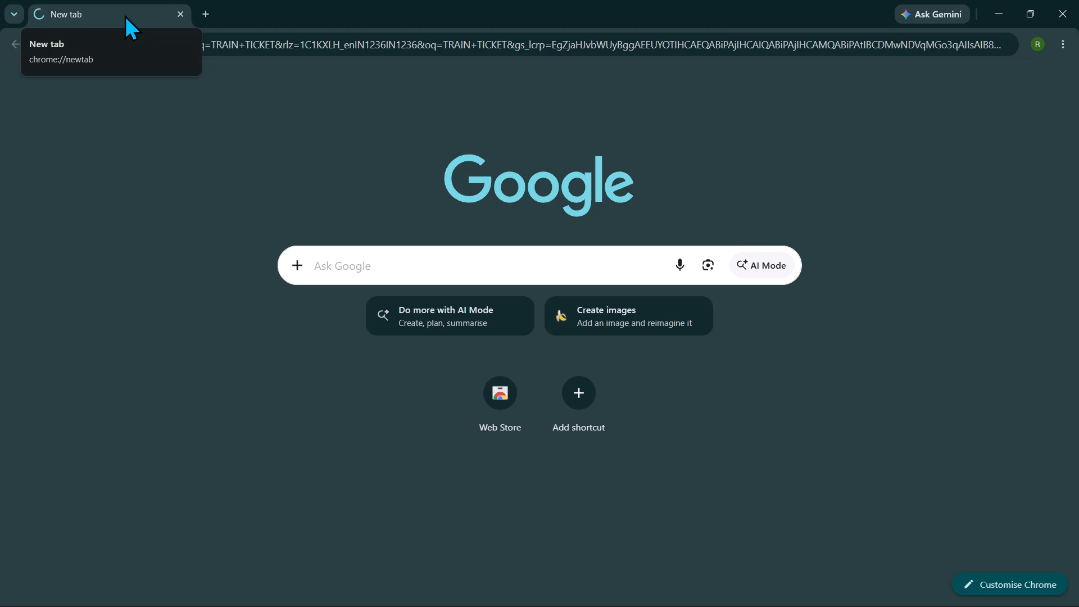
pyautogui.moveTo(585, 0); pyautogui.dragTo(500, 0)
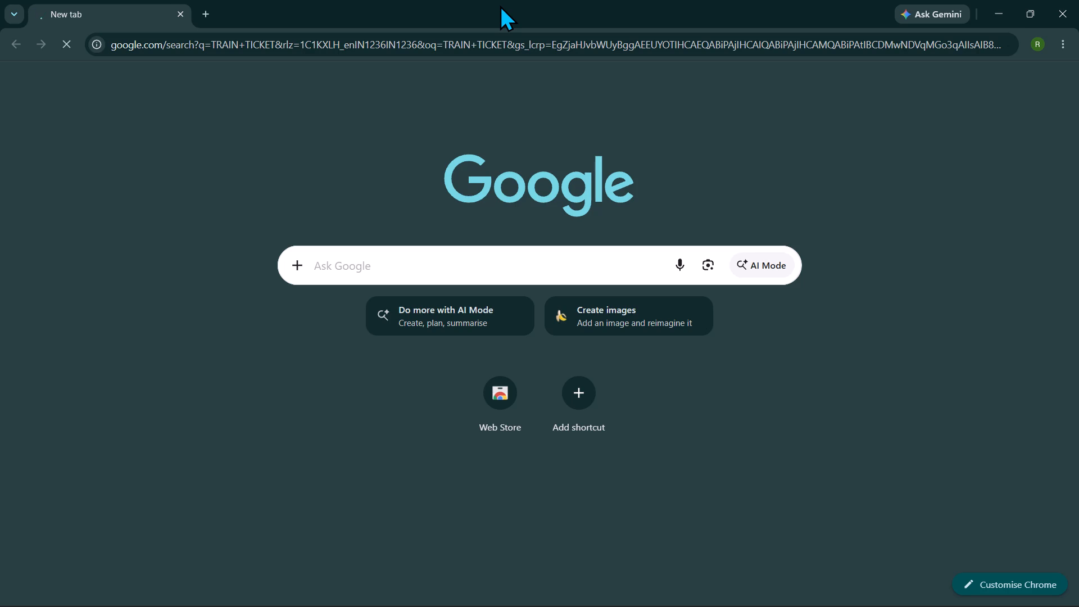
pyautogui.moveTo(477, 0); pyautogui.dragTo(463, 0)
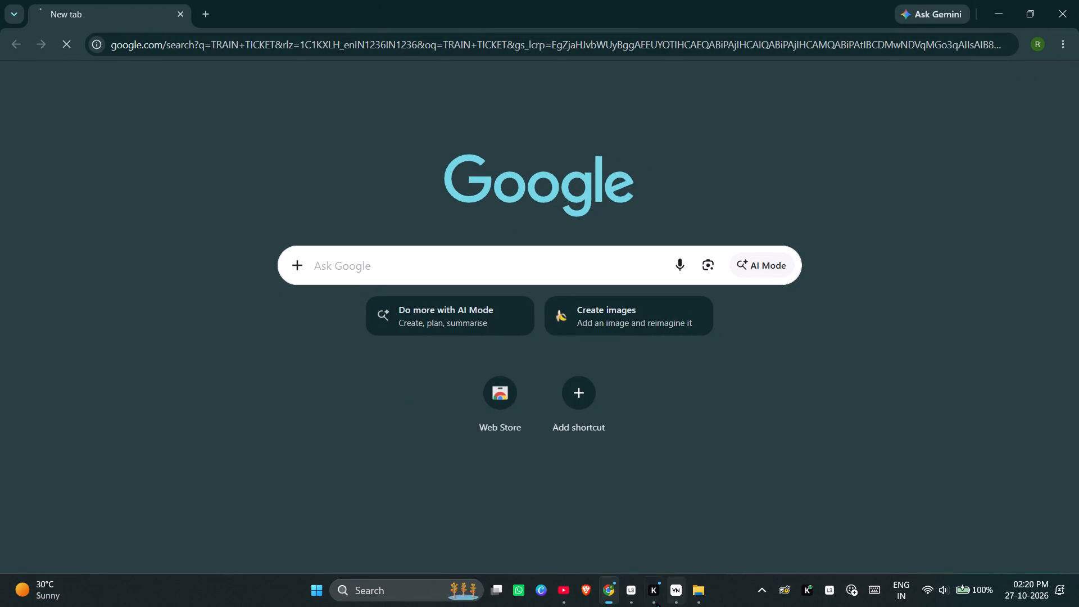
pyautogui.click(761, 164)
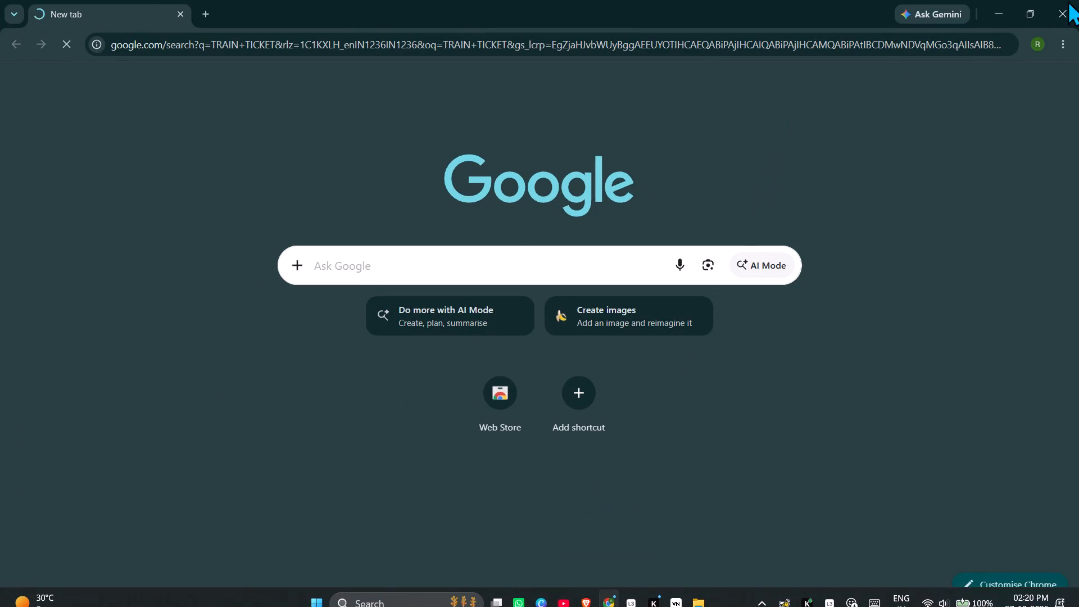
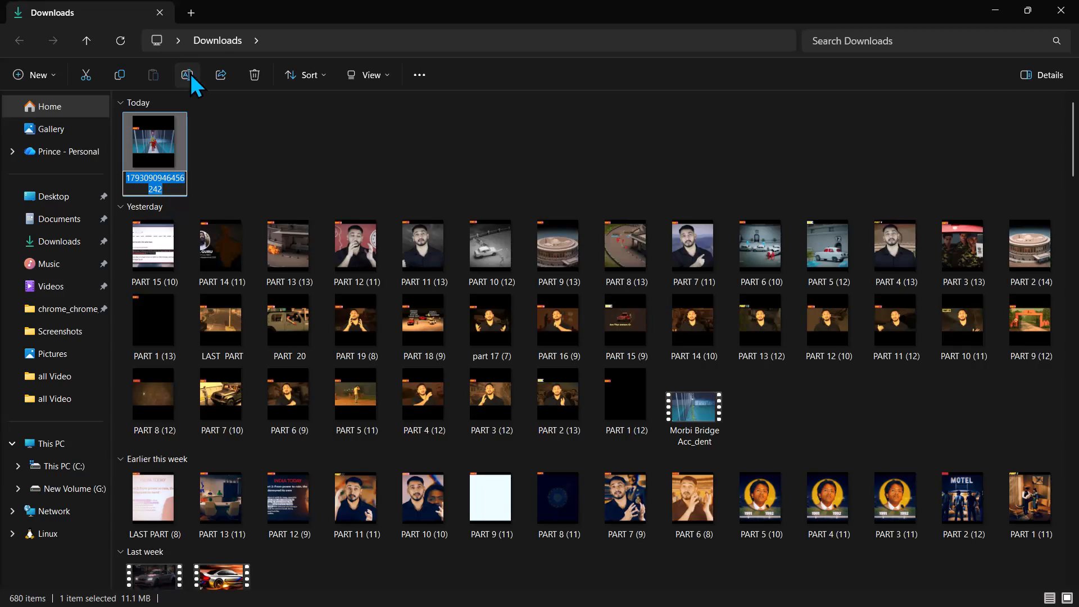
# Rename the newly exported video in the Downloads folder as PART 1, accepting a numbered variant of the name.
pyautogui.write('PART 1')
pyautogui.press('Return')
pyautogui.press('Return')
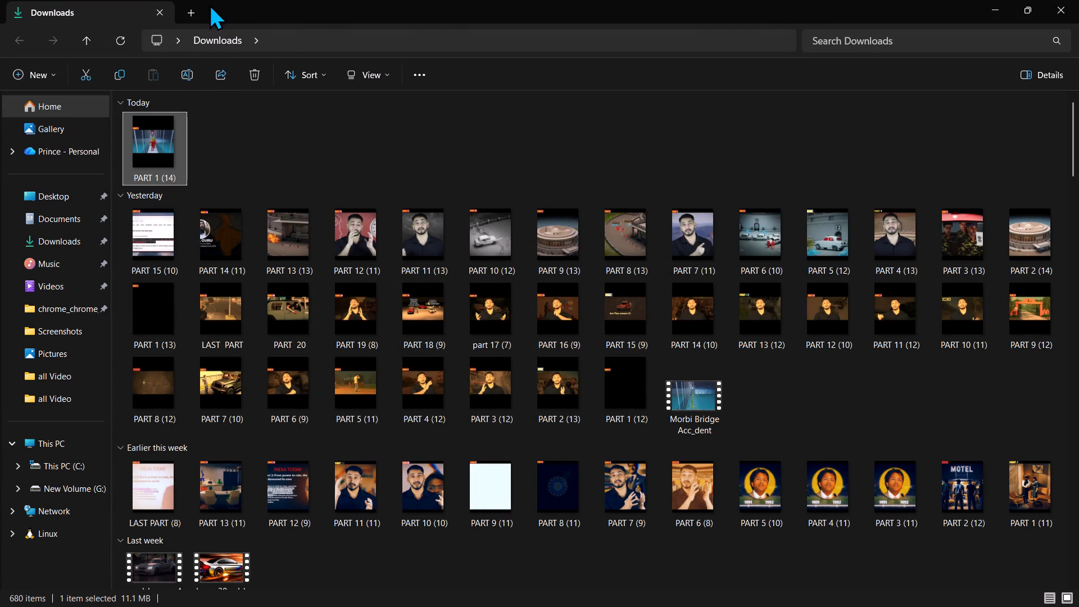
pyautogui.click(127, 41)
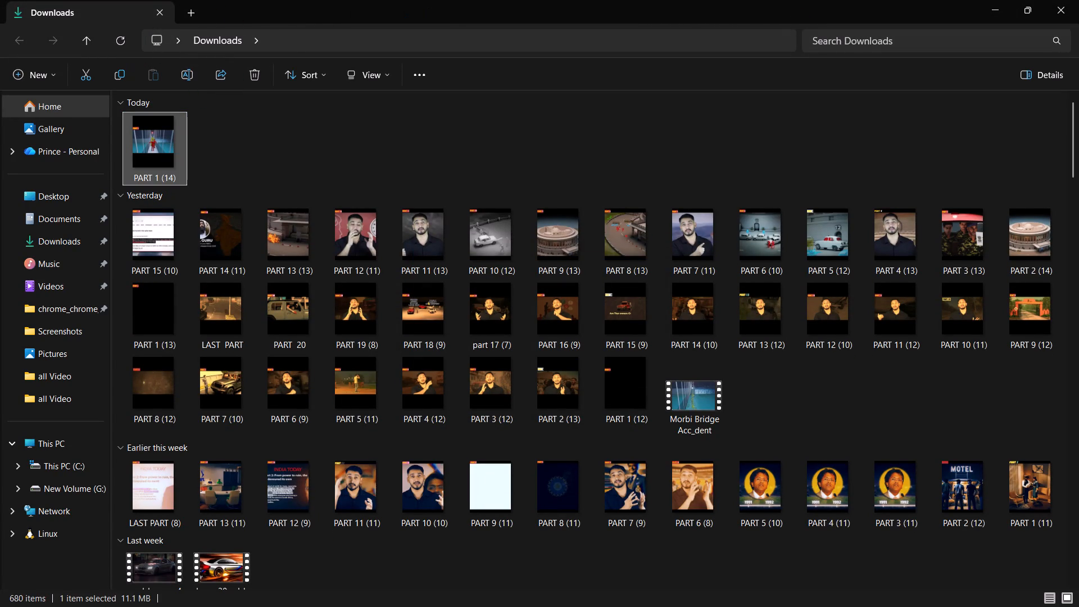
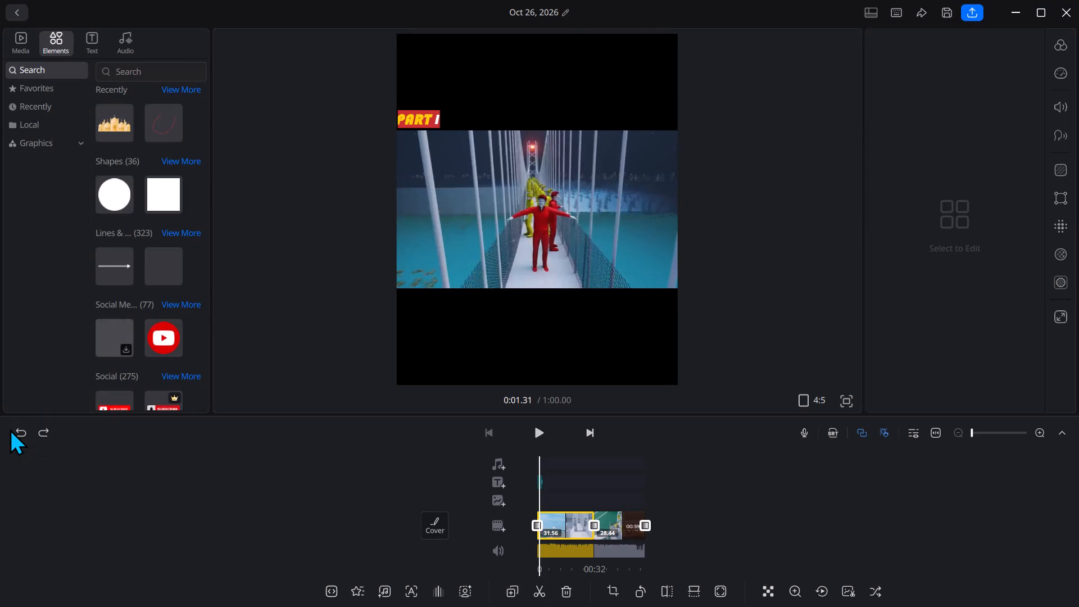
# Undo the latest timeline edits until the footage following the first 60-second clip is restored.
pyautogui.click(12, 429)
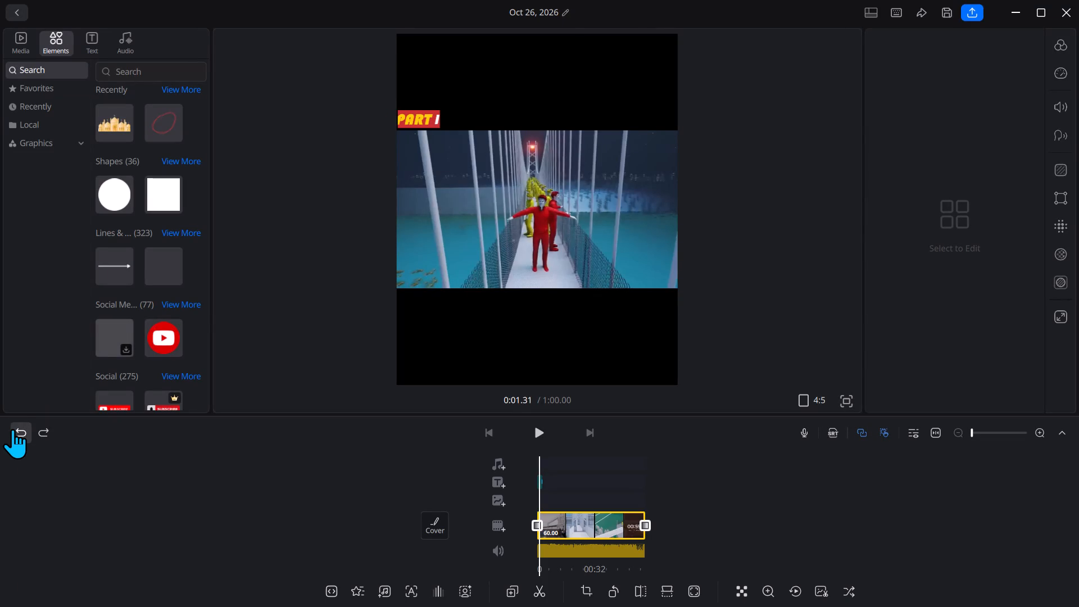
pyautogui.click(12, 429)
pyautogui.click(12, 429)
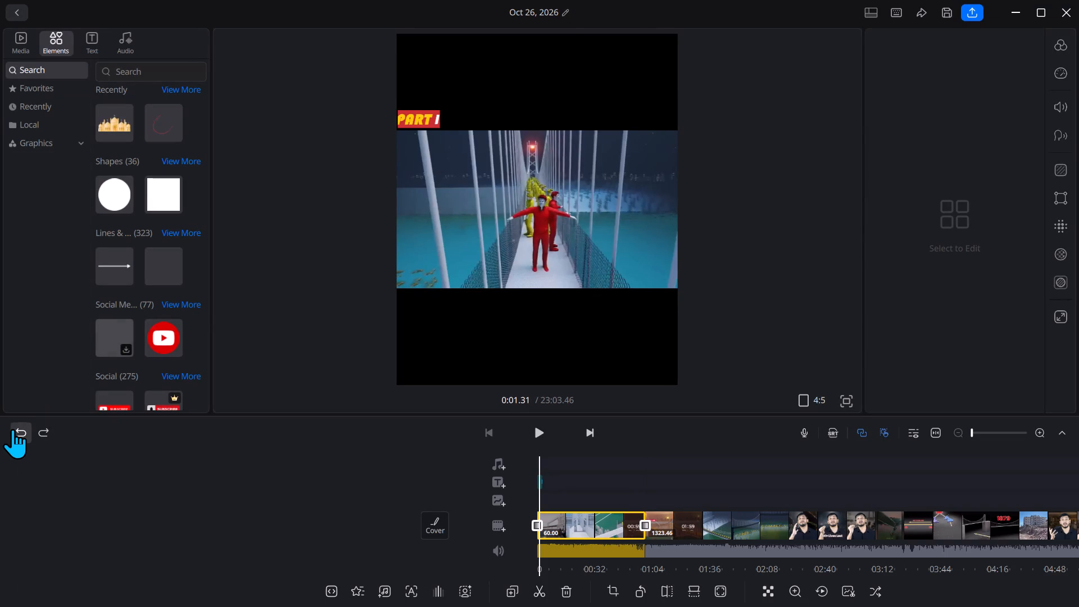
# Delete the already exported first 60-second clip from the main video track.
pyautogui.click(620, 514)
pyautogui.click(631, 476)
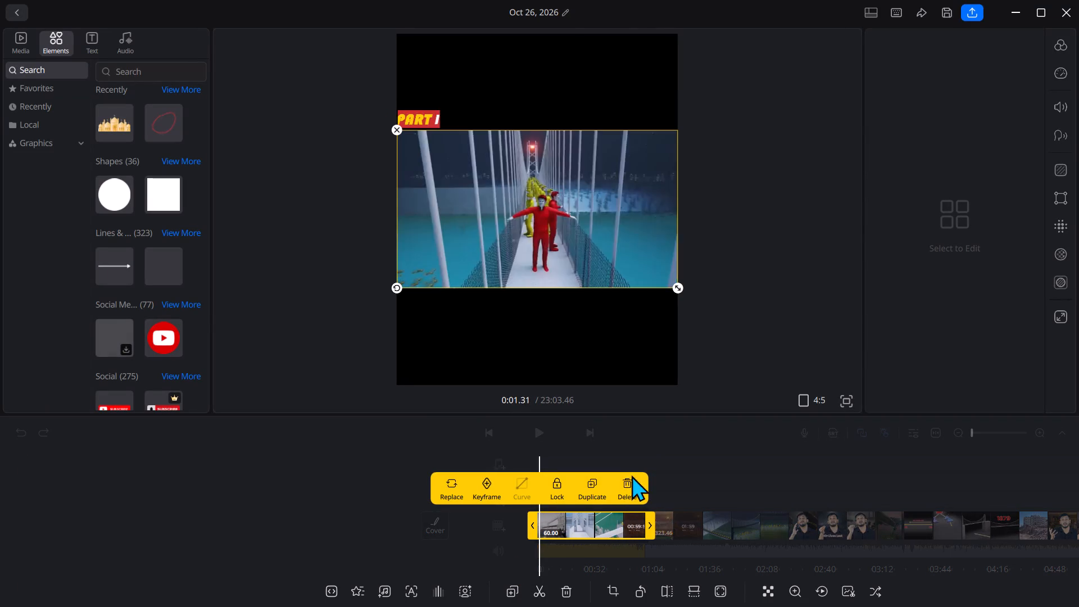
pyautogui.click(416, 482)
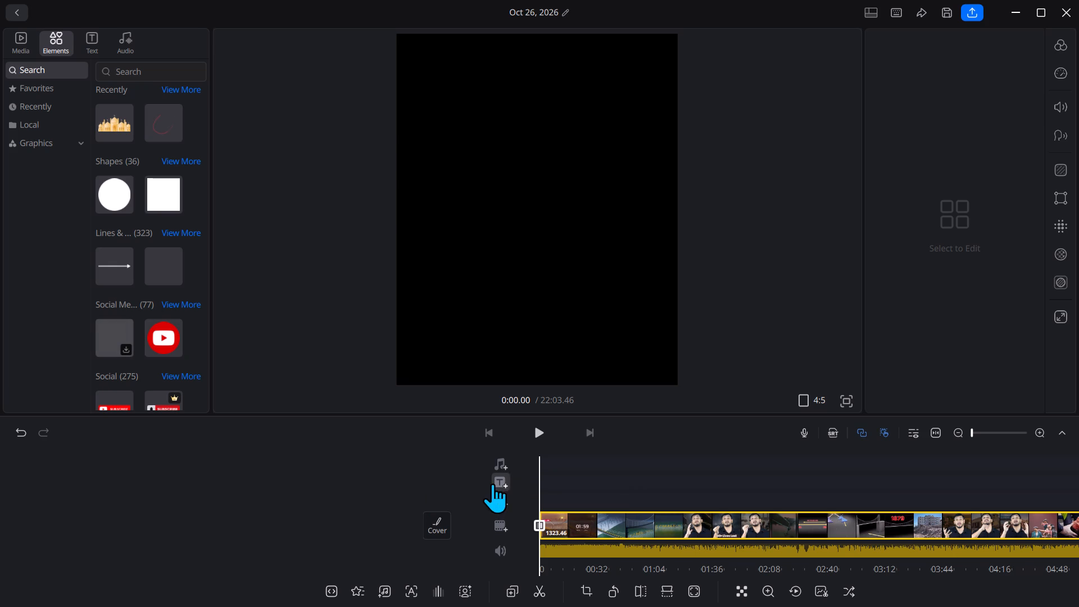
# Add a text title at the start of the timeline reading PART 2.
pyautogui.click(494, 482)
pyautogui.click(455, 448)
pyautogui.click(940, 112)
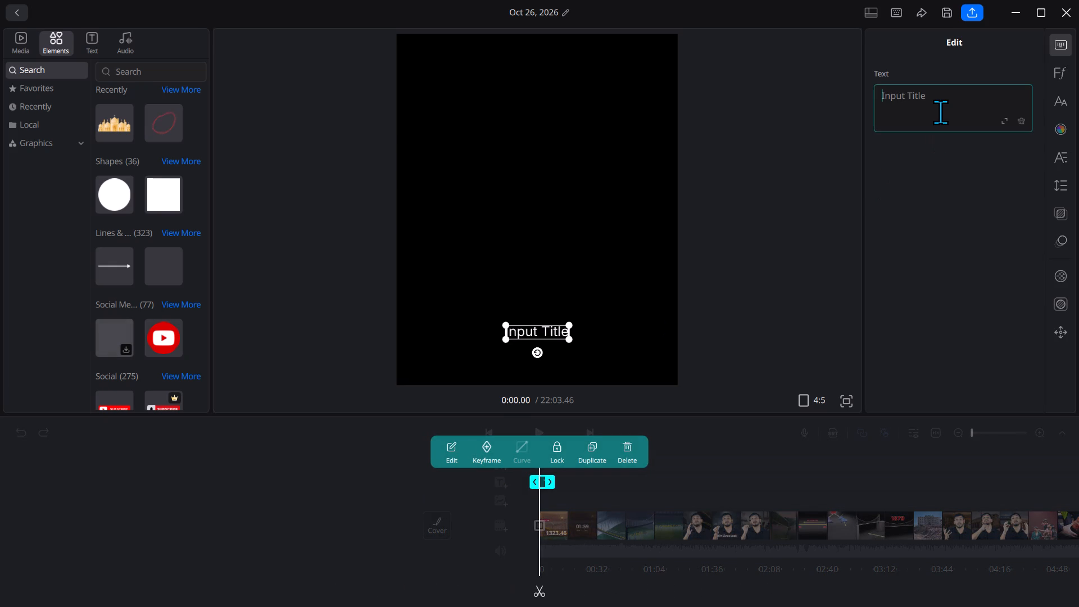
pyautogui.write('PA')
pyautogui.write('RT 2')
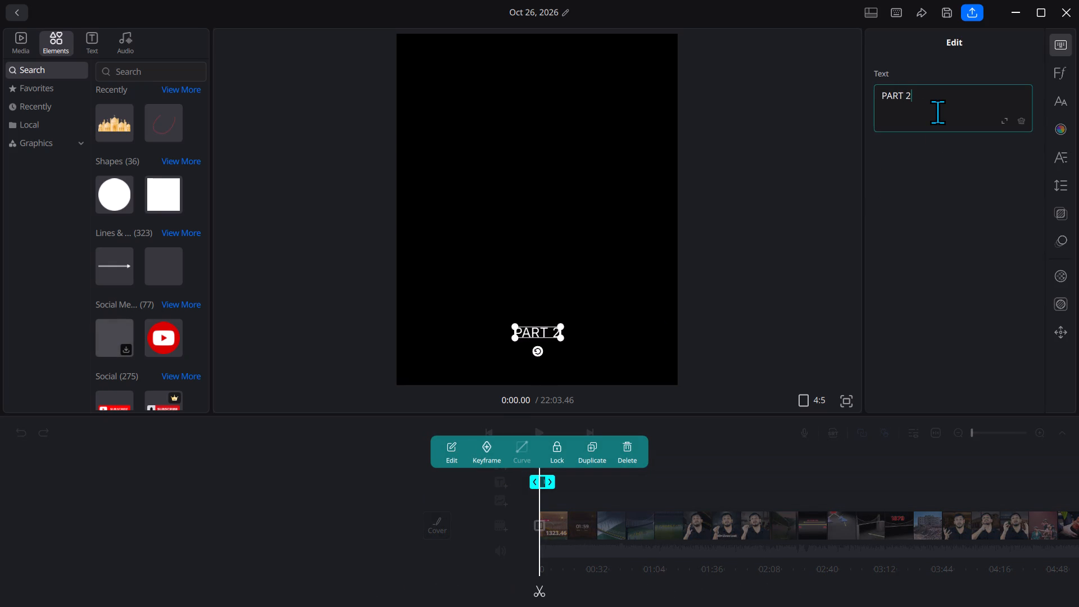
pyautogui.press('Return')
# Style the PART 2 title with the Bauhaus 93 Regular font and the white-on-red colour style.
pyautogui.click(1068, 68)
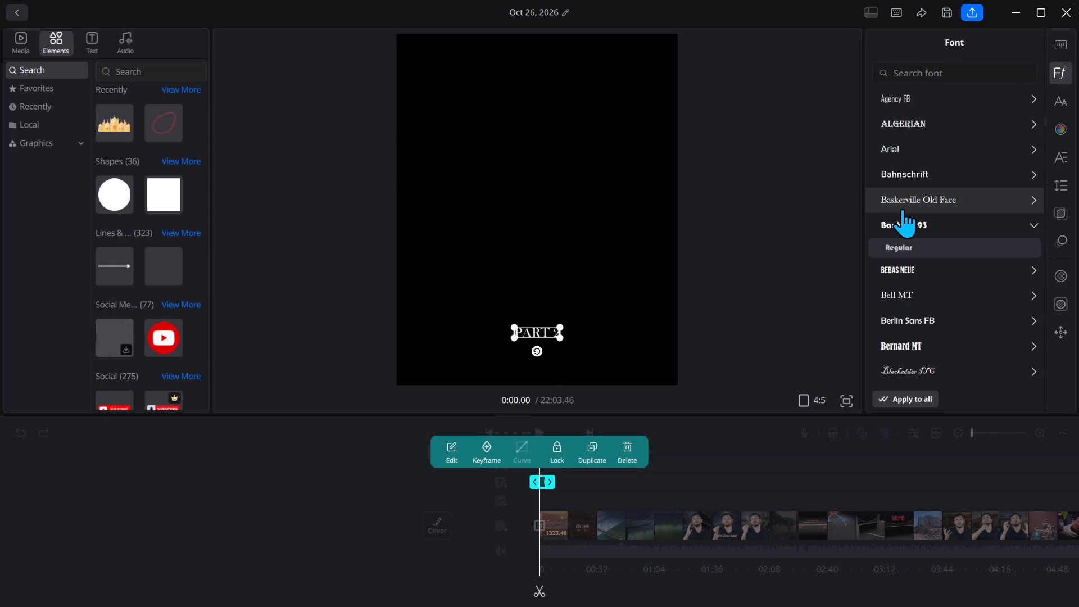
pyautogui.click(902, 209)
pyautogui.click(917, 244)
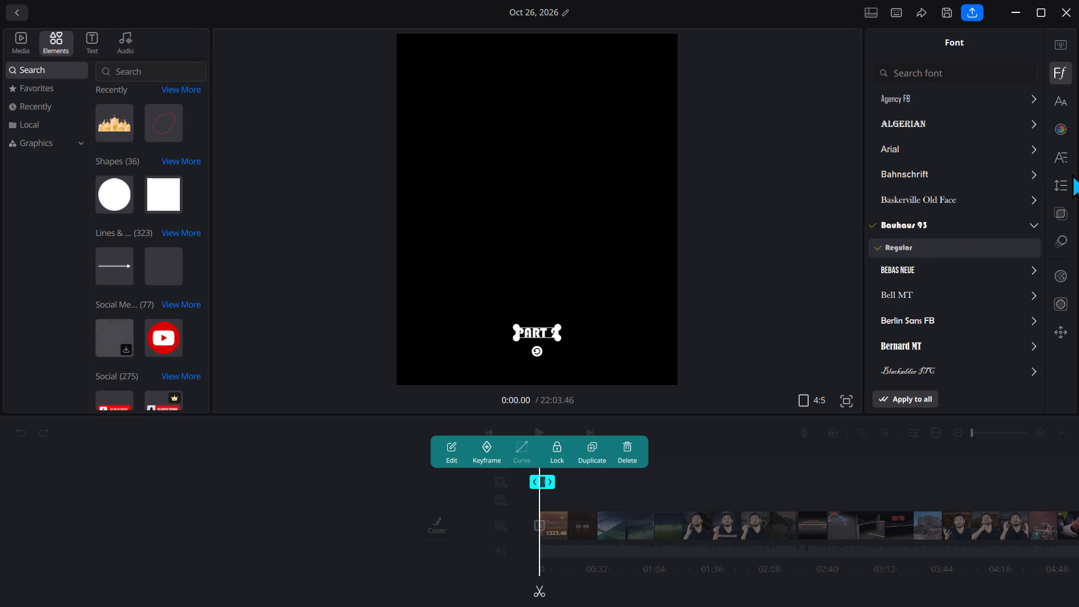
pyautogui.click(1061, 129)
pyautogui.click(940, 132)
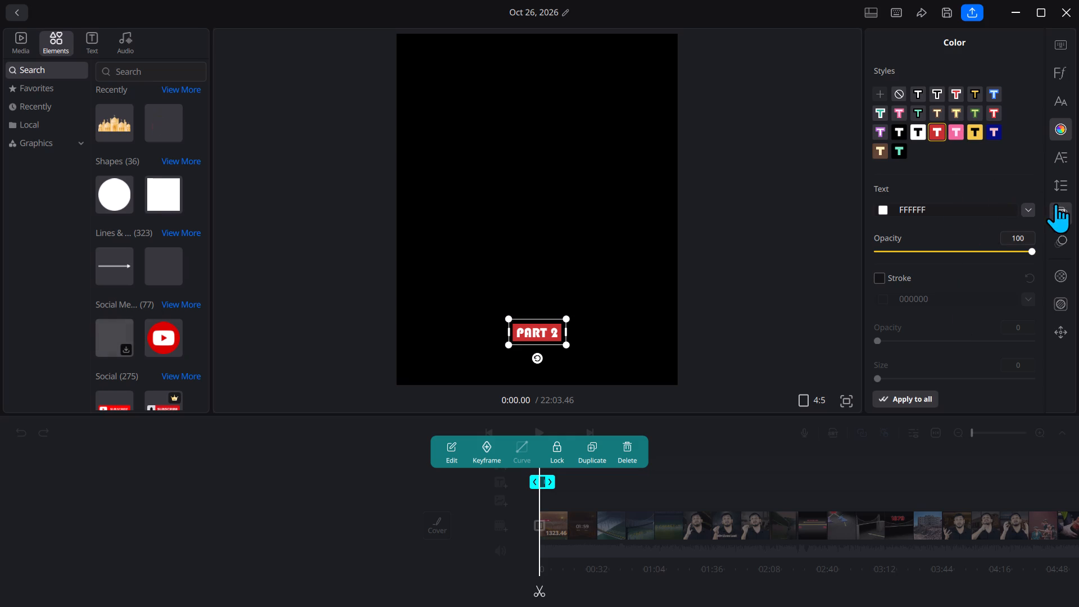
# Give the PART 2 title the second Active caption animation, which highlights the words in yellow.
pyautogui.click(1055, 222)
pyautogui.click(1059, 243)
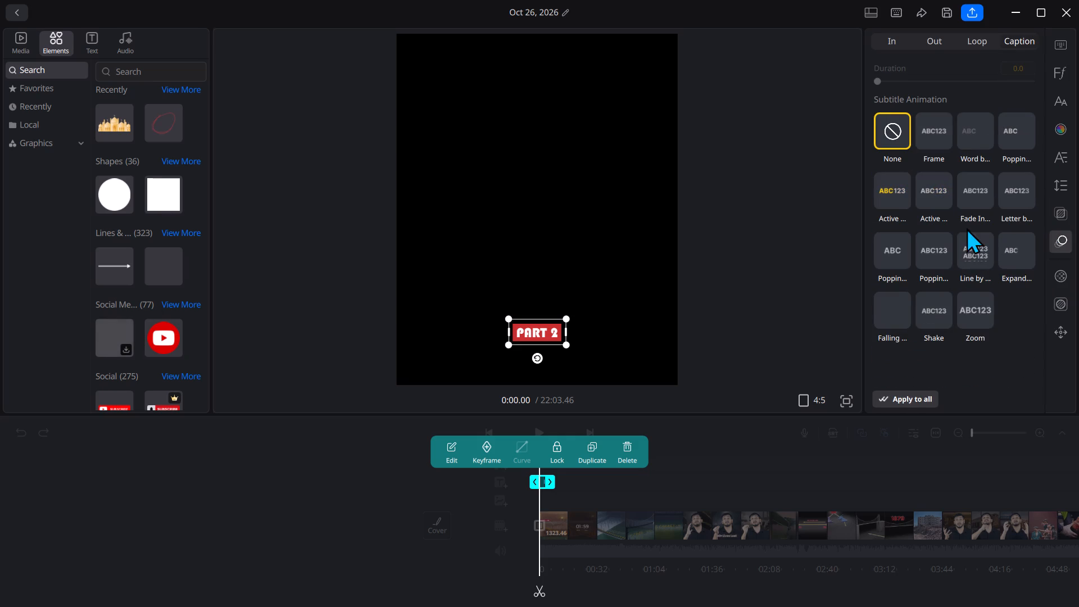
pyautogui.click(930, 190)
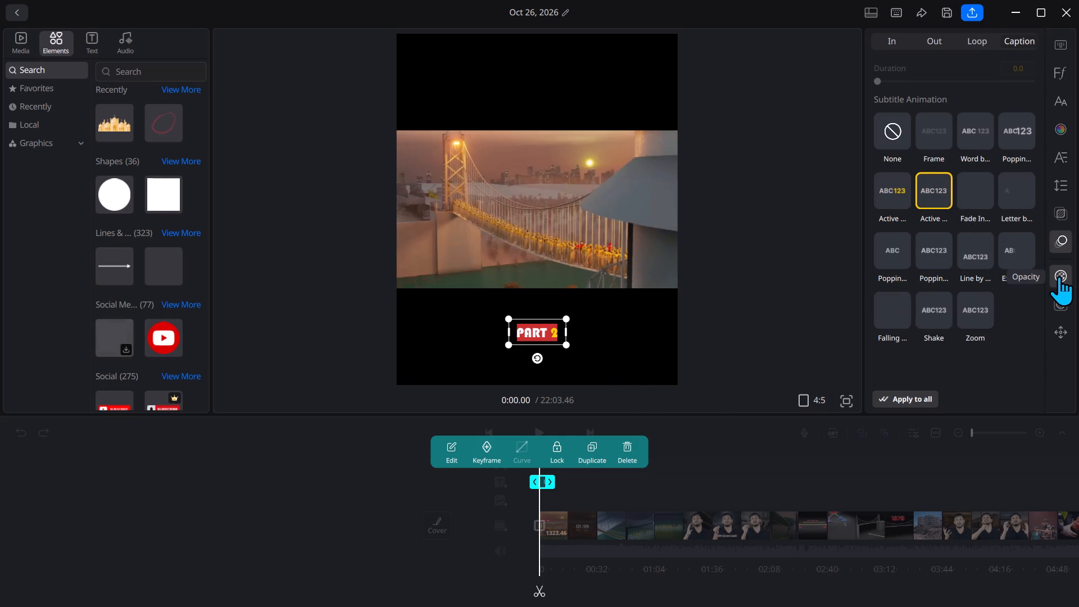
# Make the PART 2 title bold and italic.
pyautogui.click(1066, 161)
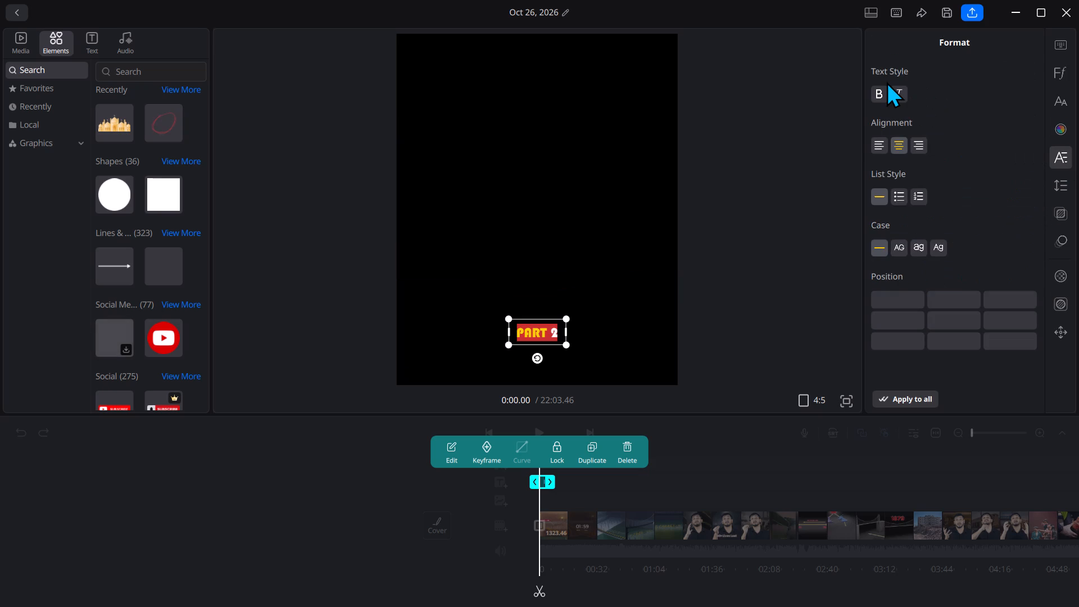
pyautogui.click(873, 85)
pyautogui.click(884, 96)
pyautogui.click(897, 96)
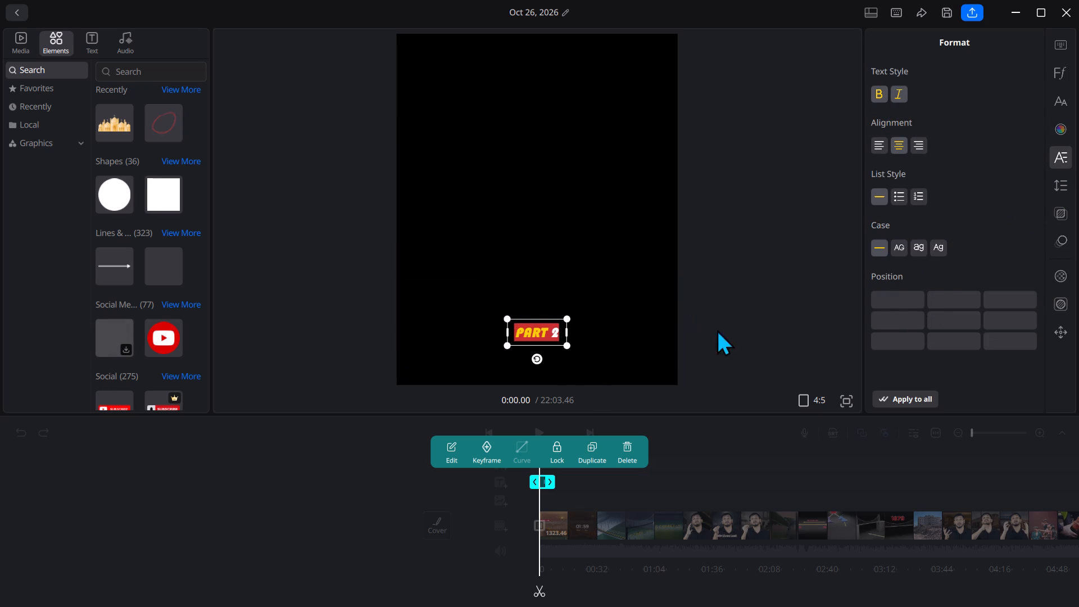
pyautogui.click(1064, 246)
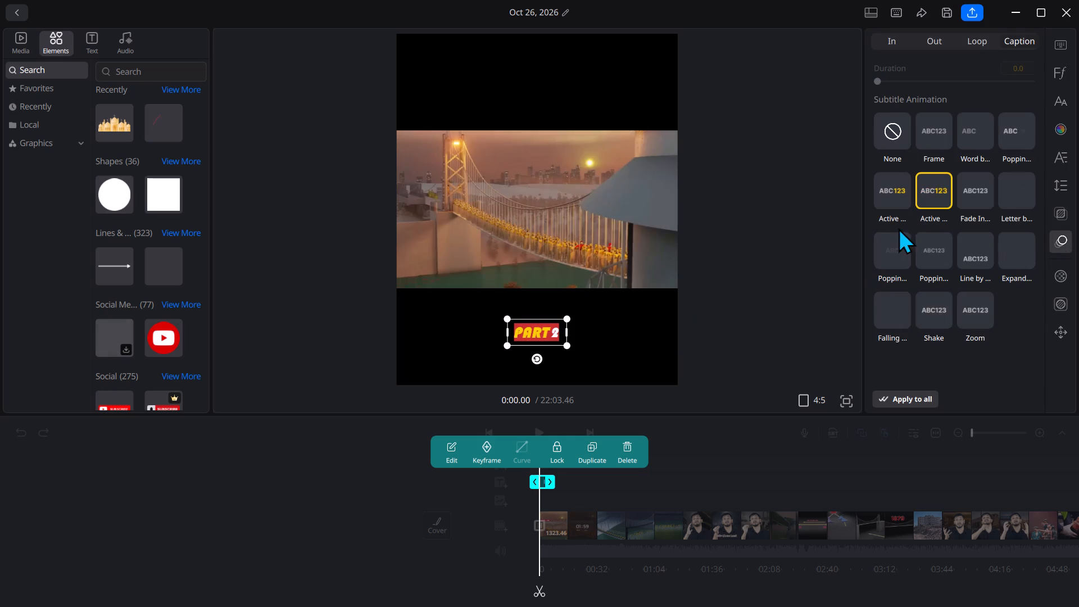
# Move the PART 2 title onto the black band just above the video's upper-left corner, flush with the frame's left edge.
pyautogui.moveTo(535, 341); pyautogui.dragTo(448, 120)
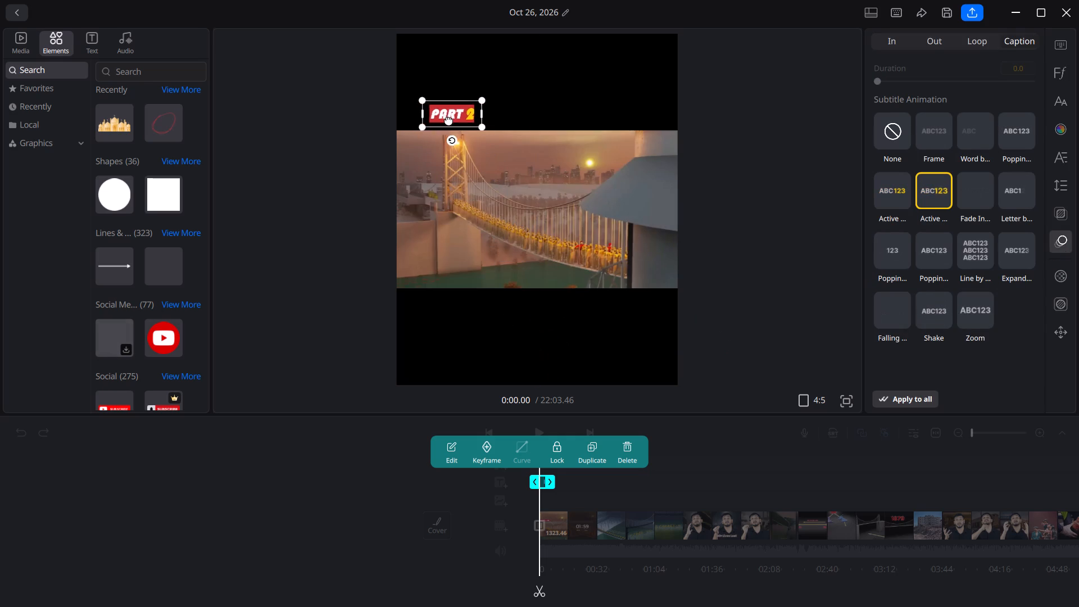
pyautogui.moveTo(448, 120); pyautogui.dragTo(414, 128)
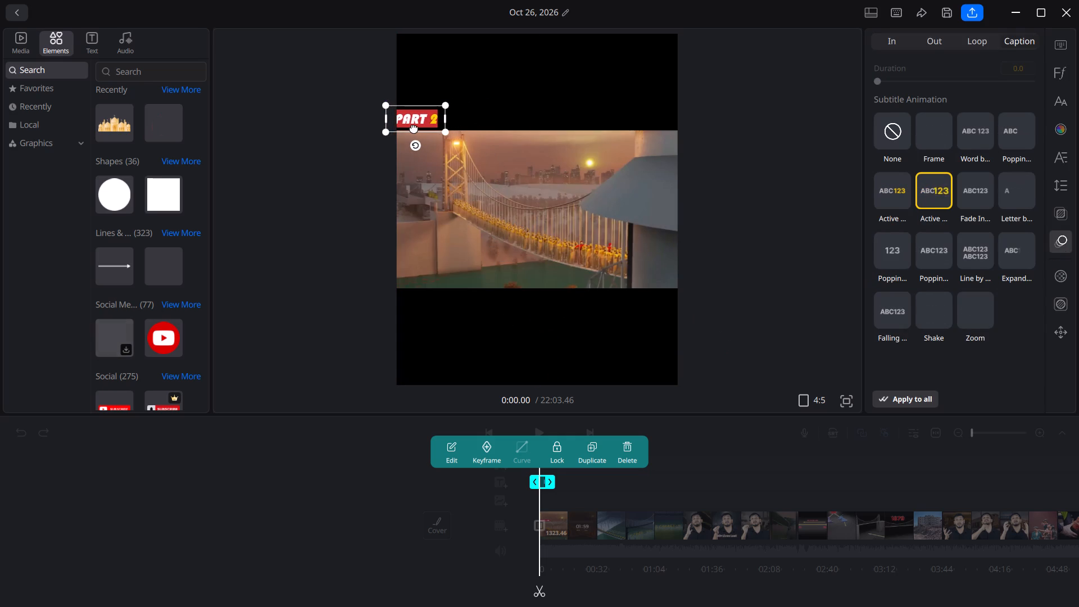
pyautogui.moveTo(414, 128); pyautogui.dragTo(416, 128)
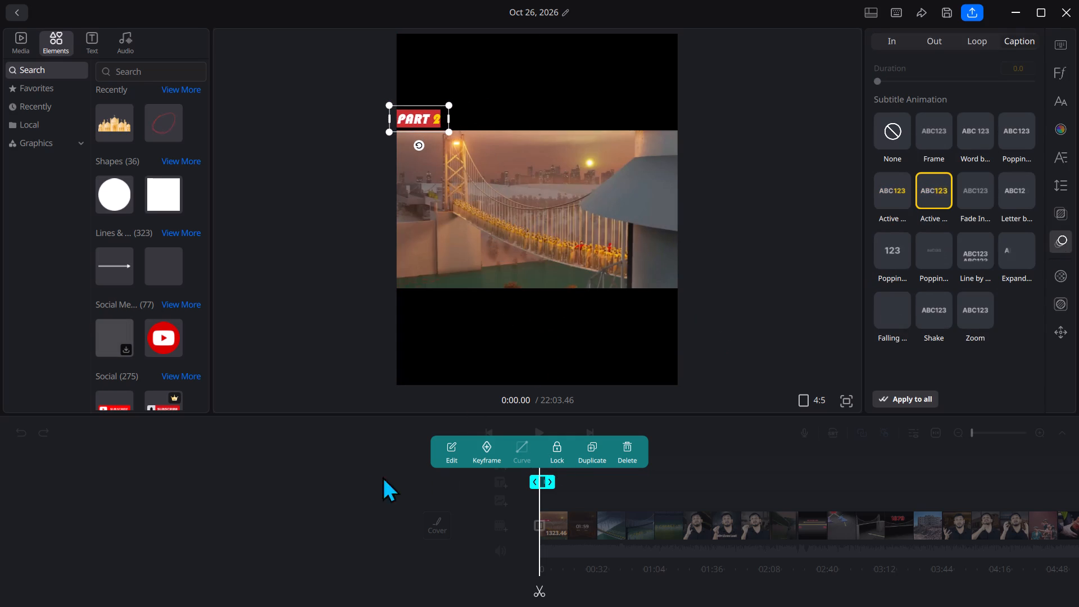
pyautogui.click(366, 475)
# Play back the opening seconds to check the PART 2 title animation and the footage under it.
pyautogui.click(542, 428)
pyautogui.click(542, 427)
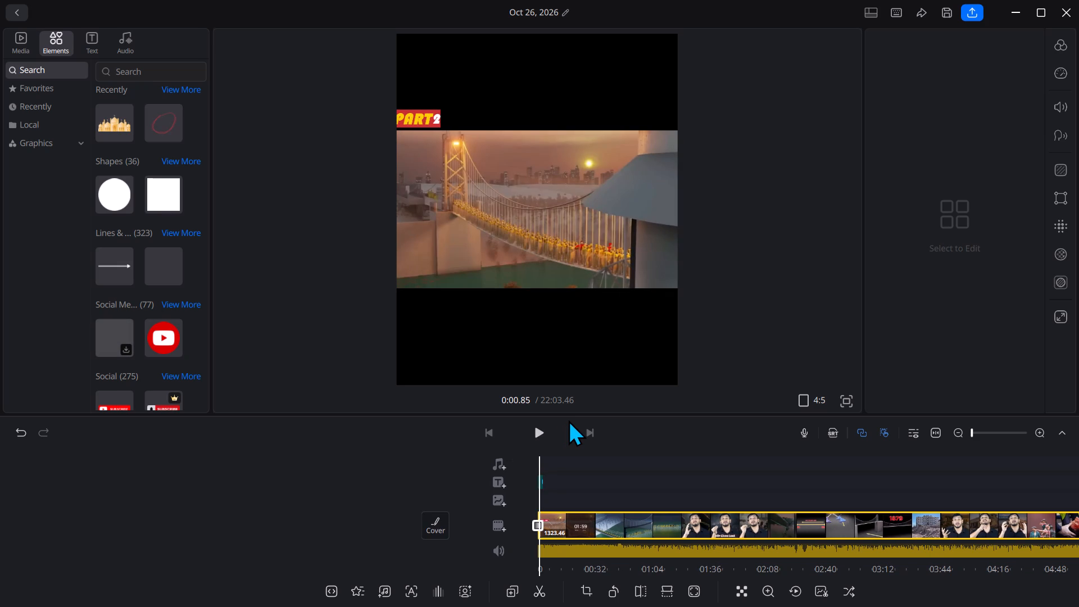
pyautogui.click(536, 435)
pyautogui.click(544, 436)
pyautogui.click(544, 436)
pyautogui.moveTo(544, 436); pyautogui.dragTo(544, 431)
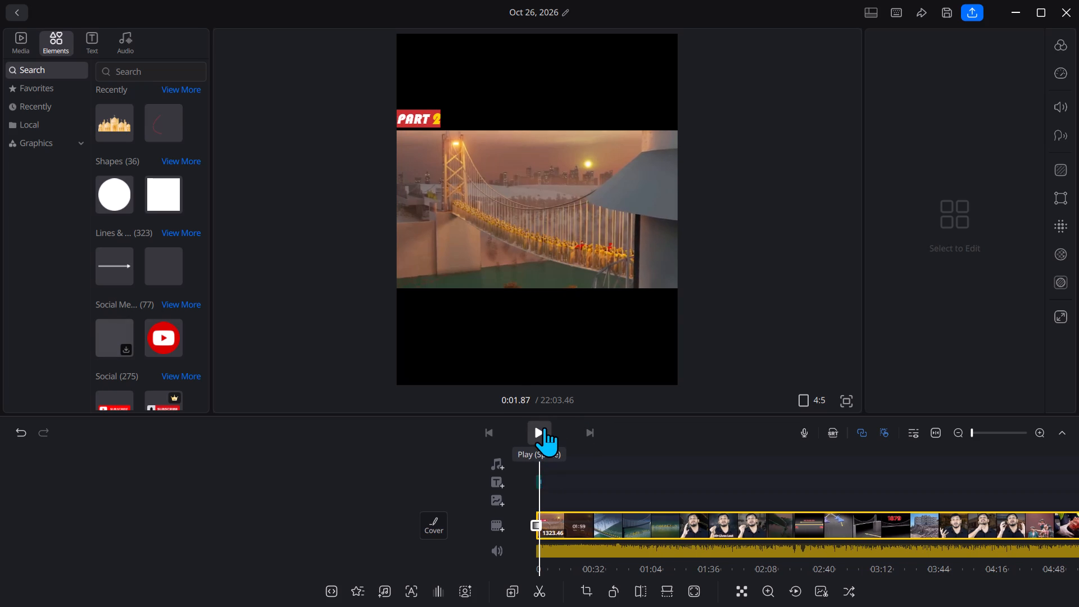
pyautogui.click(544, 427)
pyautogui.click(544, 427)
pyautogui.doubleClick(544, 427)
pyautogui.doubleClick(544, 427)
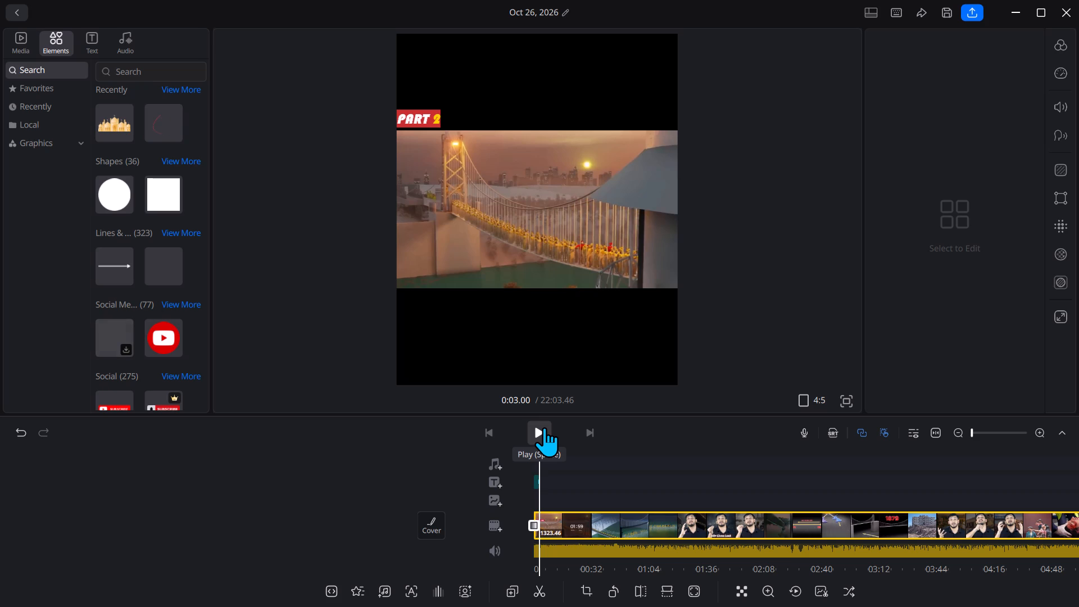
pyautogui.click(544, 427)
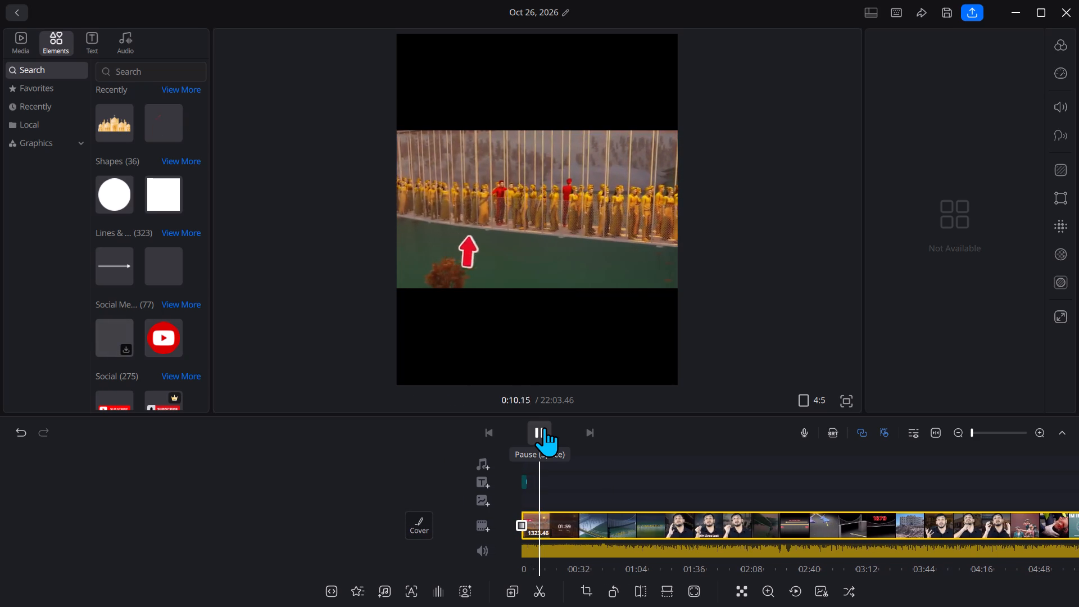
pyautogui.click(544, 427)
pyautogui.click(544, 427)
pyautogui.click(544, 427)
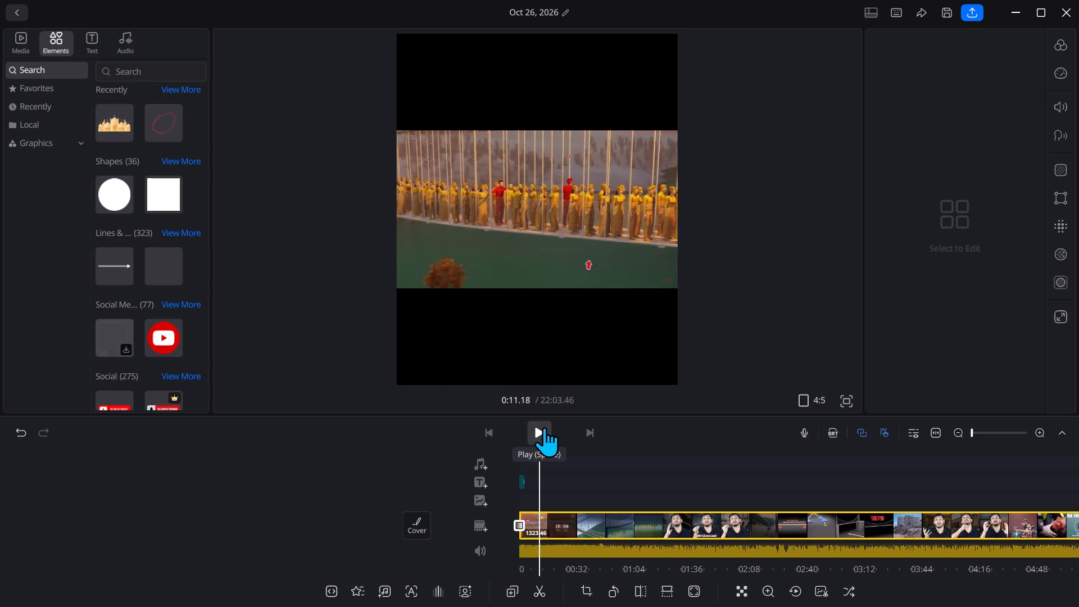
pyautogui.click(544, 427)
pyautogui.click(544, 427)
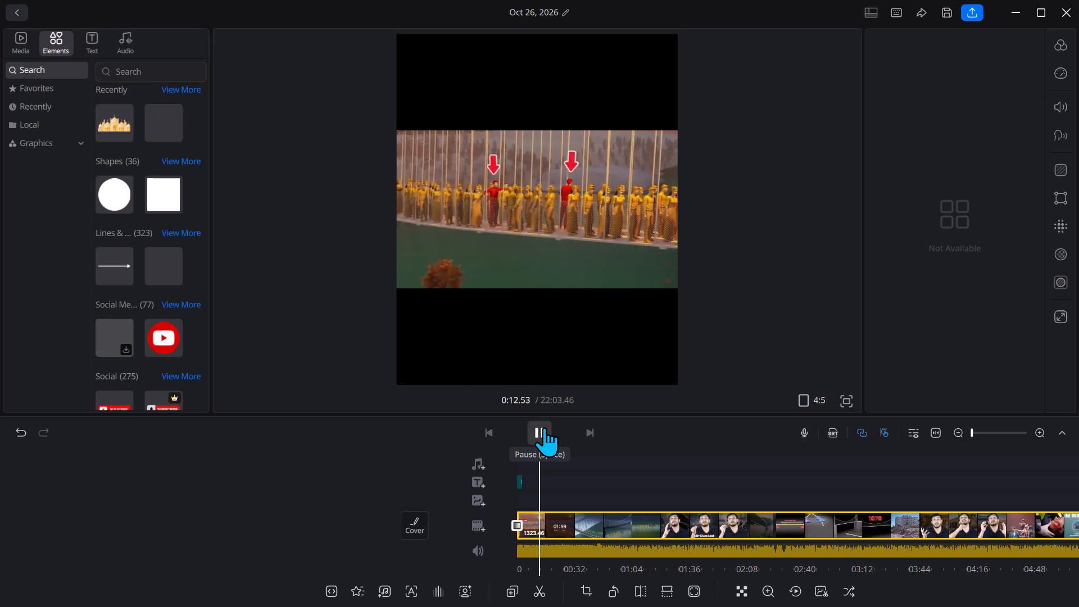
# Split the main video clip at exactly 1:00.00.
pyautogui.click(548, 506)
pyautogui.tripleClick(551, 526)
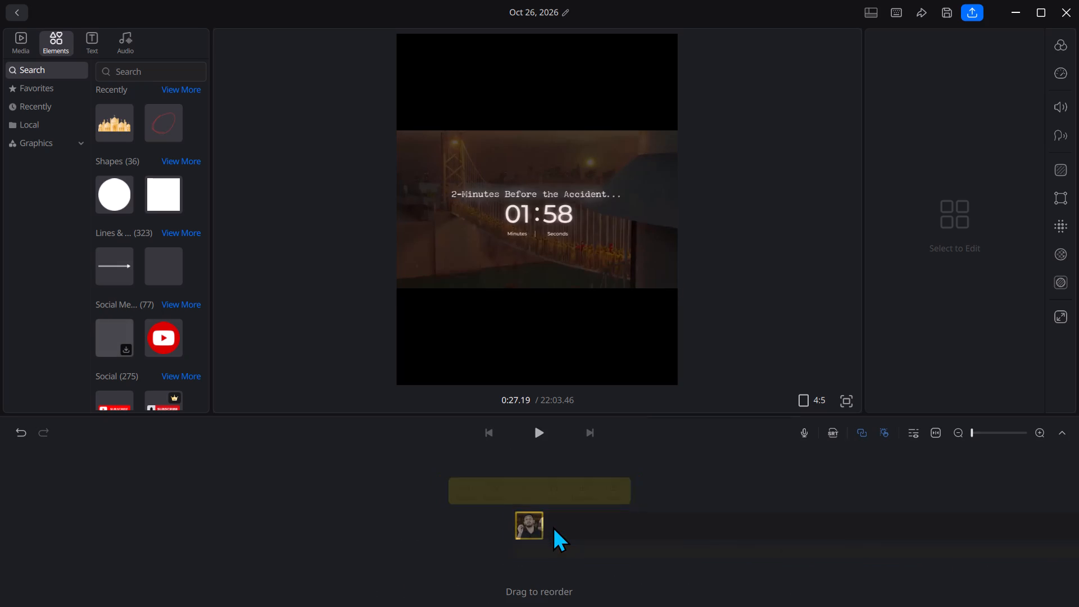
pyautogui.click(559, 518)
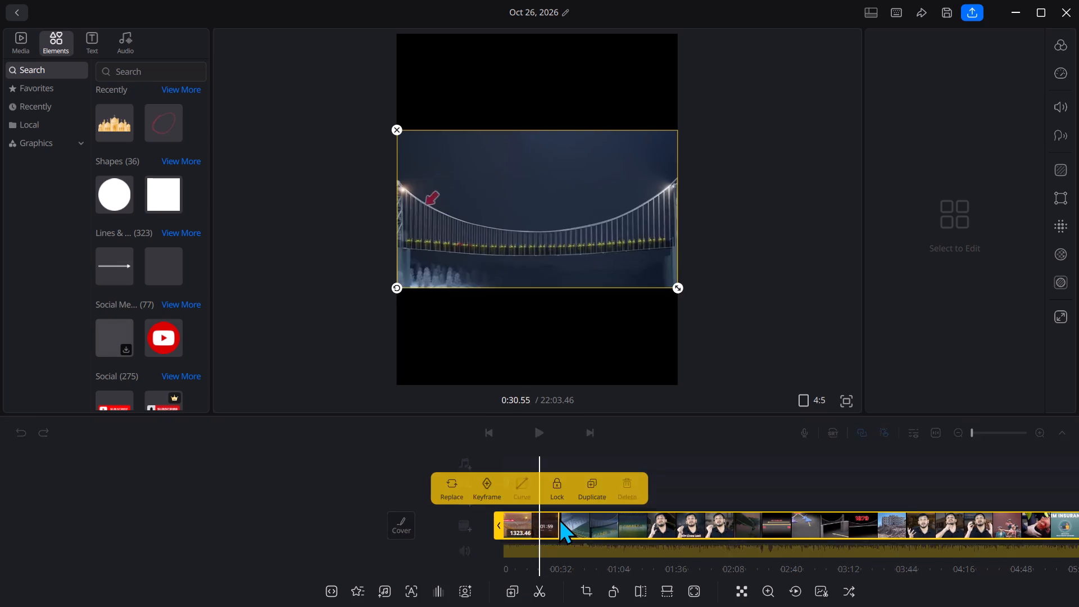
pyautogui.click(558, 518)
pyautogui.click(558, 518)
pyautogui.click(558, 518)
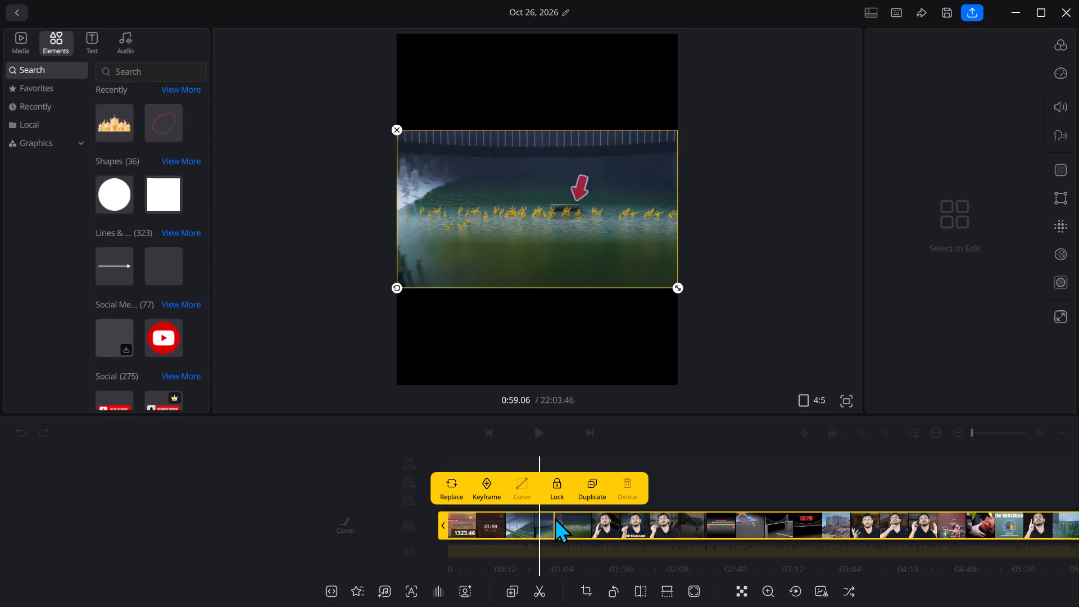
pyautogui.click(554, 517)
pyautogui.click(696, 398)
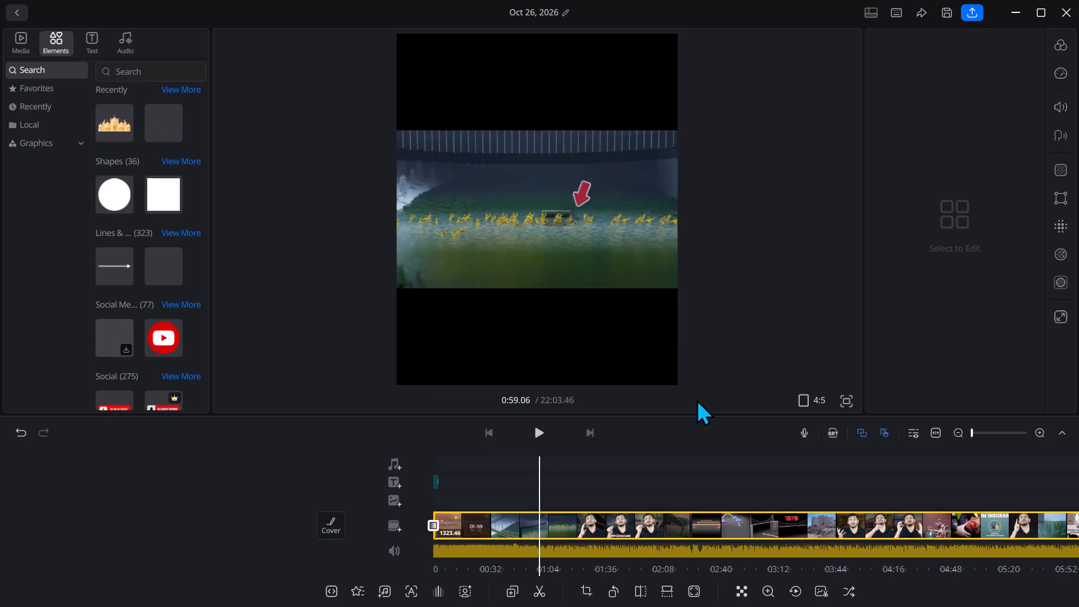
pyautogui.press('Right')
pyautogui.press('Right')
pyautogui.press('Right')
pyautogui.press('Right')
pyautogui.press('Right')
pyautogui.press('Right')
pyautogui.press('Right')
pyautogui.press('Right')
pyautogui.press('Right')
pyautogui.press('Right')
pyautogui.press('Right')
pyautogui.press('Right')
pyautogui.press('Right')
pyautogui.press('Right')
pyautogui.press('Right')
pyautogui.press('Right')
pyautogui.press('Right')
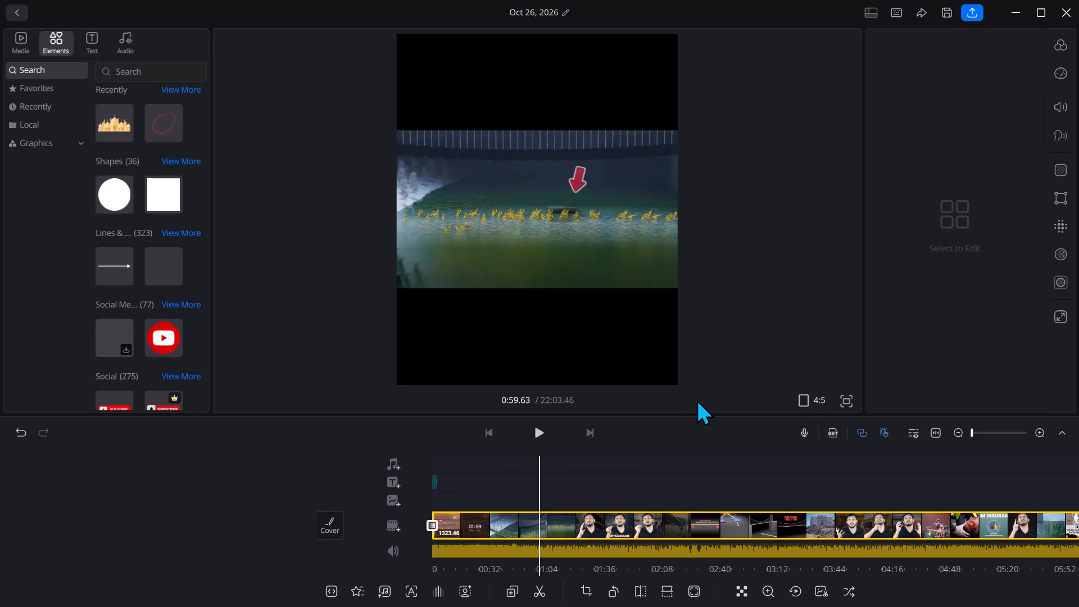
pyautogui.press('Right')
pyautogui.press('Right')
pyautogui.press('Right')
pyautogui.press('Right')
pyautogui.press('Right')
pyautogui.press('Right')
pyautogui.press('Right')
pyautogui.press('Right')
pyautogui.press('Right')
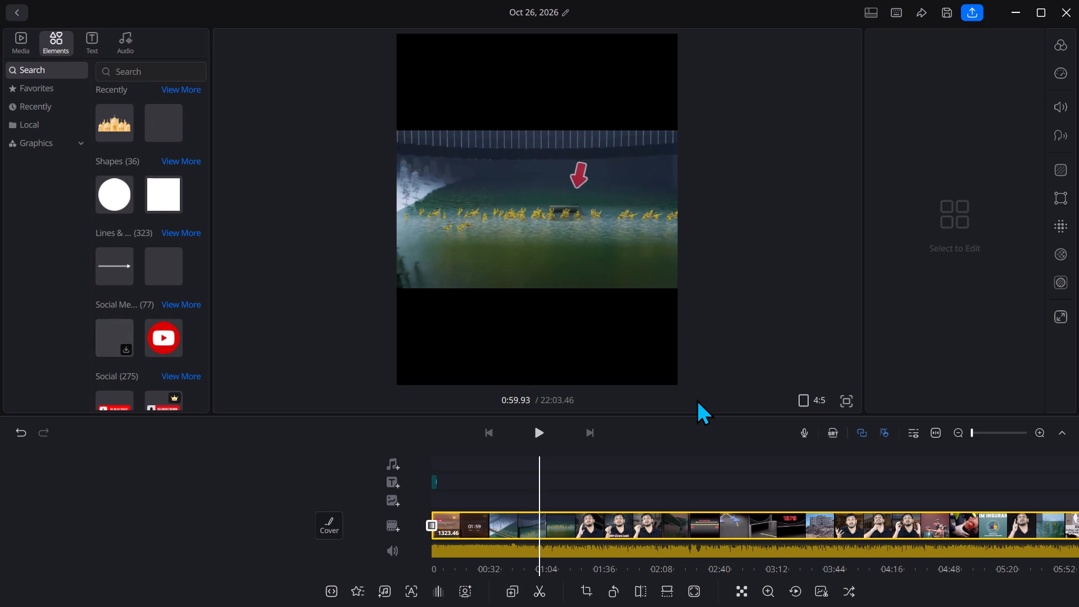
pyautogui.press('Right')
pyautogui.press('Right')
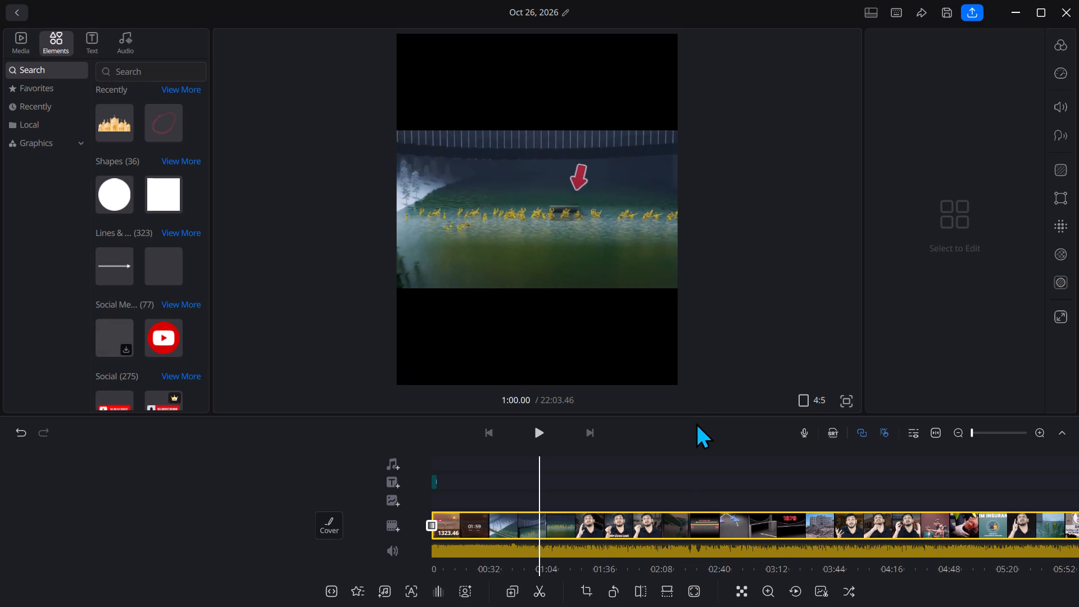
pyautogui.click(543, 589)
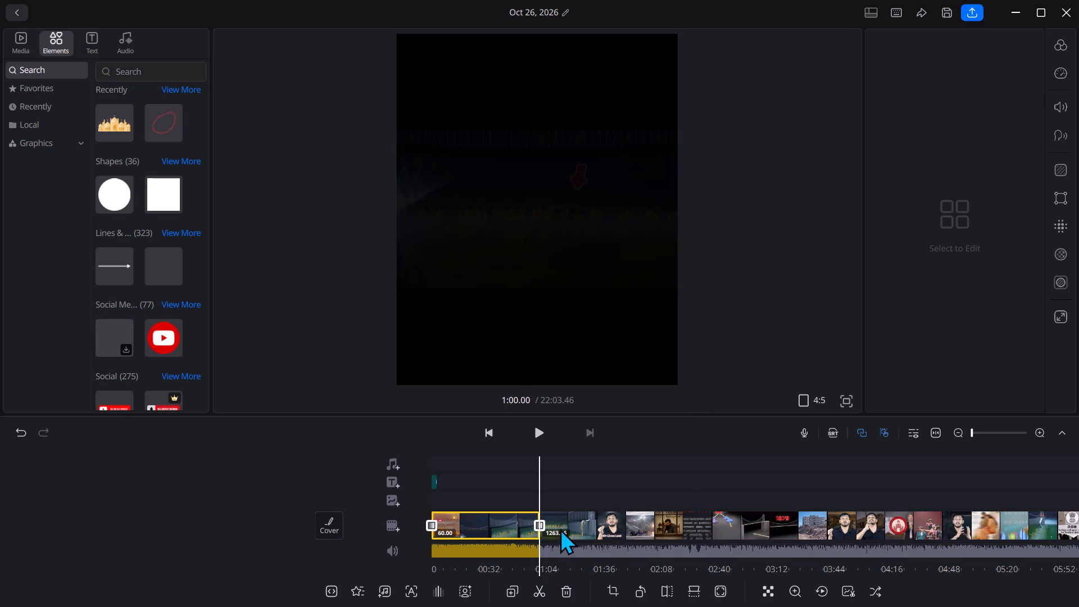
# Delete the footage after the one-minute split, keeping only the first 60 seconds.
pyautogui.doubleClick(560, 528)
pyautogui.click(634, 489)
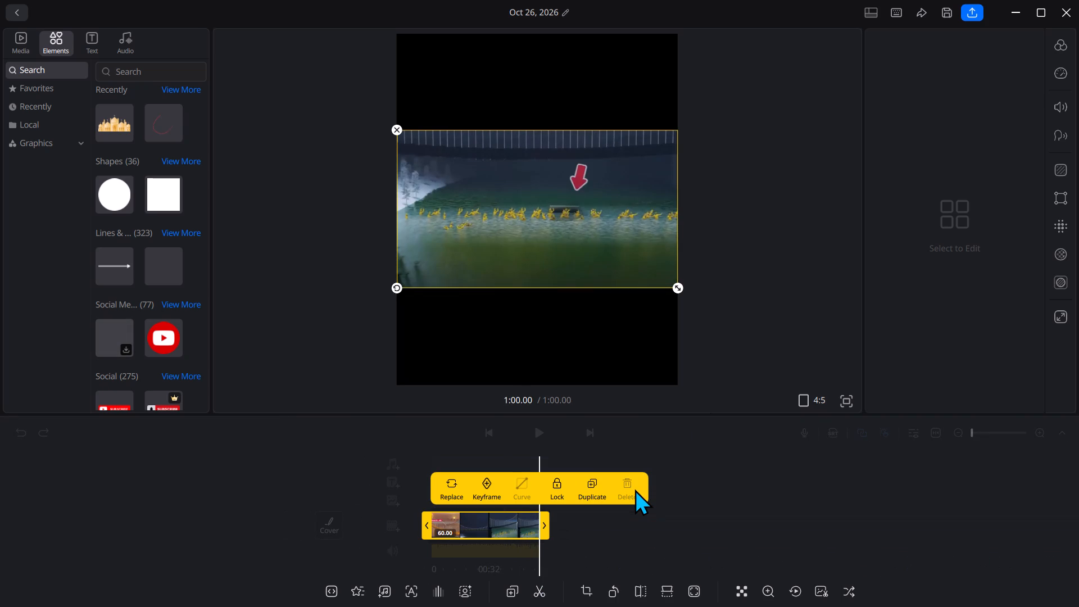
pyautogui.click(639, 476)
pyautogui.click(632, 529)
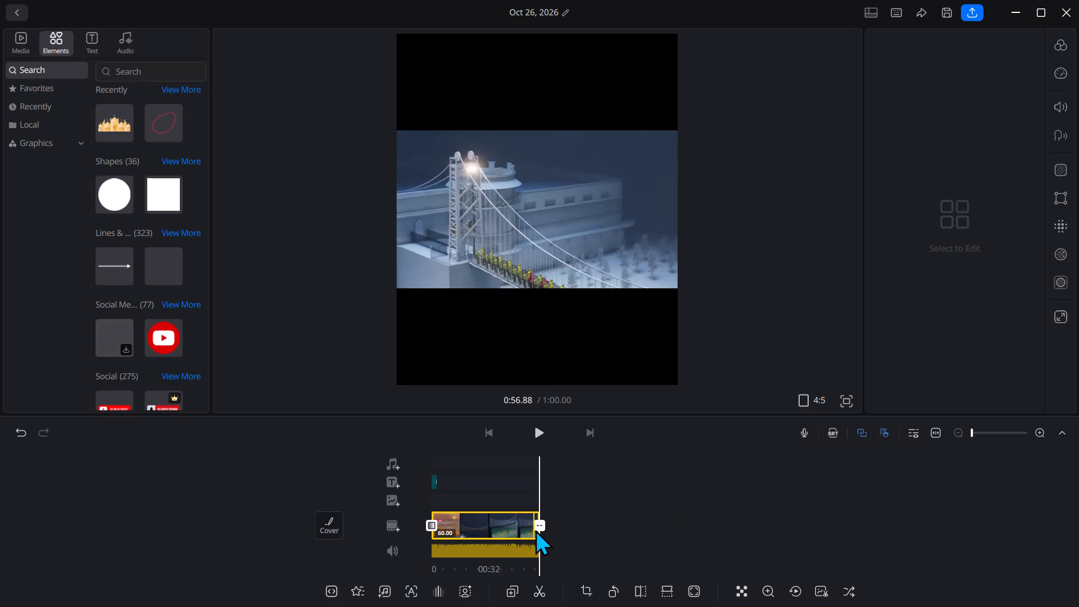
# Add a Horizontal closing transition with 0.8 duration at the end of the one-minute clip.
pyautogui.click(538, 519)
pyautogui.click(478, 492)
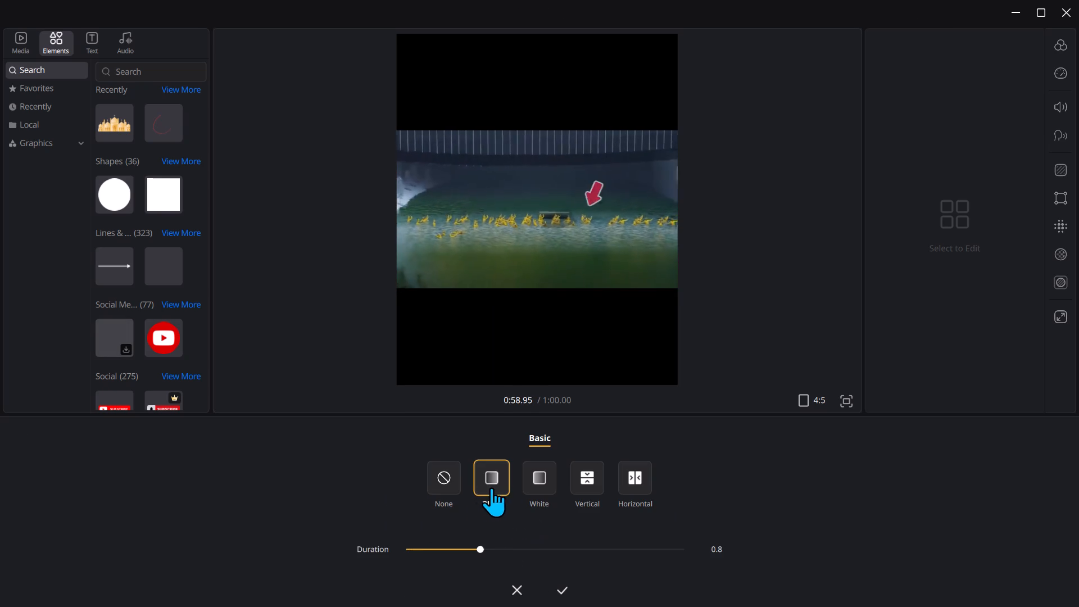
pyautogui.click(647, 481)
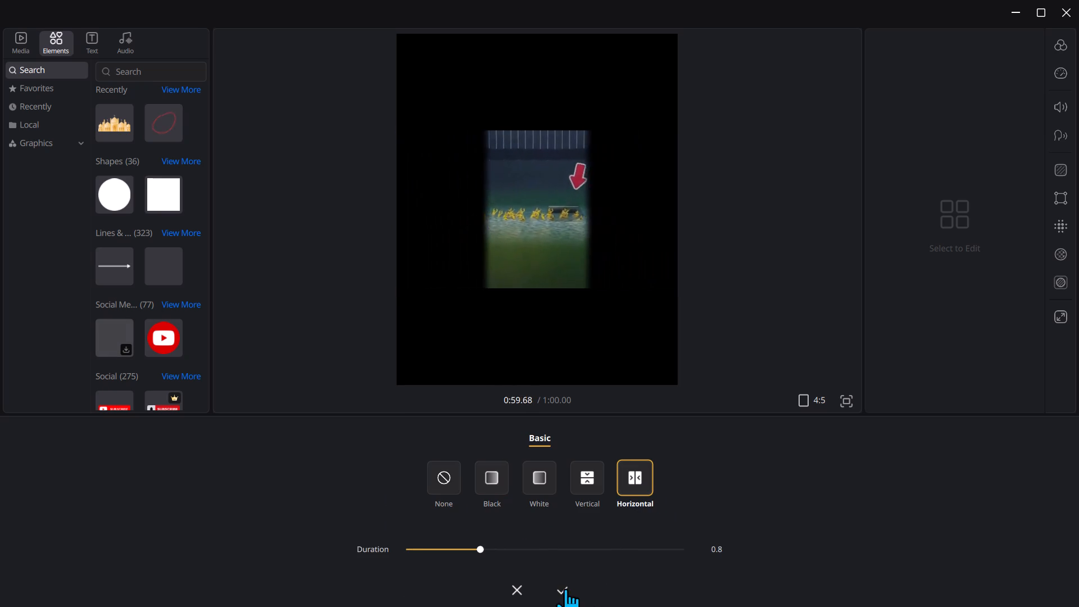
pyautogui.click(565, 588)
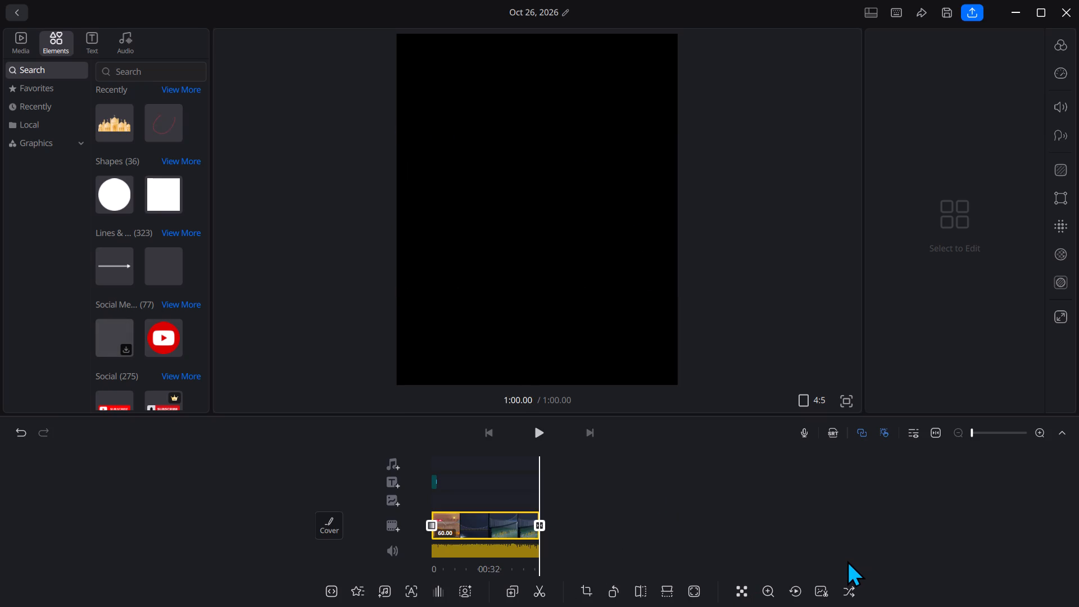
# Split the one-minute clip near its middle, at about 30.6 seconds.
pyautogui.moveTo(655, 506); pyautogui.dragTo(719, 507)
pyautogui.click(539, 596)
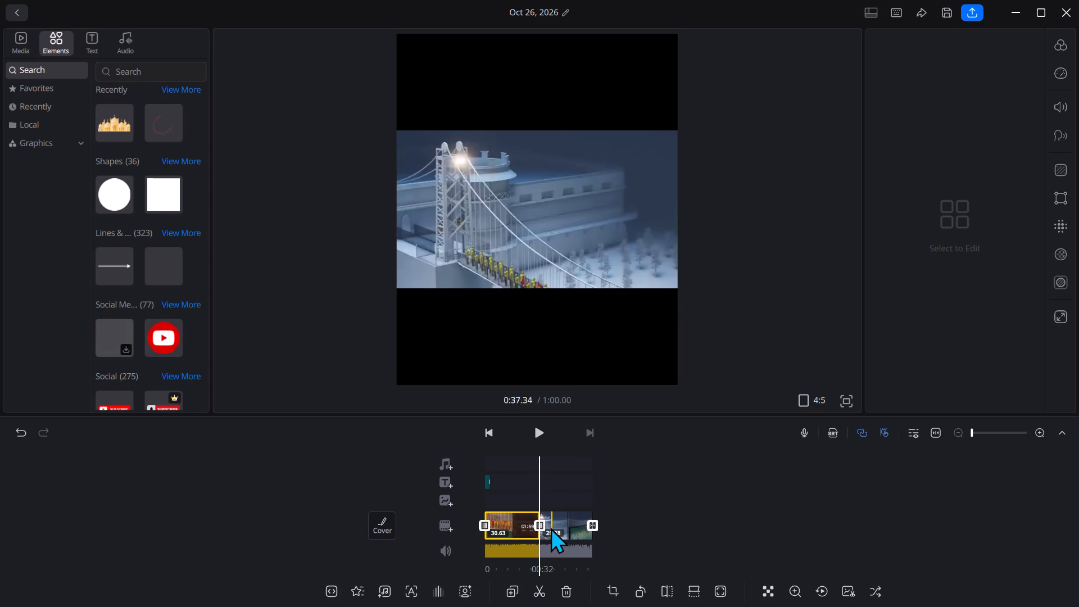
# Apply a Rotate 1 transition with 0.8 duration at the cut between the two halves.
pyautogui.click(539, 523)
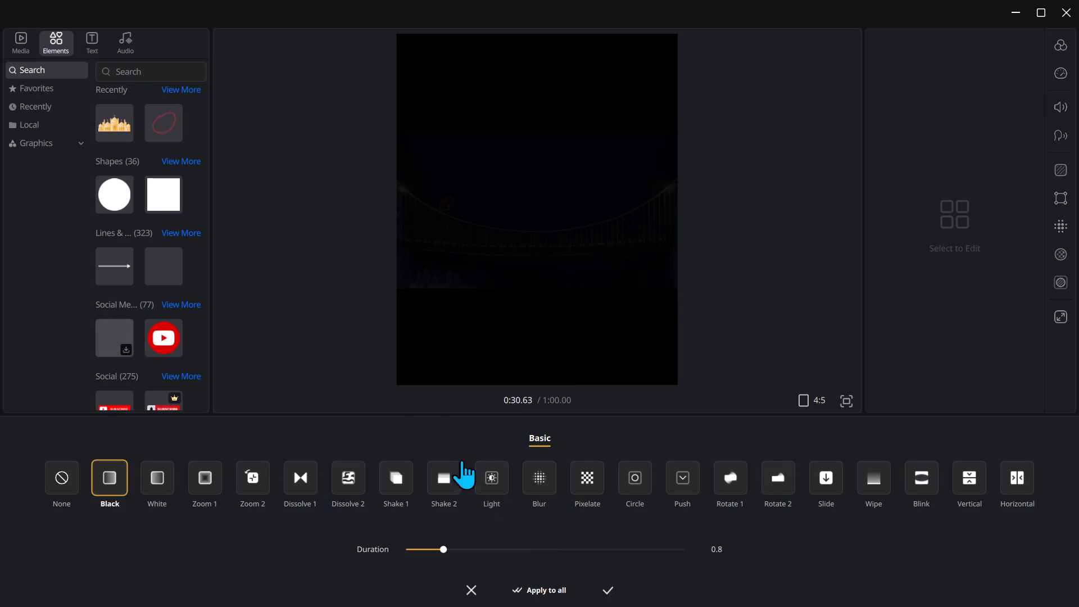
pyautogui.click(714, 475)
pyautogui.click(603, 586)
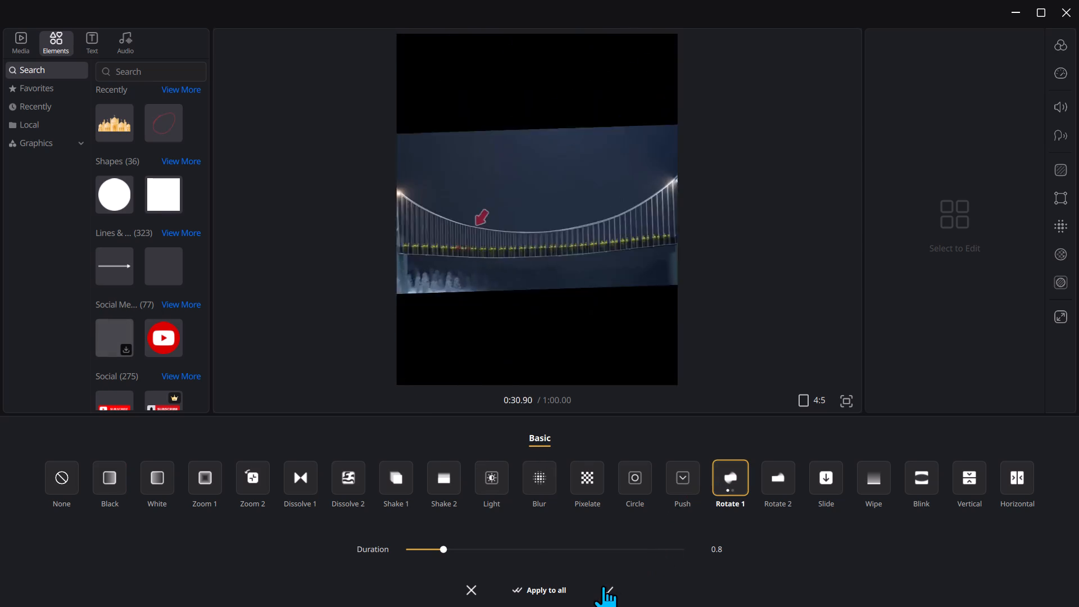
# Return to the start of the timeline and export PART 2 to the Downloads folder.
pyautogui.moveTo(649, 482); pyautogui.dragTo(846, 529)
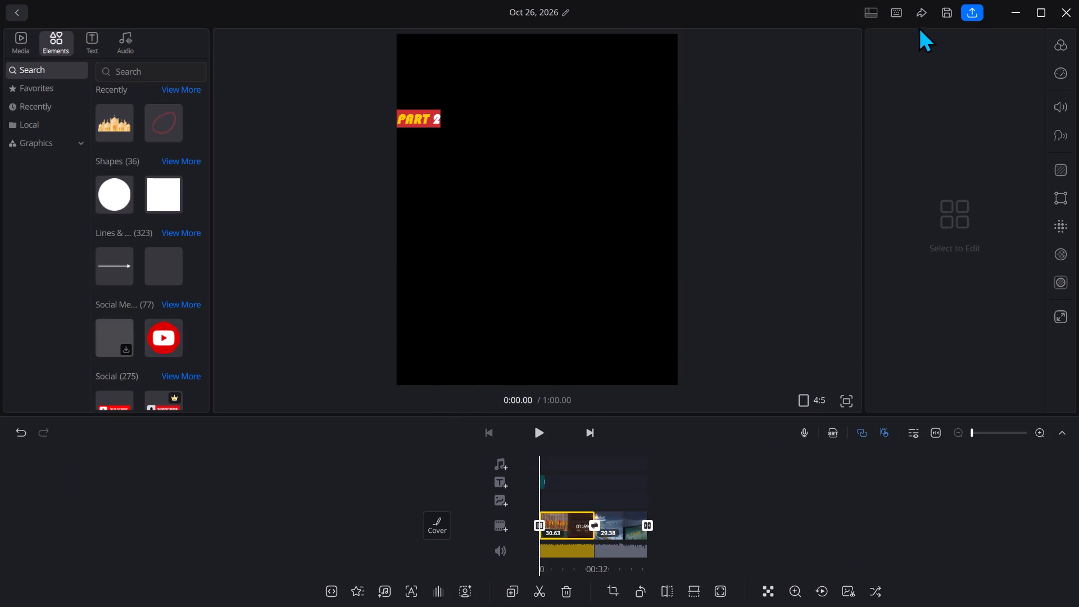
pyautogui.click(971, 8)
pyautogui.click(759, 479)
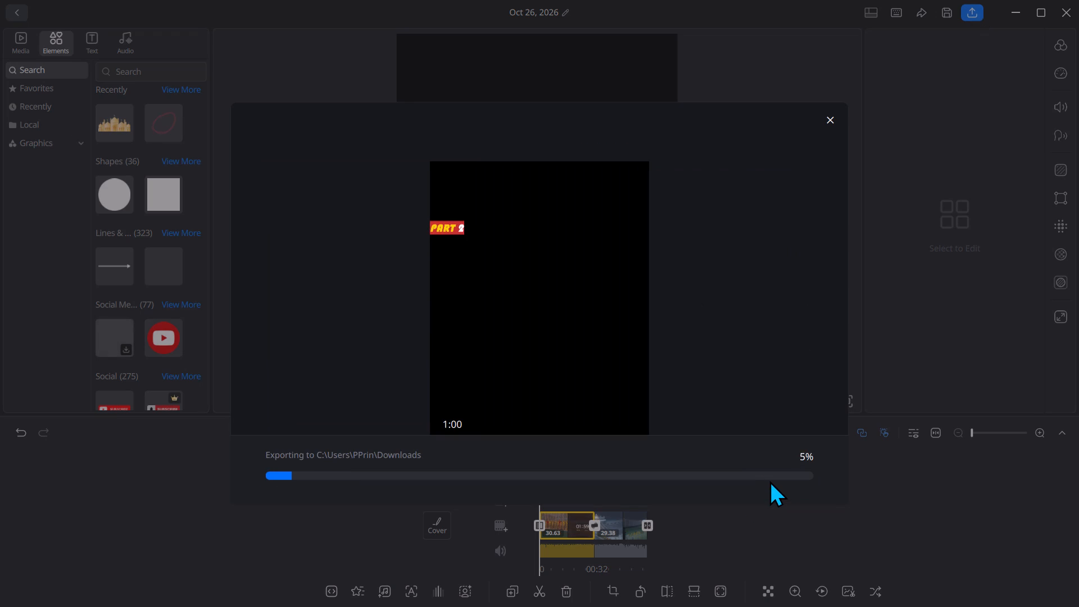
pyautogui.rightClick(736, 388)
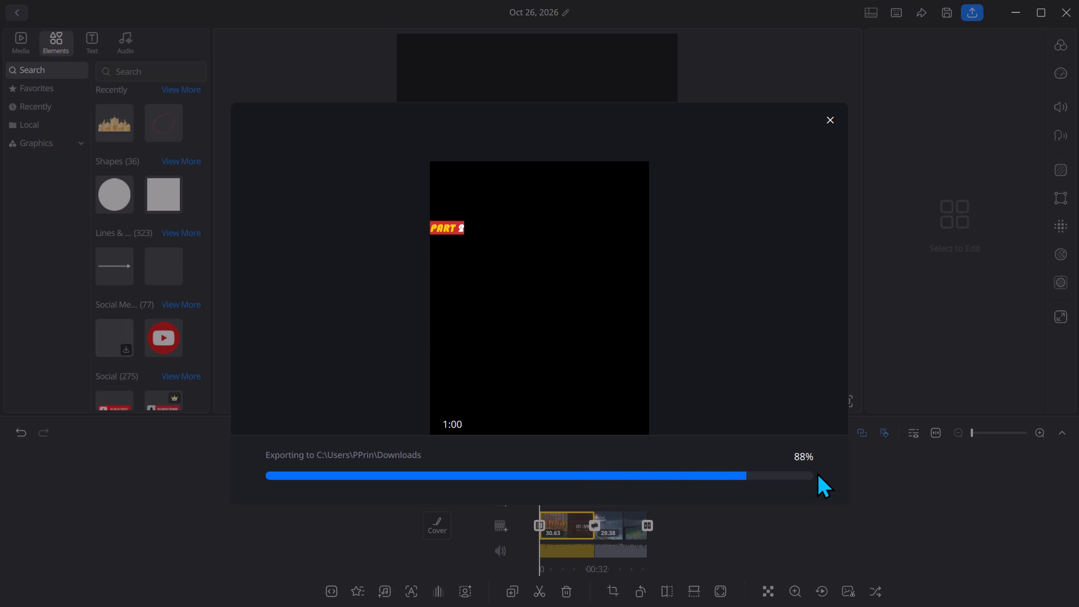
# Switch to Google Chrome, search the web for TRAIN TICKET, and return to the VN export.
pyautogui.press('super+d')
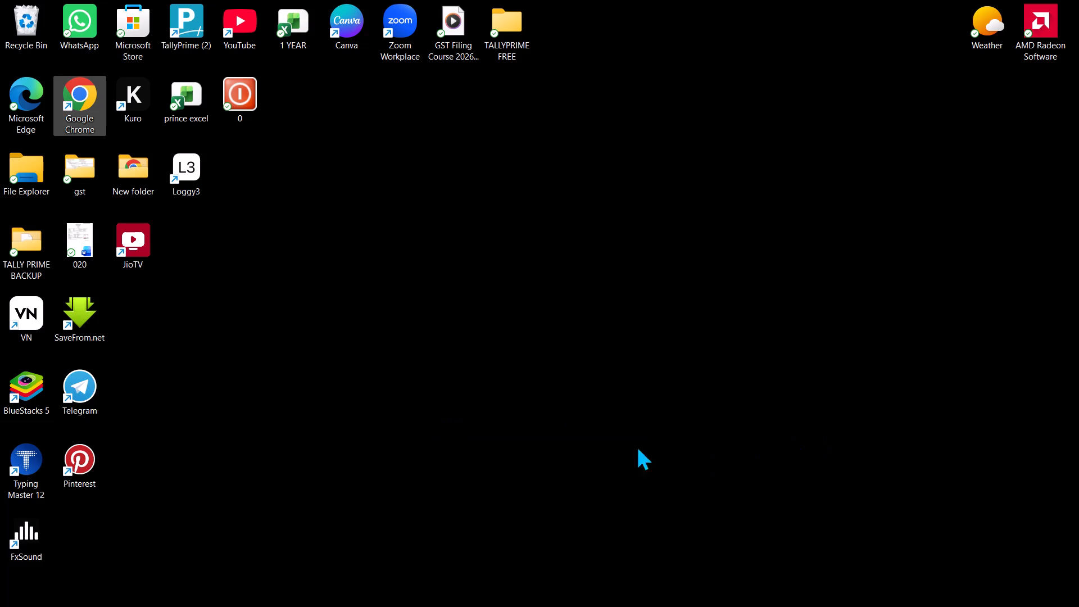
pyautogui.doubleClick(65, 105)
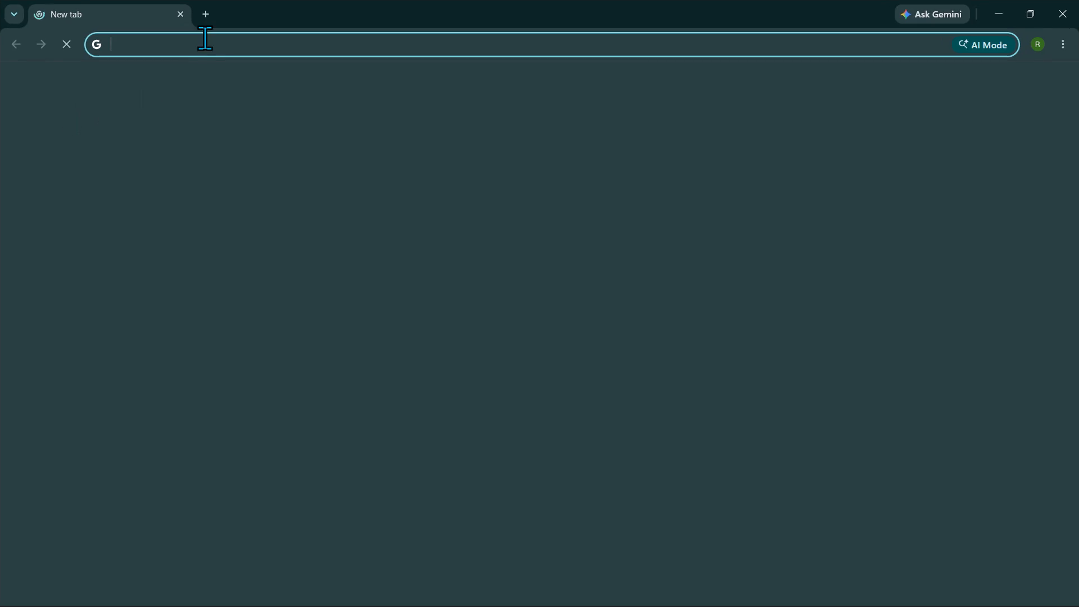
pyautogui.click(205, 37)
pyautogui.write('TRAIN TICKET')
pyautogui.press('Return')
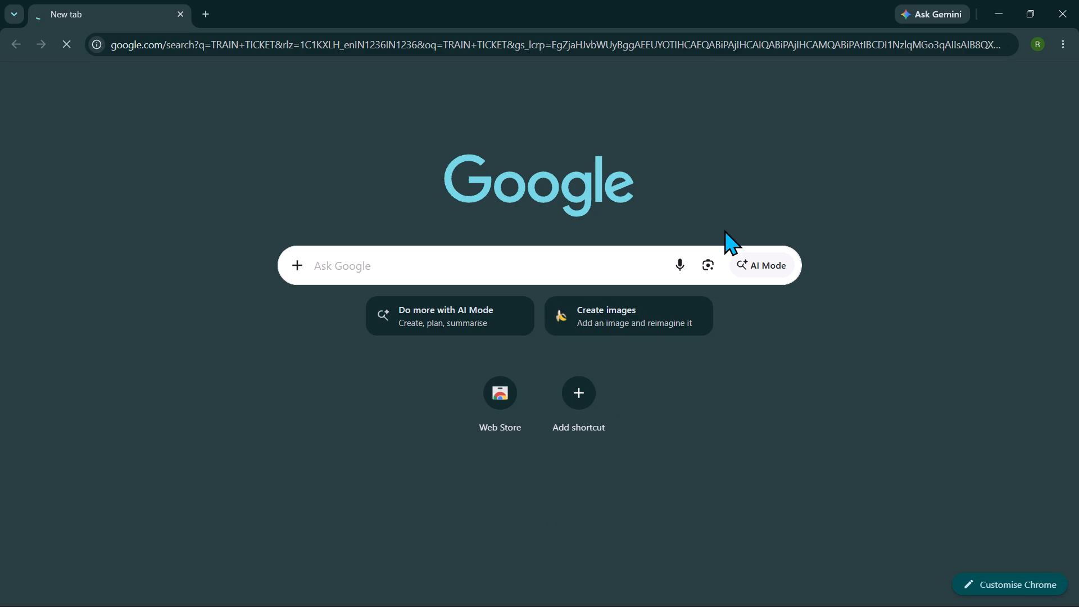
pyautogui.click(698, 596)
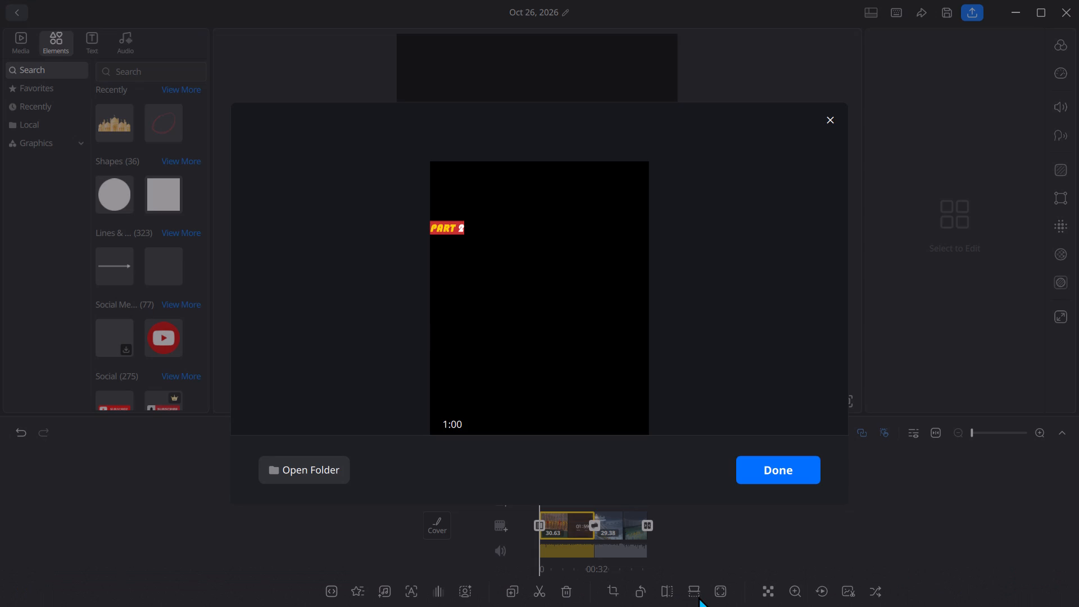
# Open the export folder and rename the newly exported video in Downloads as 2.
pyautogui.click(334, 460)
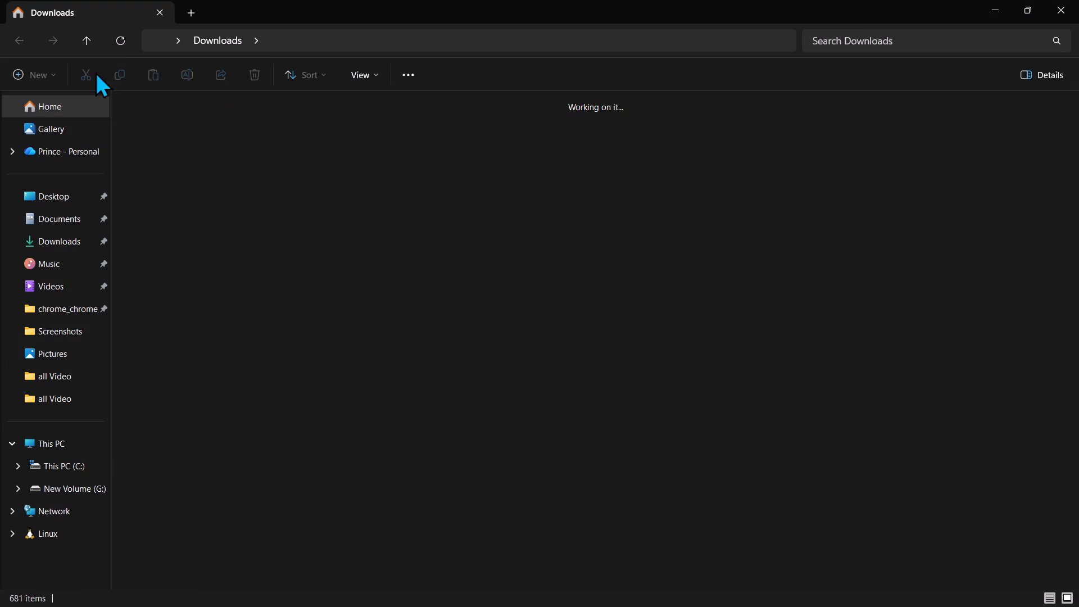
pyautogui.rightClick(171, 150)
pyautogui.click(183, 74)
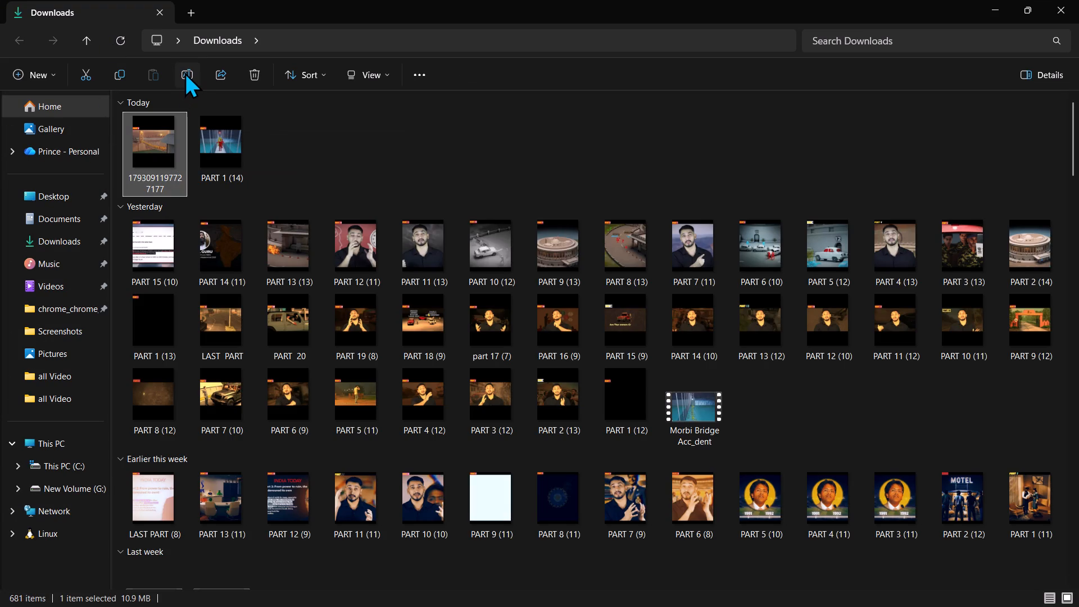
pyautogui.click(203, 55)
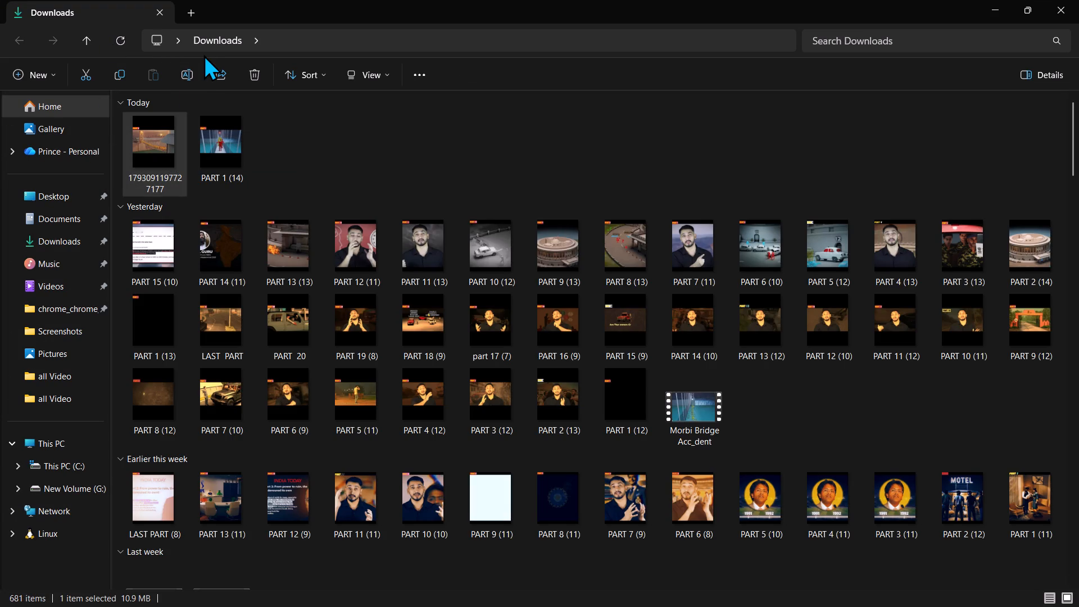
pyautogui.click(185, 77)
pyautogui.press('2')
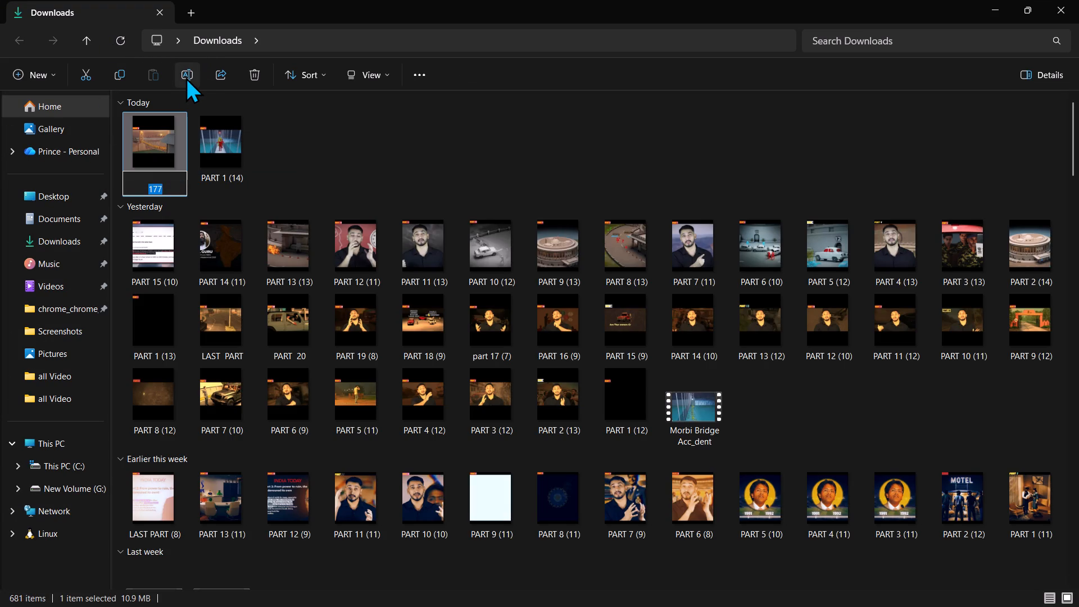
pyautogui.press('Return')
pyautogui.press('Return')
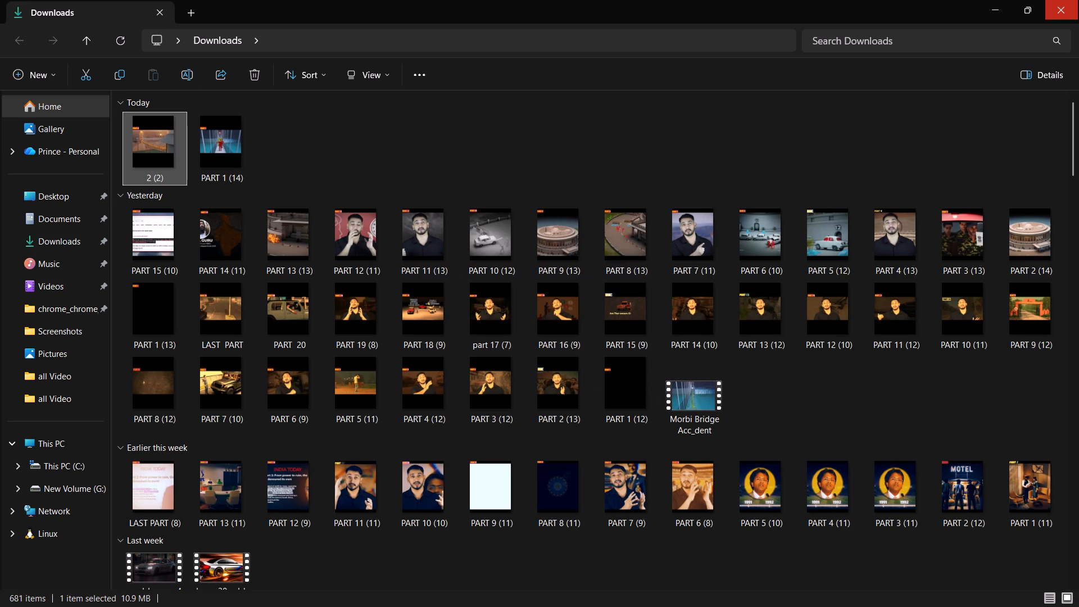
pyautogui.click(1078, 0)
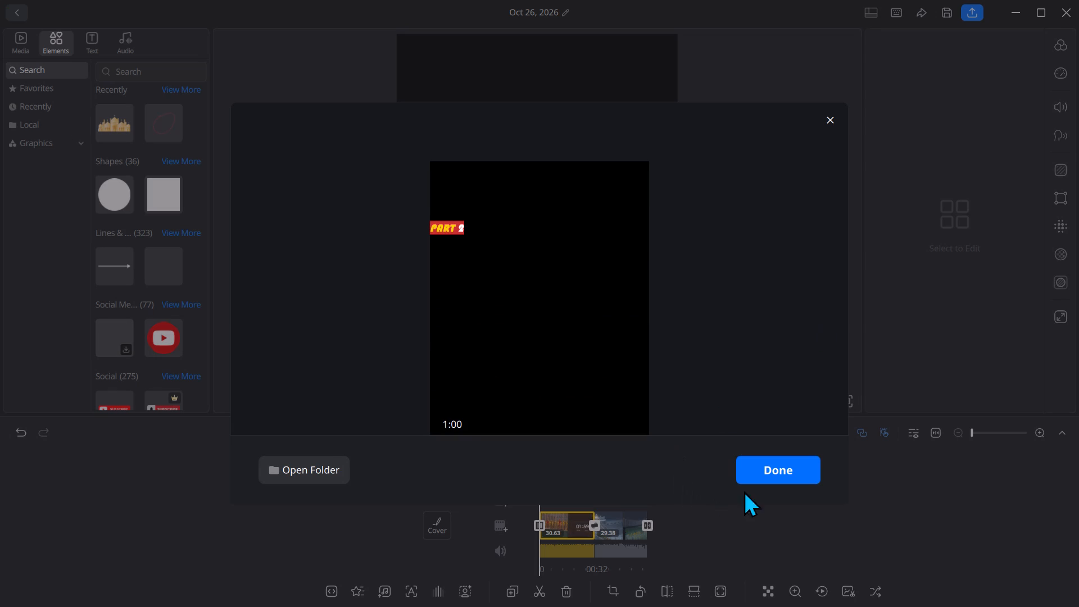
# Close the finished export and undo back through both transitions, the mid-clip split and the deletion of the remaining footage.
pyautogui.click(764, 481)
pyautogui.click(14, 431)
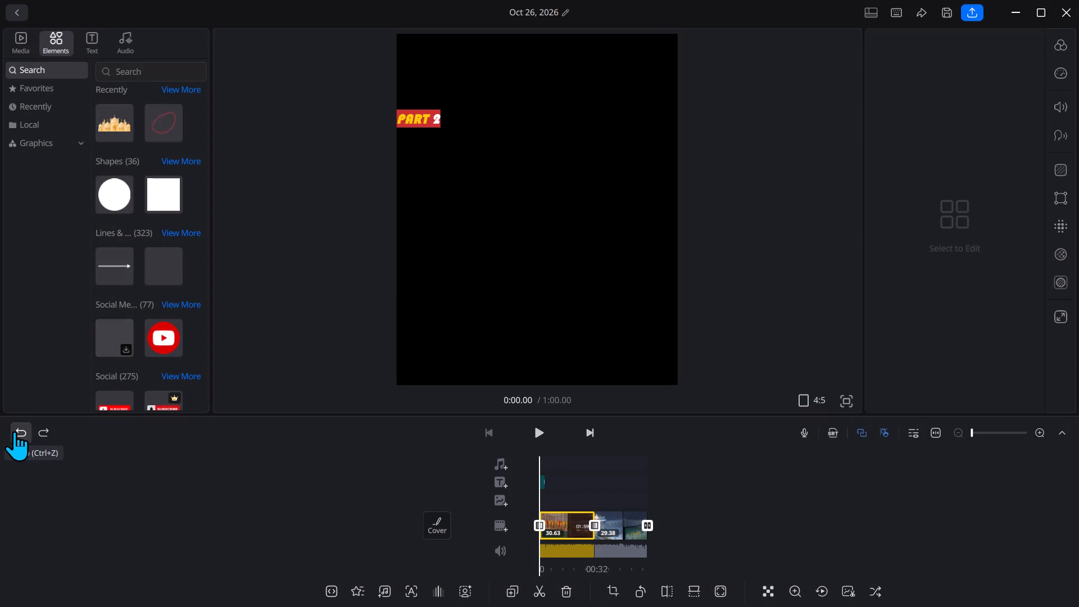
pyautogui.click(14, 431)
pyautogui.click(14, 431)
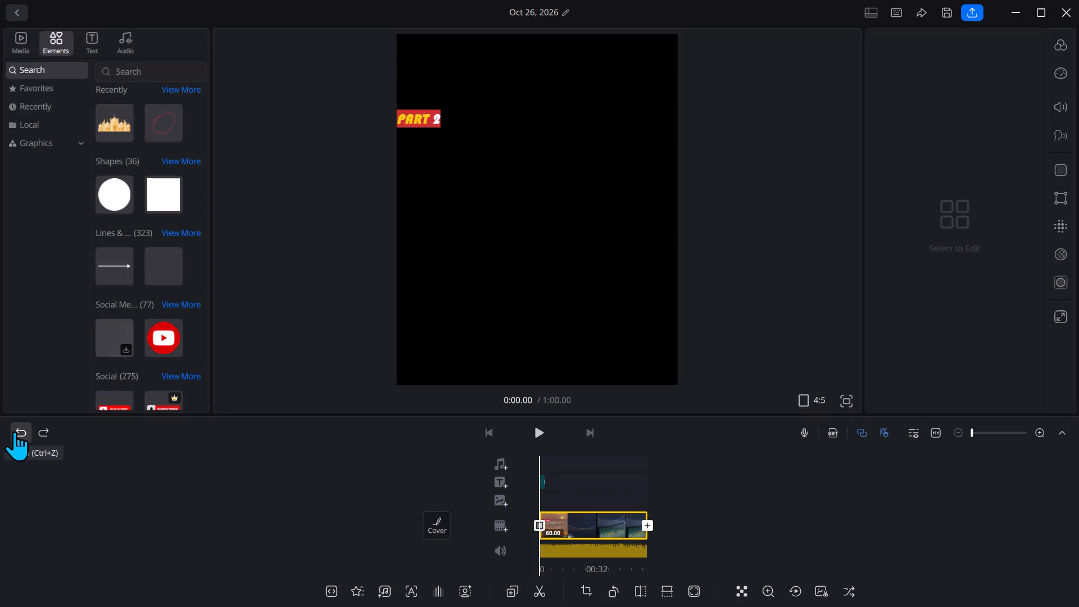
pyautogui.click(14, 431)
# Delete the already exported one-minute clip from the start of the timeline, keeping the remaining footage.
pyautogui.click(614, 517)
pyautogui.click(625, 498)
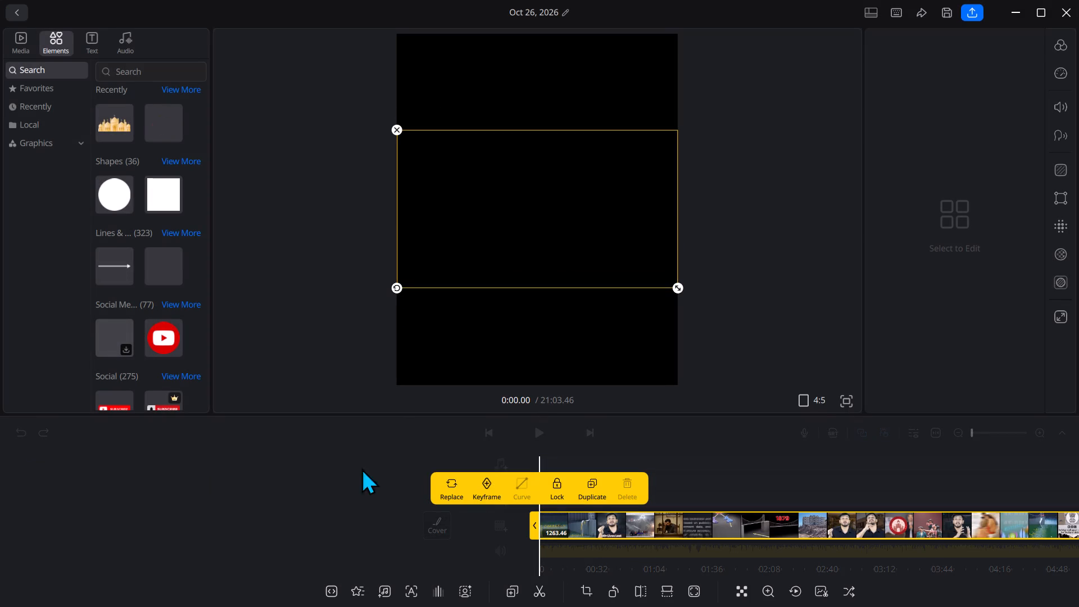
pyautogui.click(272, 451)
# Add a text title at the start of the timeline reading PART 3.
pyautogui.click(496, 481)
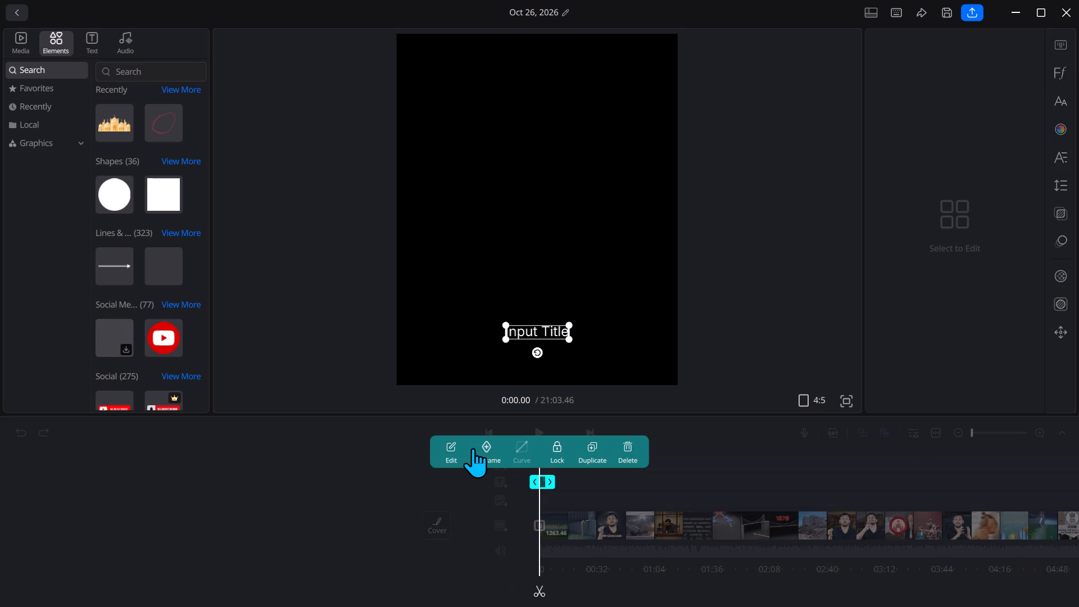
pyautogui.click(441, 455)
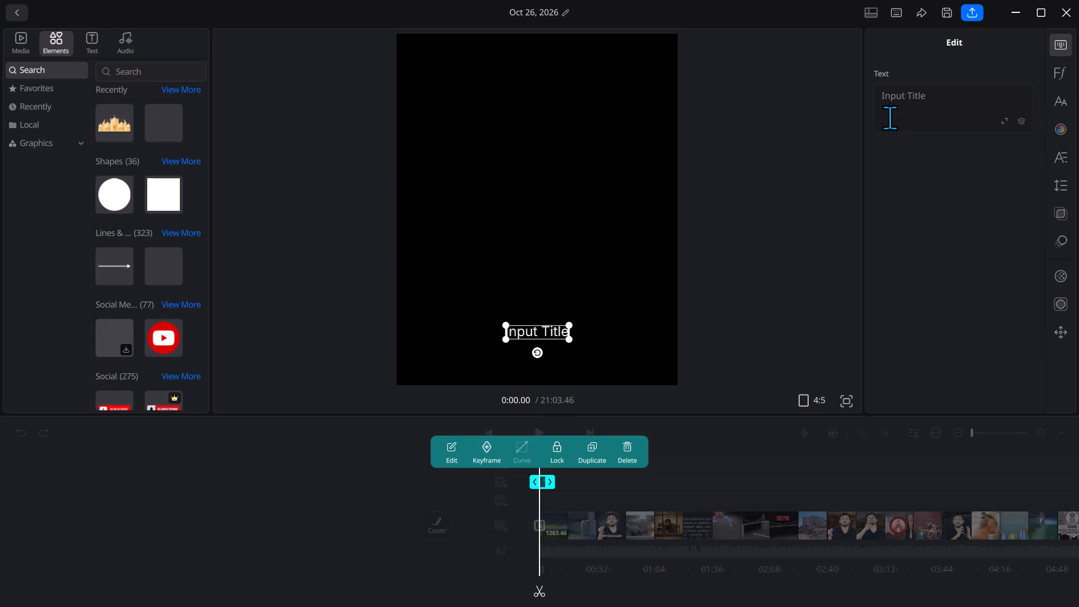
pyautogui.click(890, 117)
pyautogui.write('PART 3')
pyautogui.press('Return')
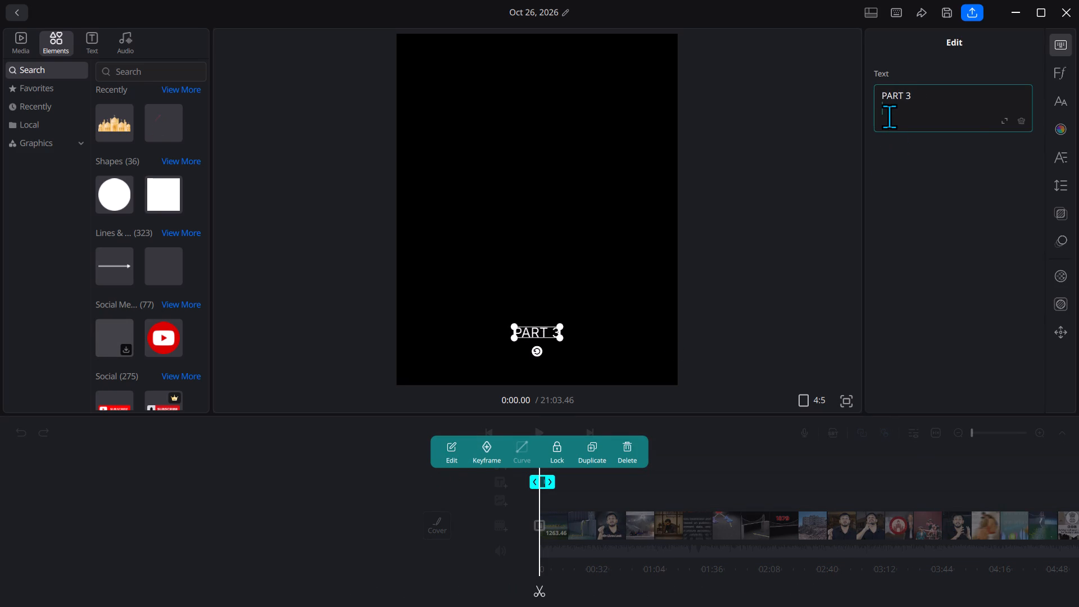
# Format the PART 3 title in Bauhaus 93 with the white-on-red label style.
pyautogui.click(1054, 80)
pyautogui.click(881, 224)
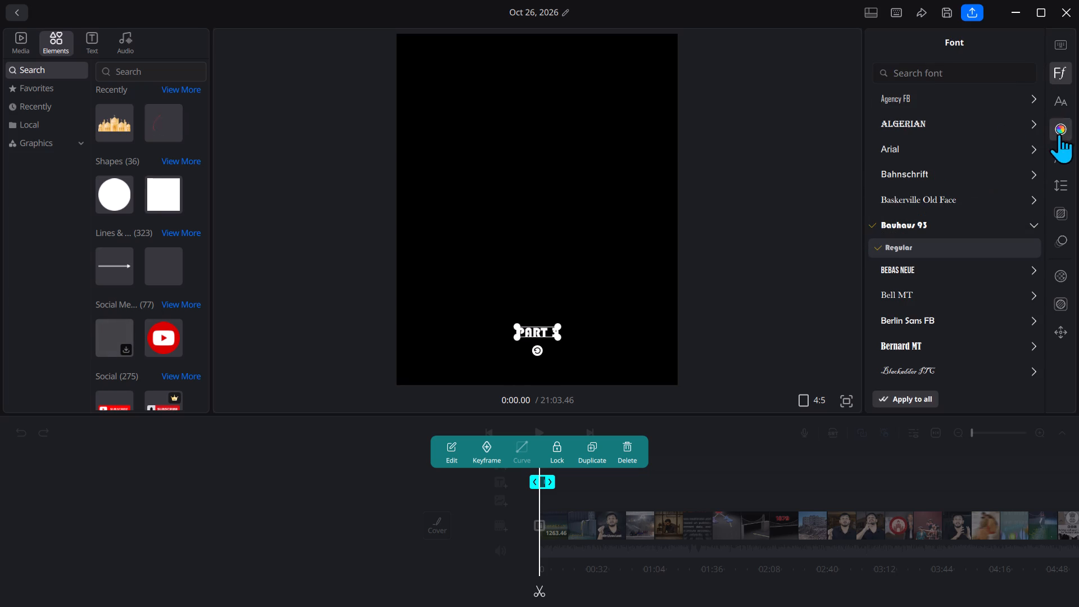
pyautogui.click(1057, 117)
pyautogui.click(1059, 134)
pyautogui.click(936, 137)
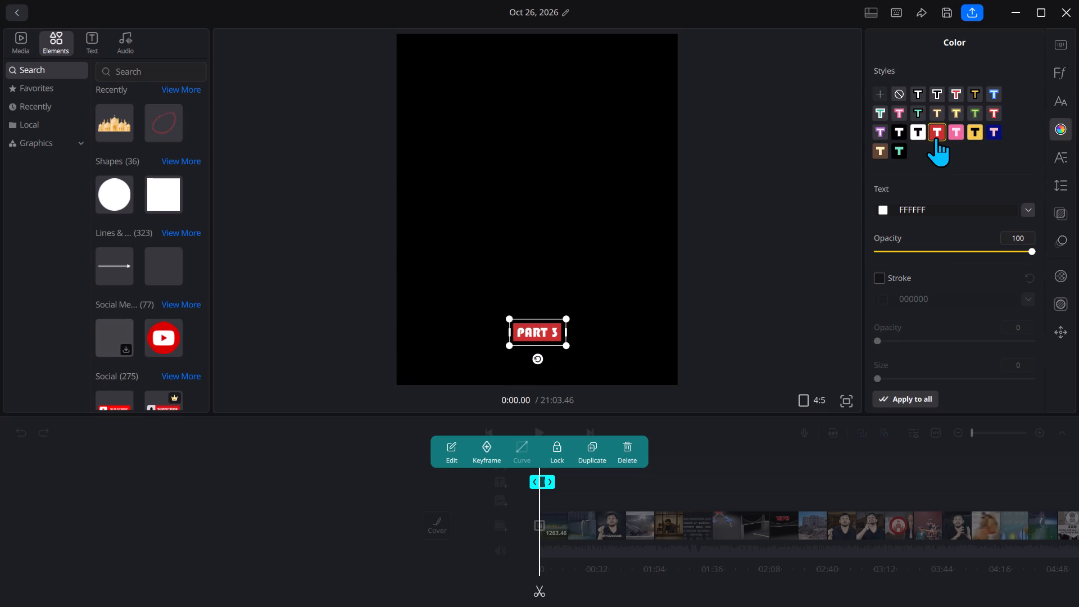
# Give the PART 3 title the second Active caption animation, which highlights its words in yellow.
pyautogui.click(1062, 242)
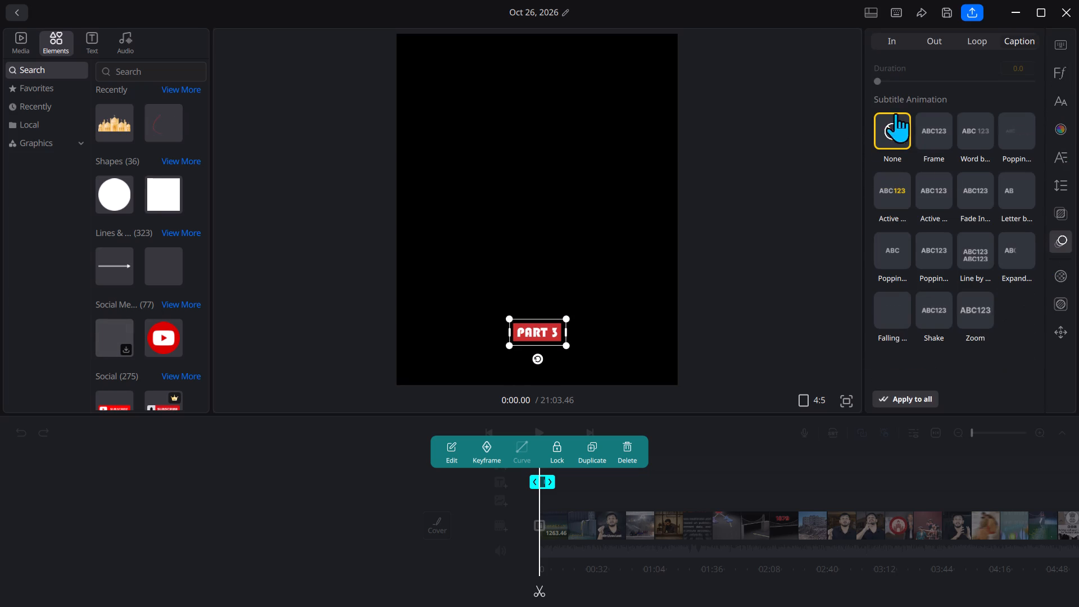
pyautogui.click(897, 193)
pyautogui.click(936, 191)
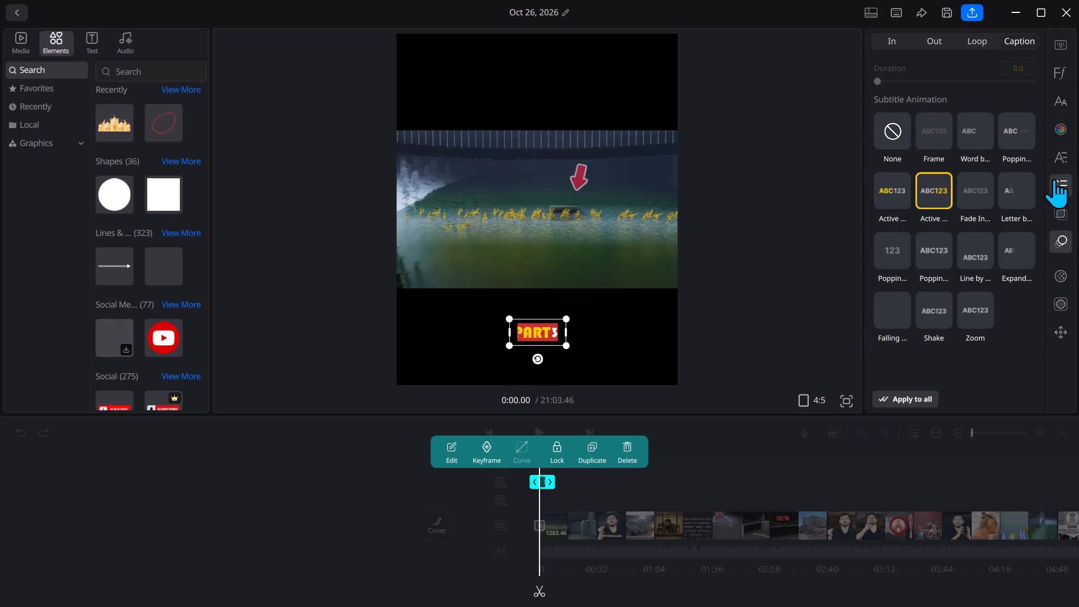
pyautogui.click(1072, 124)
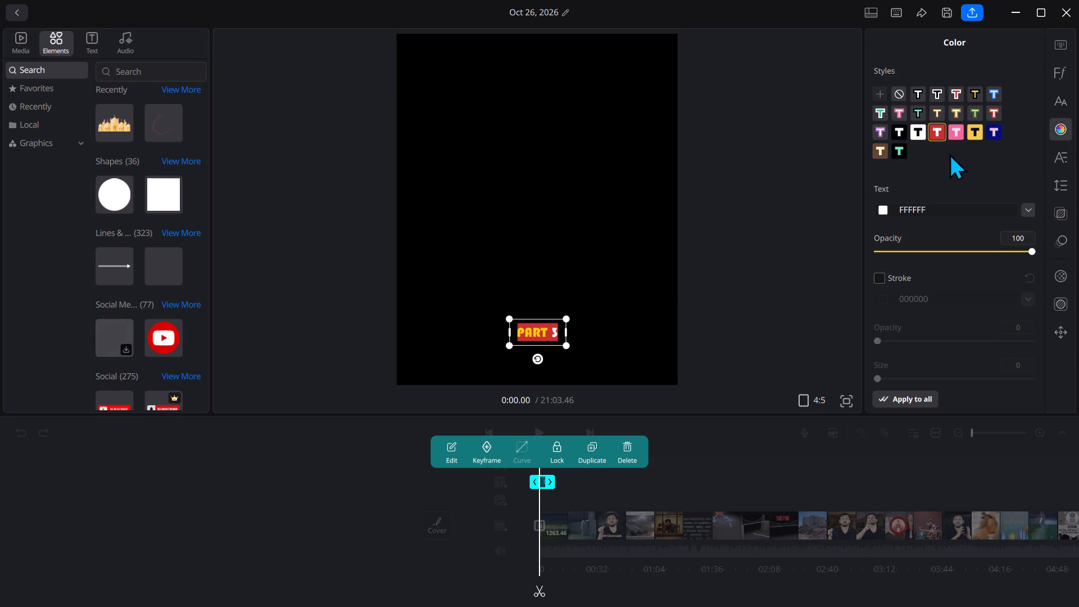
pyautogui.click(1060, 234)
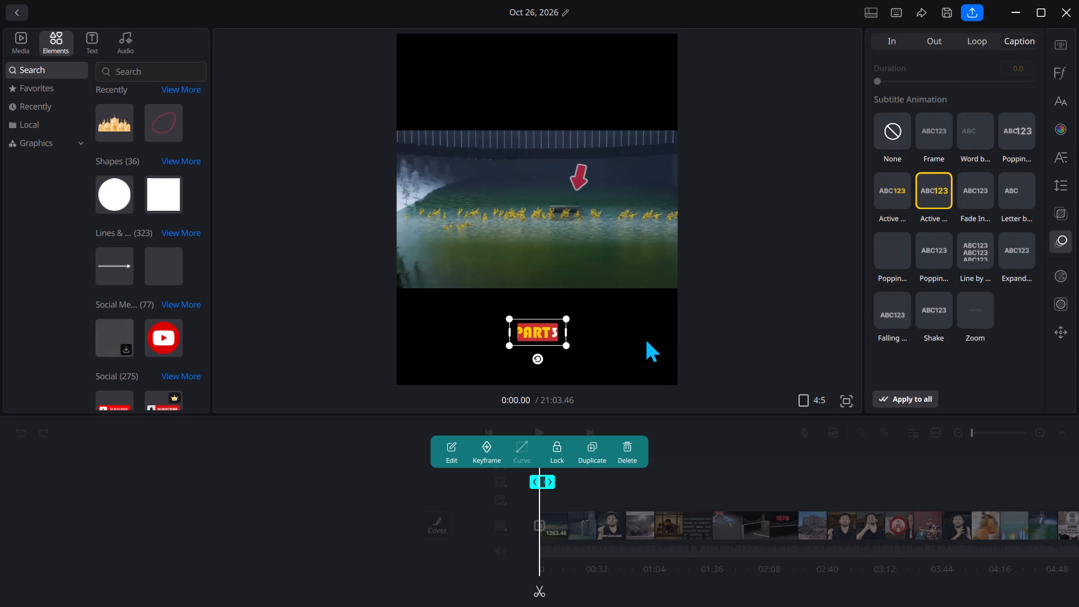
# Move the PART 3 title onto the black band just above the video's upper-left corner, near the frame's left edge.
pyautogui.moveTo(547, 336); pyautogui.dragTo(455, 150)
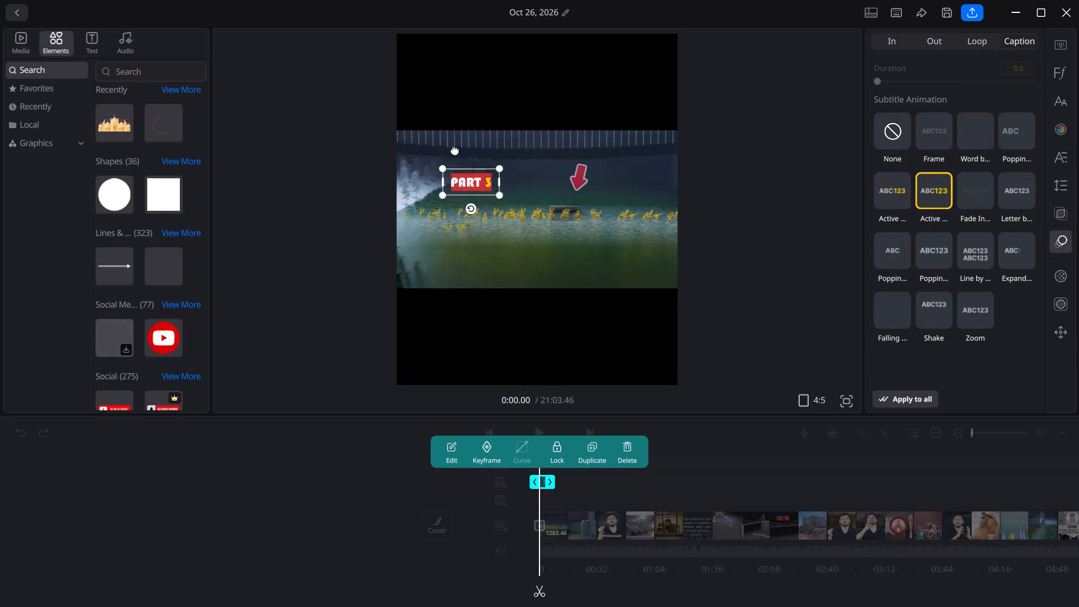
pyautogui.moveTo(455, 150); pyautogui.dragTo(424, 123)
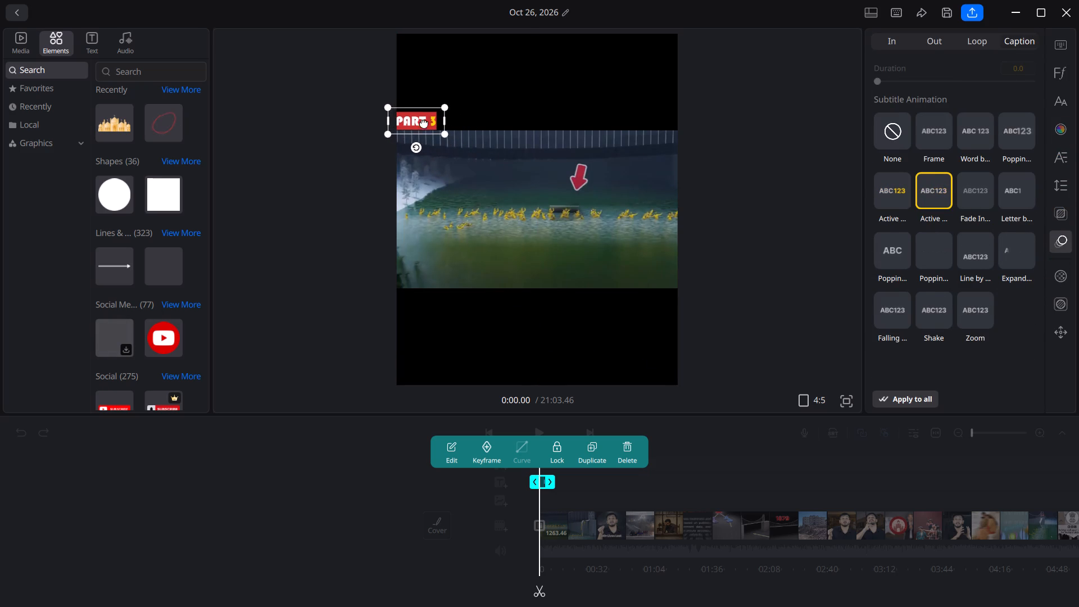
pyautogui.moveTo(424, 123); pyautogui.dragTo(429, 123)
pyautogui.click(282, 512)
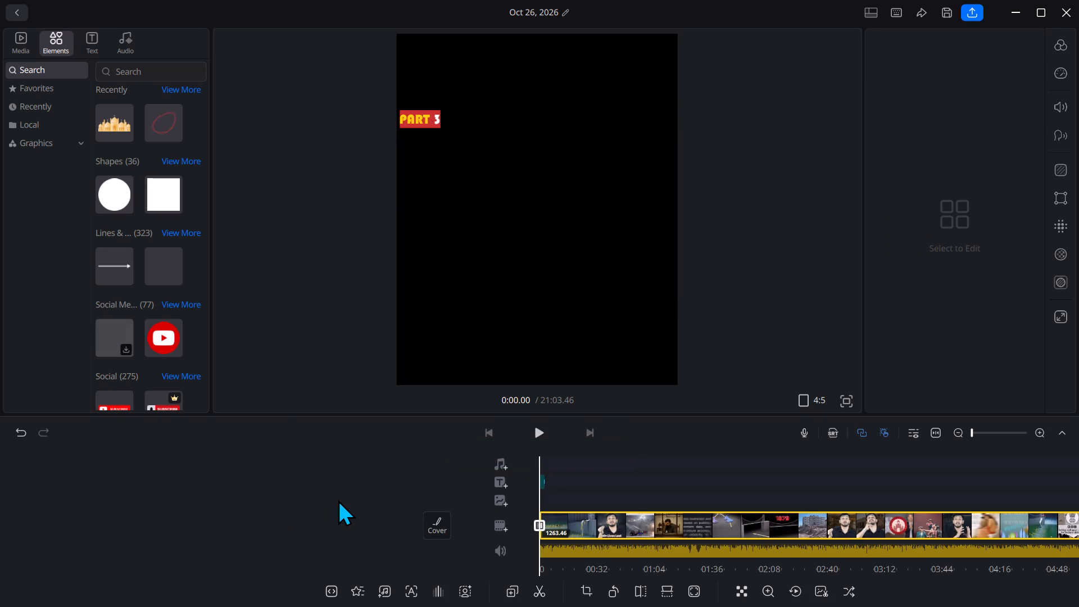
# Play the footage from the start of the timeline through about the first half minute to check its content.
pyautogui.press('space')
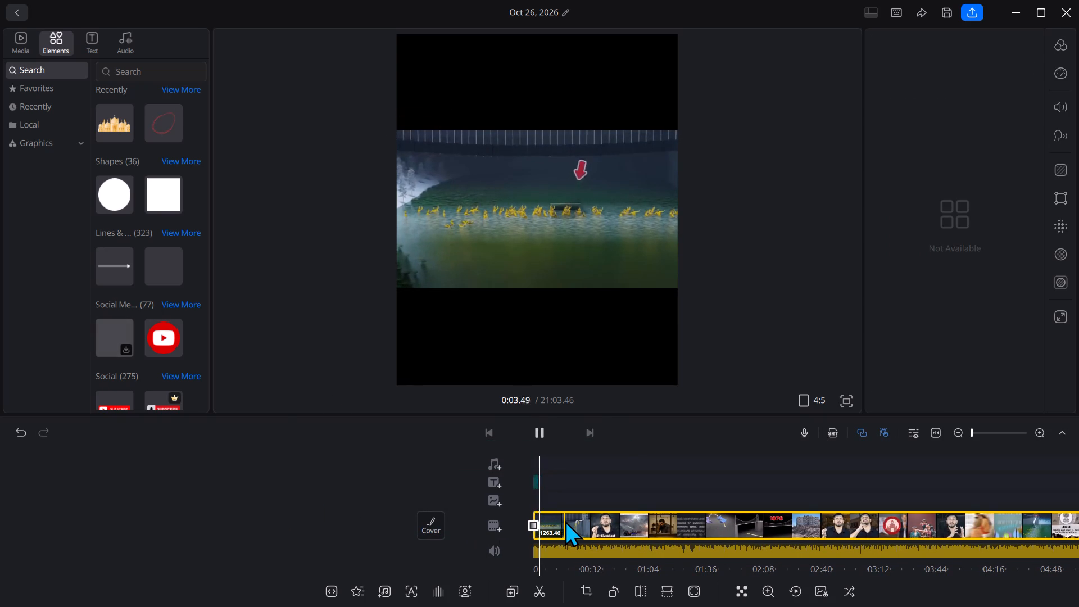
pyautogui.press('space')
pyautogui.press('space')
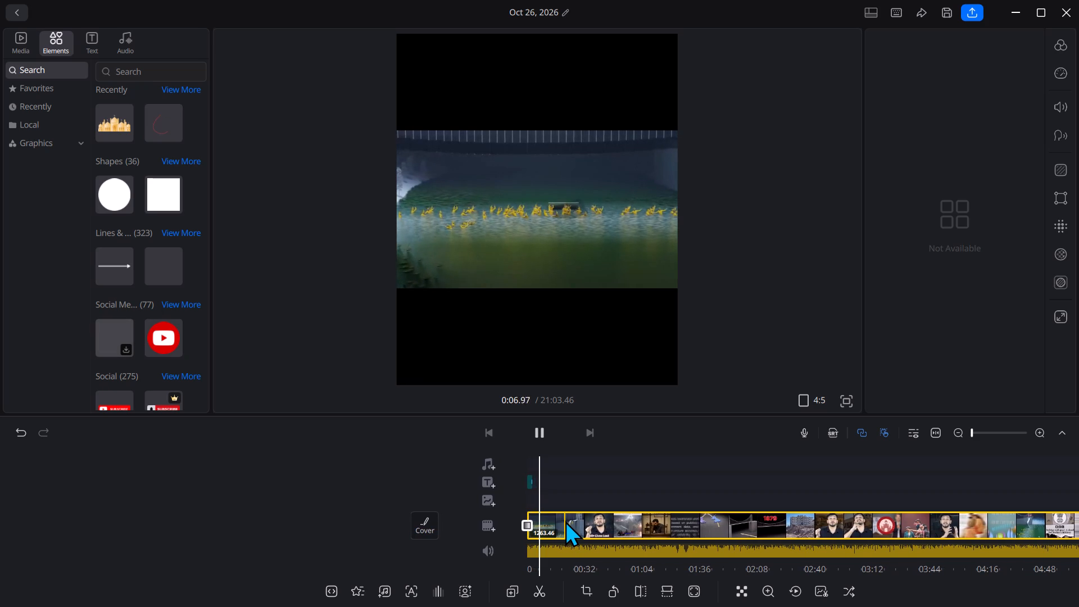
pyautogui.press('space')
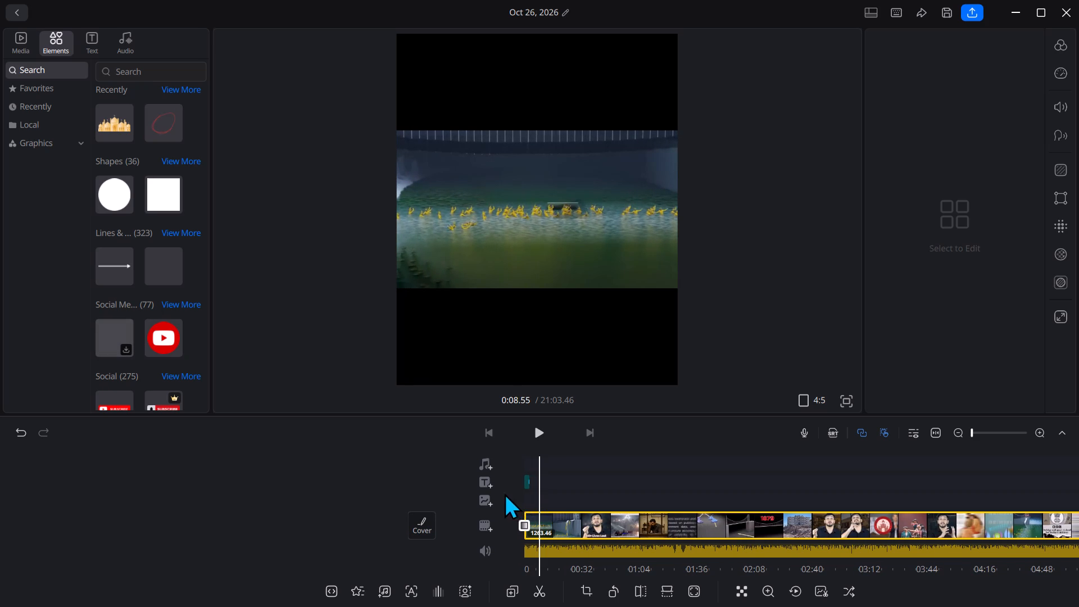
pyautogui.press('space')
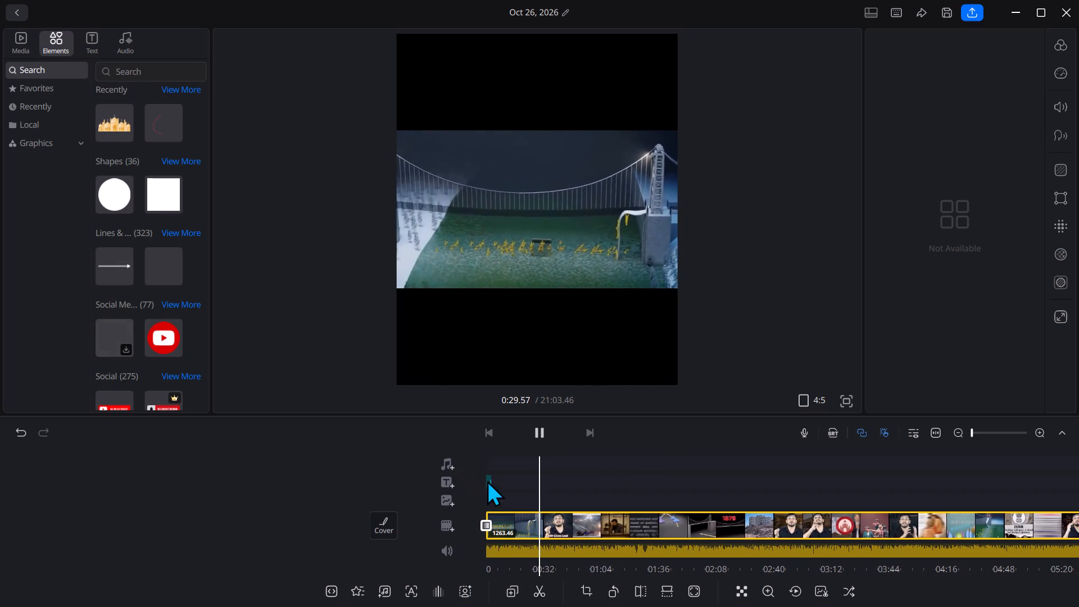
pyautogui.click(544, 427)
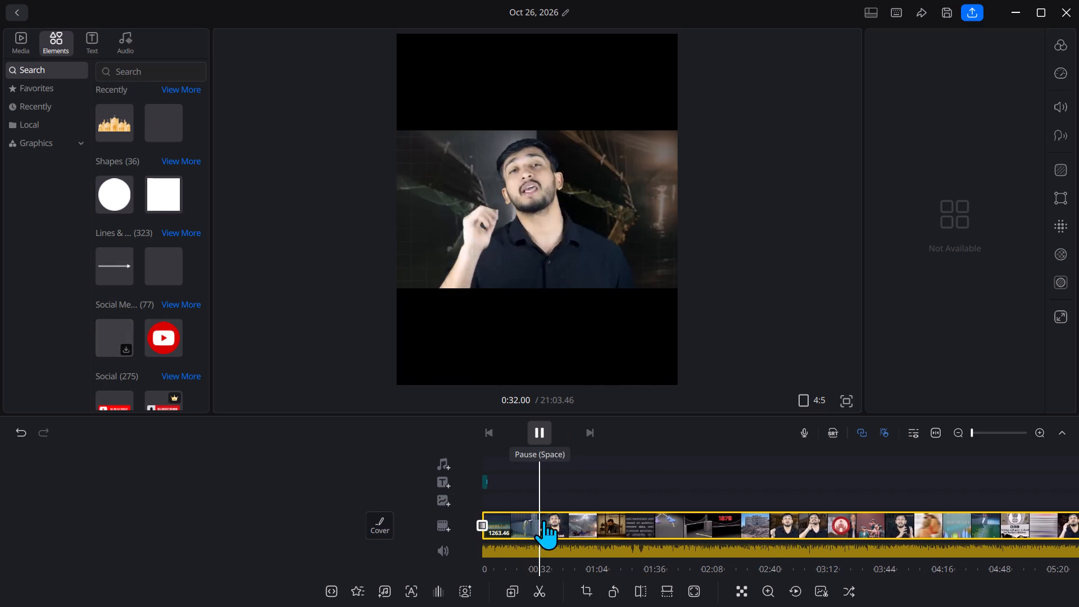
# Split the main video clip at 1:05.06, while the Engineering Fraud caption is on screen.
pyautogui.click(541, 525)
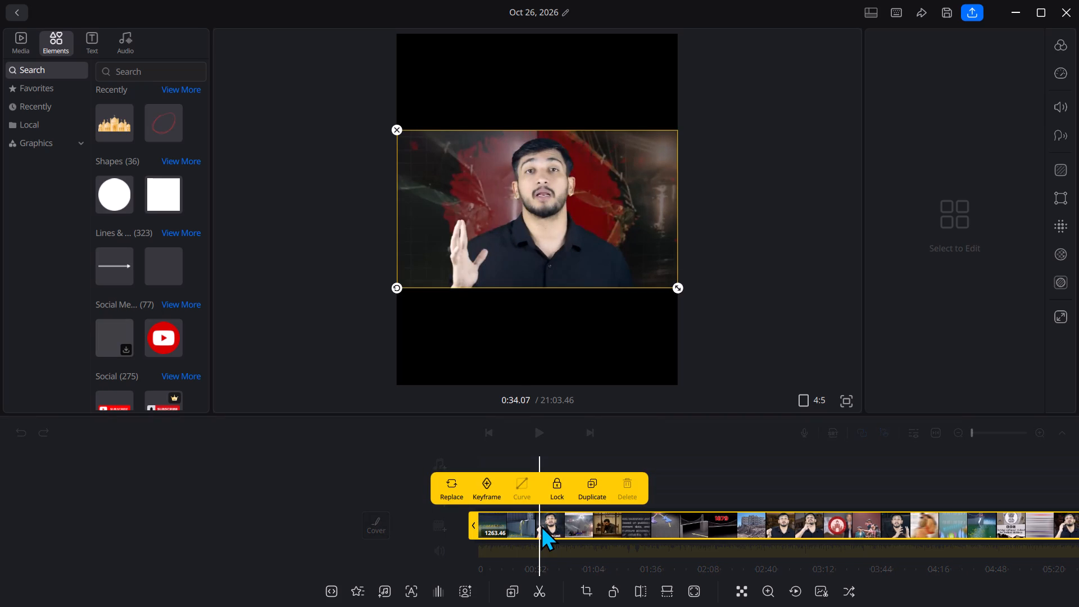
pyautogui.click(545, 529)
pyautogui.tripleClick(545, 529)
pyautogui.doubleClick(545, 529)
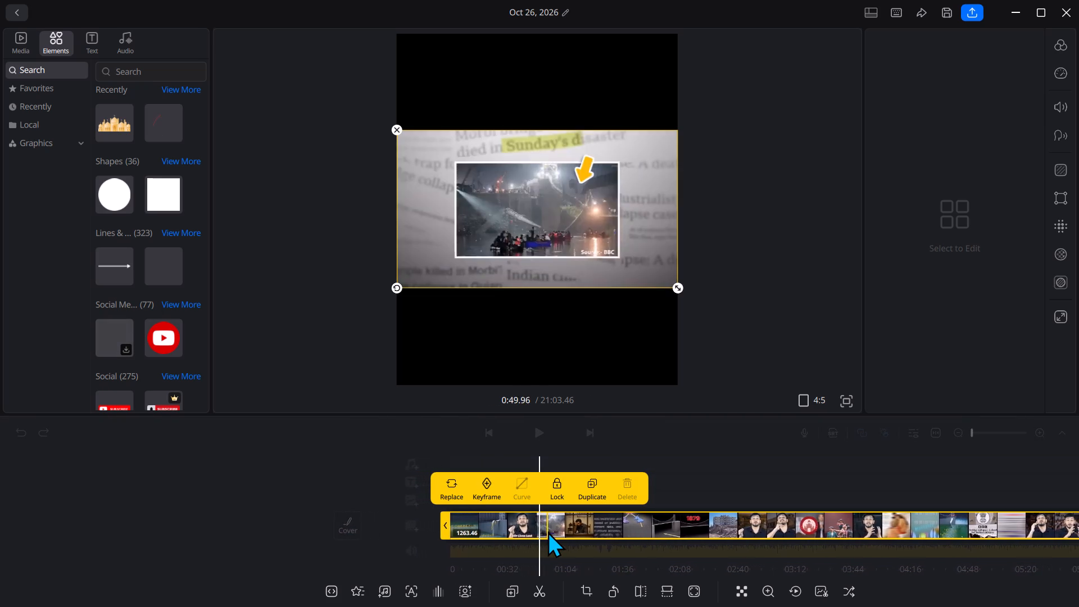
pyautogui.click(547, 531)
pyautogui.doubleClick(547, 531)
pyautogui.doubleClick(547, 531)
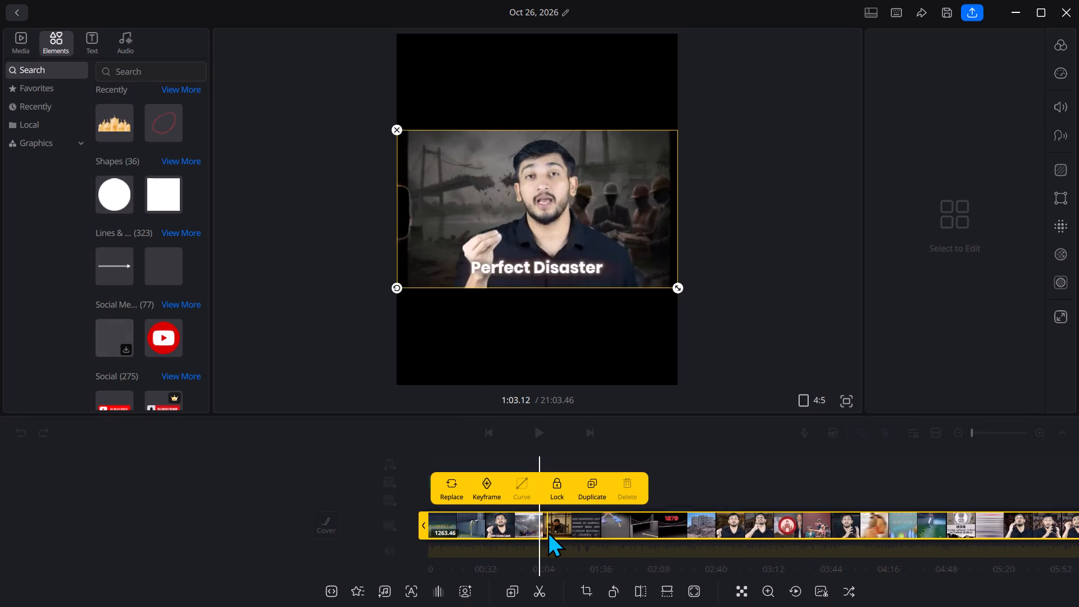
pyautogui.click(524, 450)
pyautogui.click(524, 526)
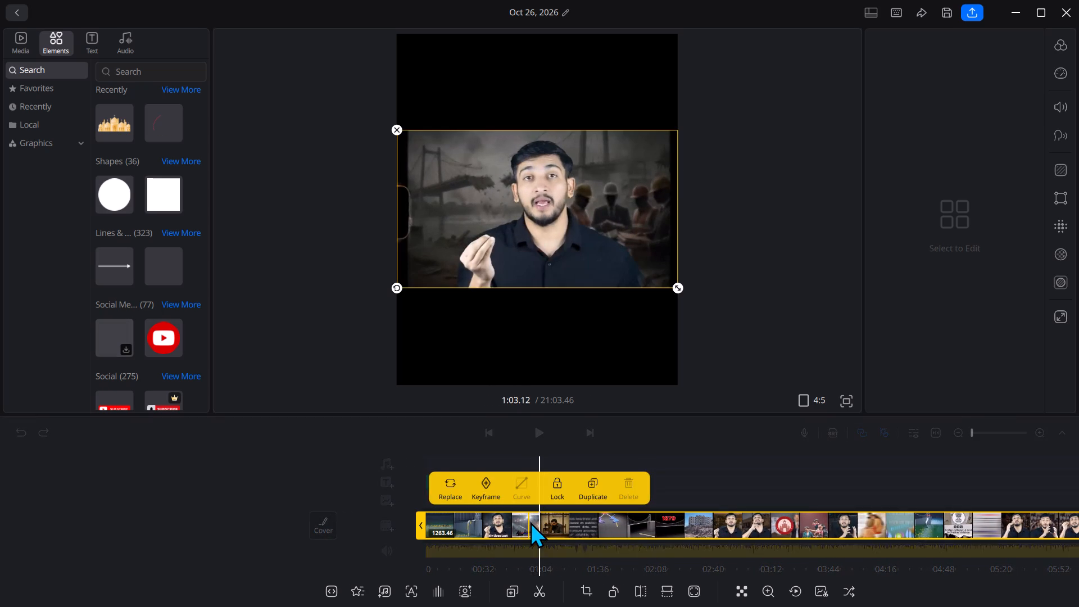
pyautogui.click(530, 516)
pyautogui.click(534, 433)
pyautogui.click(534, 433)
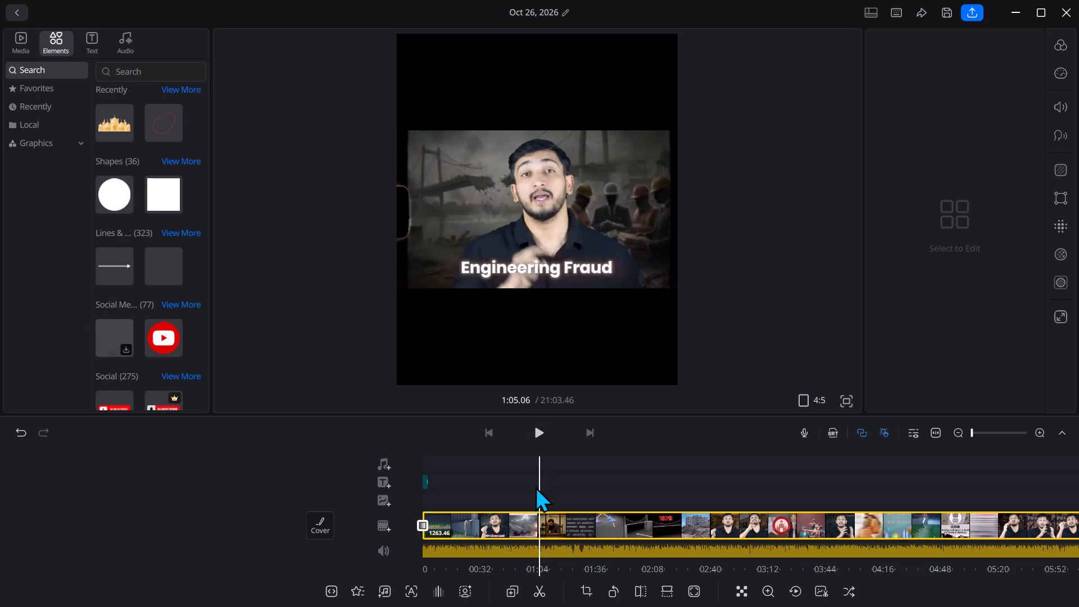
pyautogui.click(533, 595)
# Delete the long remainder of the video after the 1:05.06 split, keeping only the PART 3 segment.
pyautogui.click(556, 529)
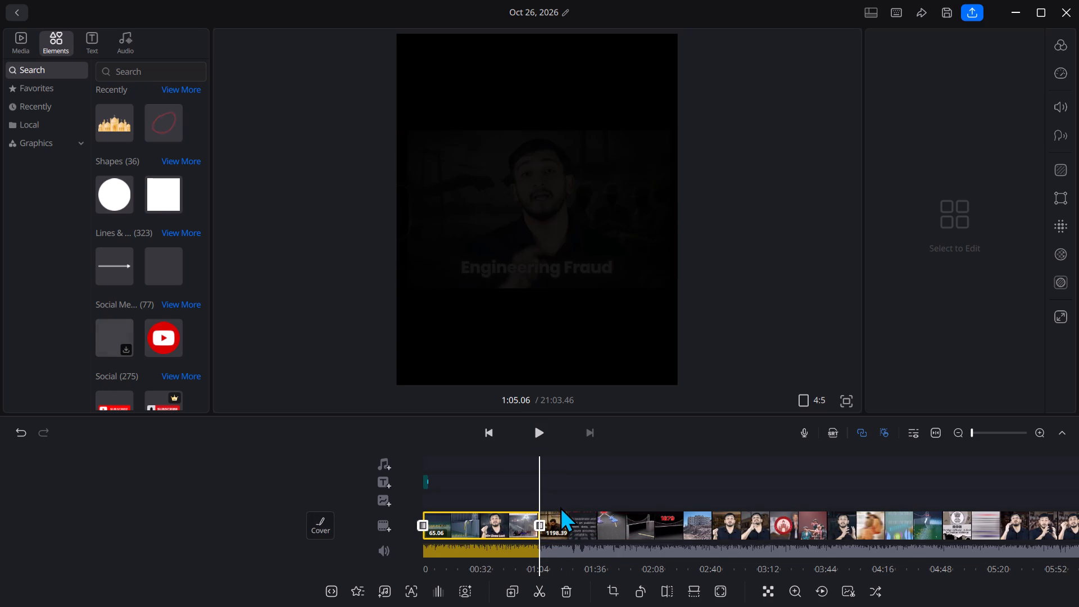
pyautogui.click(563, 507)
pyautogui.click(563, 518)
pyautogui.click(563, 518)
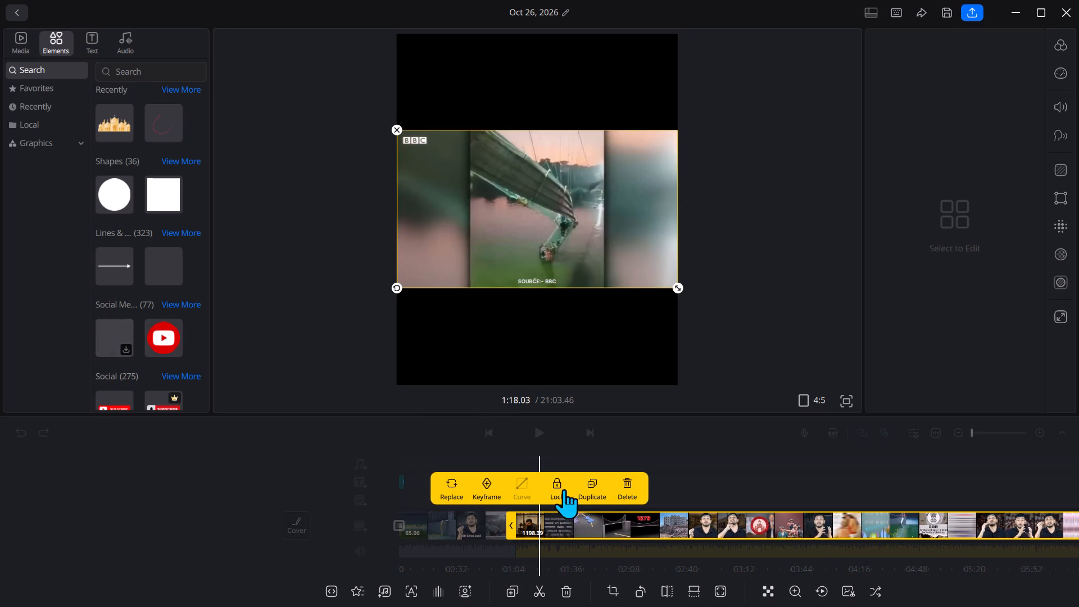
pyautogui.click(627, 483)
pyautogui.click(359, 455)
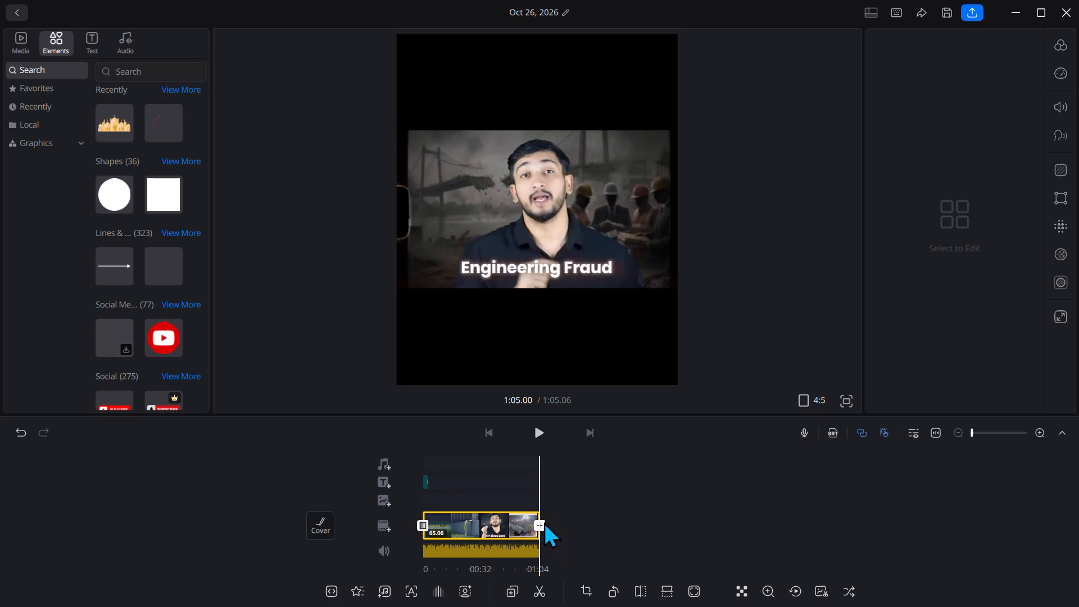
# Scrub back from the end of the trimmed PART 3 clip toward its midpoint.
pyautogui.click(539, 521)
pyautogui.click(504, 486)
pyautogui.click(563, 592)
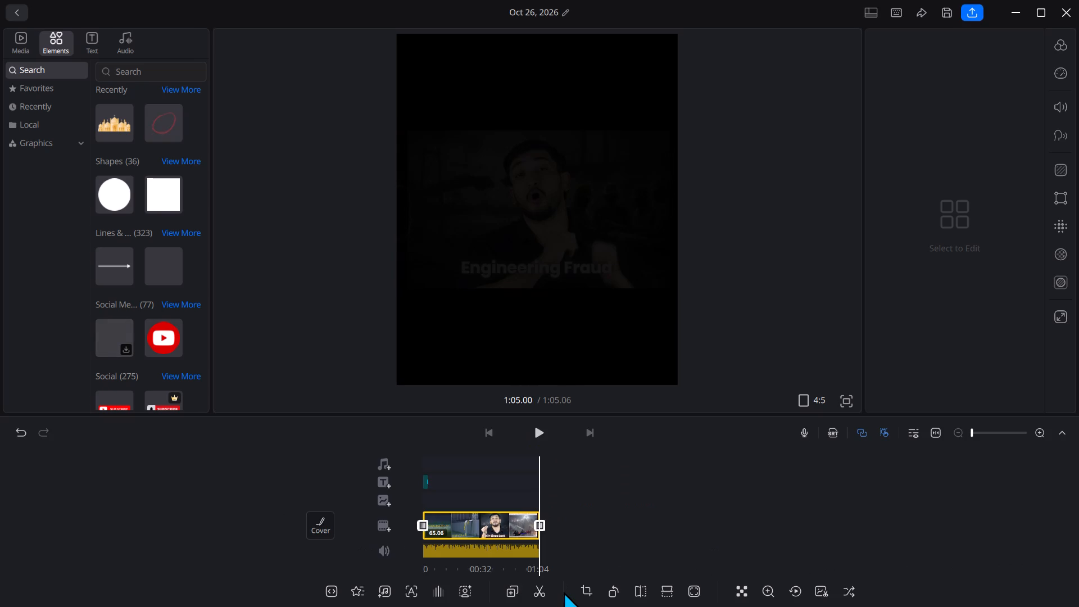
pyautogui.moveTo(574, 545); pyautogui.dragTo(600, 534)
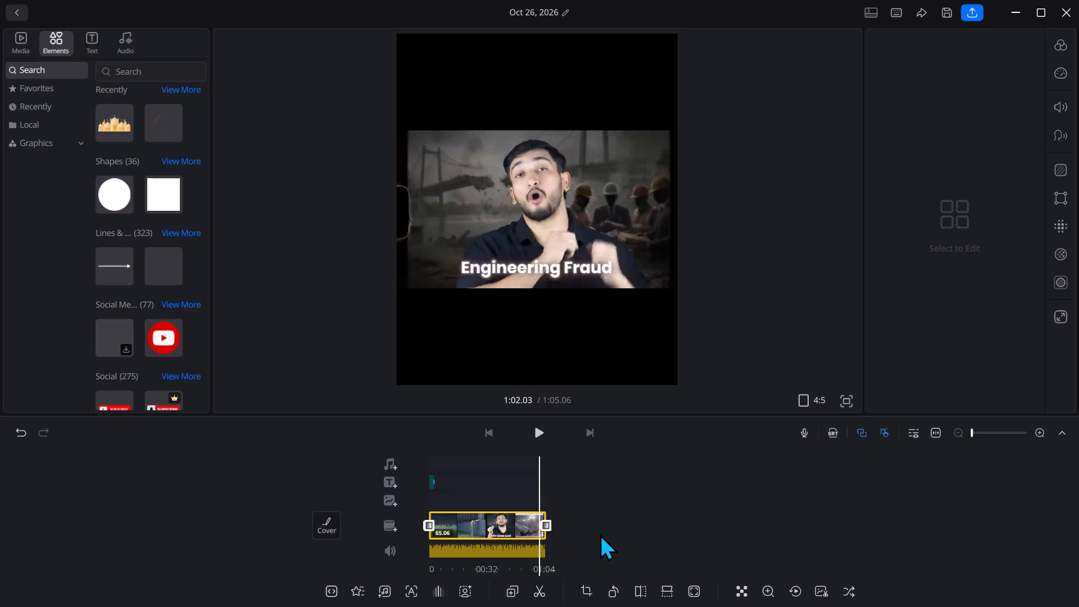
pyautogui.moveTo(600, 534); pyautogui.dragTo(646, 517)
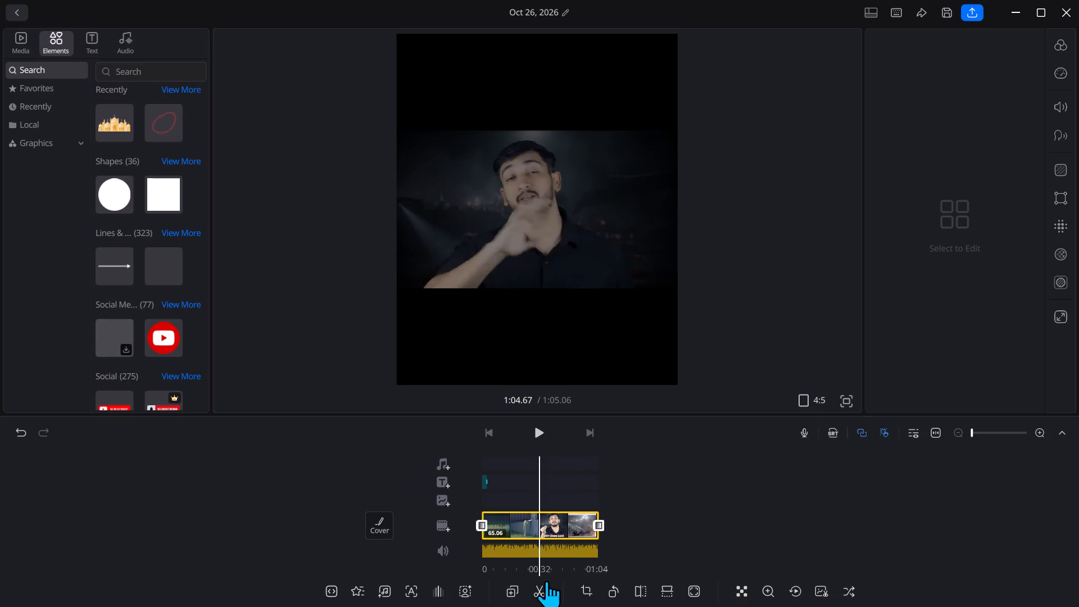
# Split the trimmed PART 3 clip near its midpoint, at 0:32.03.
pyautogui.click(548, 581)
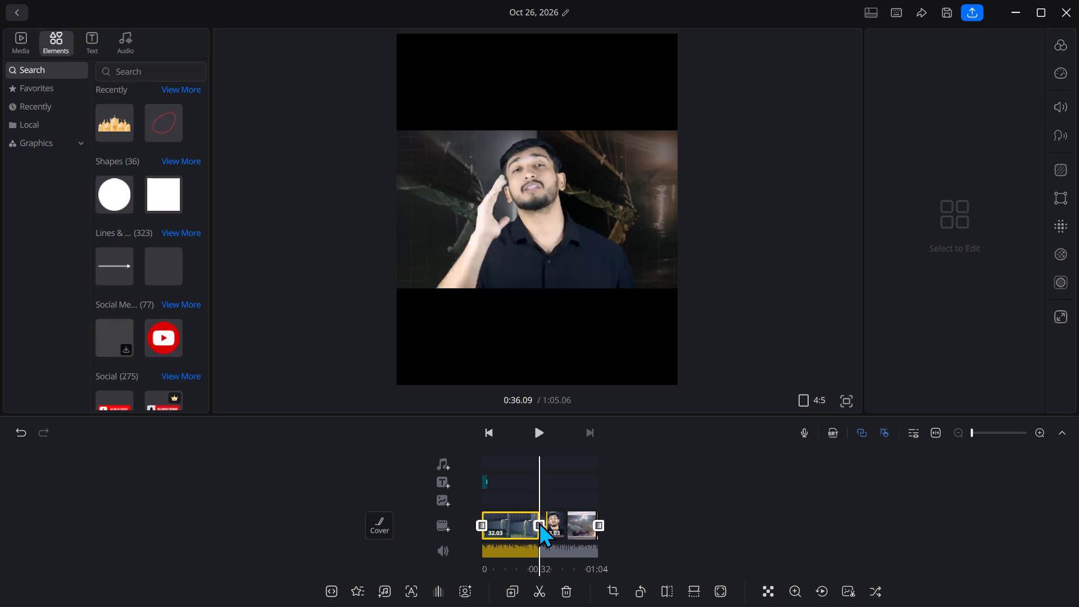
# Apply the second Shake transition, the one following Shake 1, at the cut between the two PART 3 clips.
pyautogui.click(536, 520)
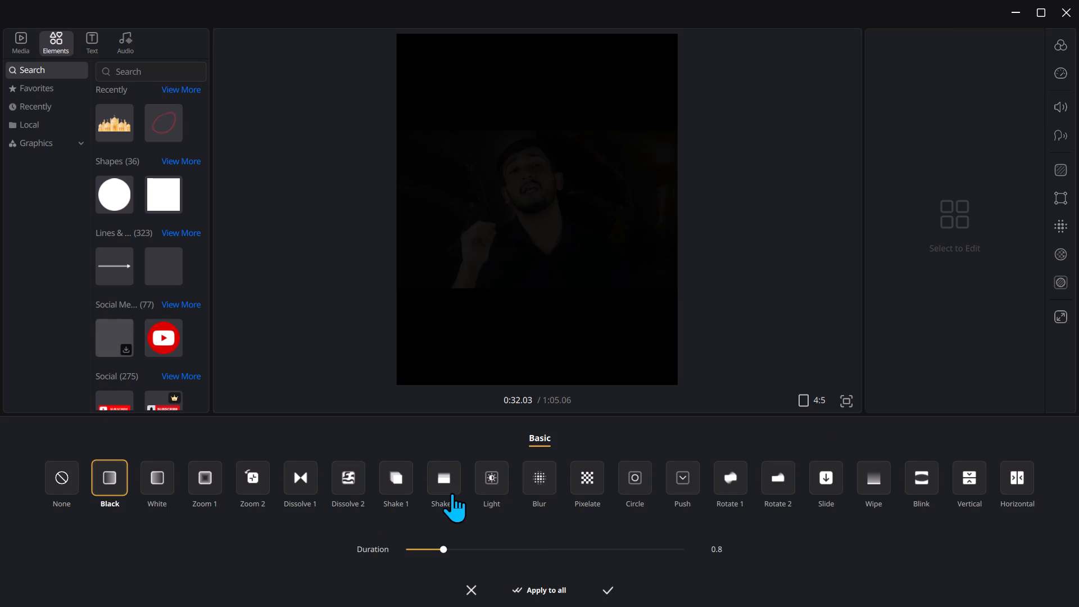
pyautogui.click(447, 489)
pyautogui.click(611, 587)
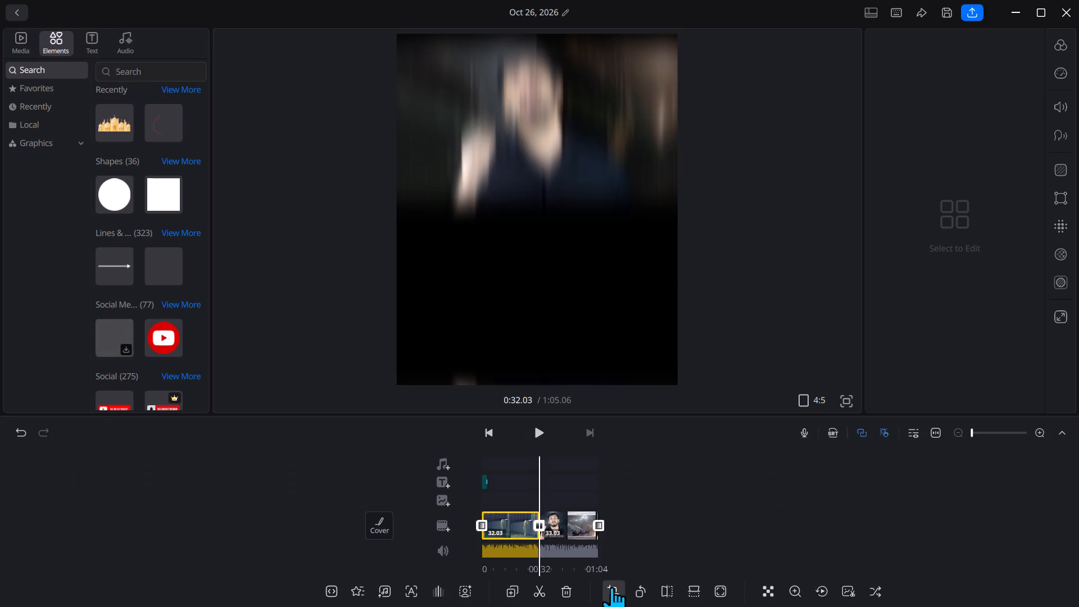
# Return to the start of the timeline and briefly play the opening with the PART 3 label.
pyautogui.moveTo(627, 540); pyautogui.dragTo(716, 527)
pyautogui.moveTo(659, 507); pyautogui.dragTo(764, 506)
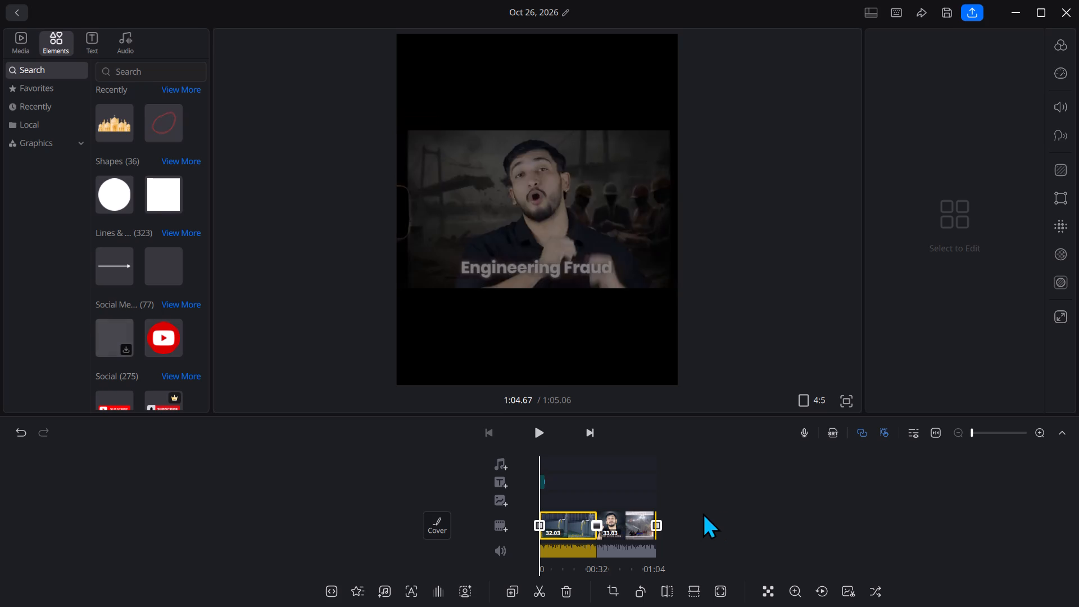
pyautogui.click(536, 419)
pyautogui.click(533, 432)
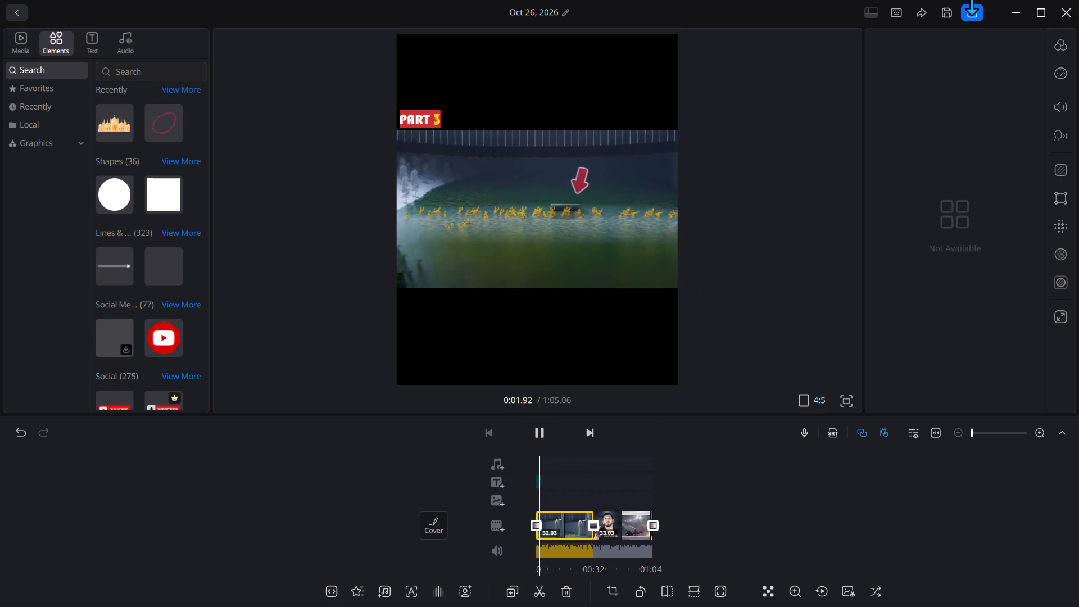
# Export the PART 3 video at 480p and 30 fps to the Downloads folder, and open that folder.
pyautogui.click(972, 15)
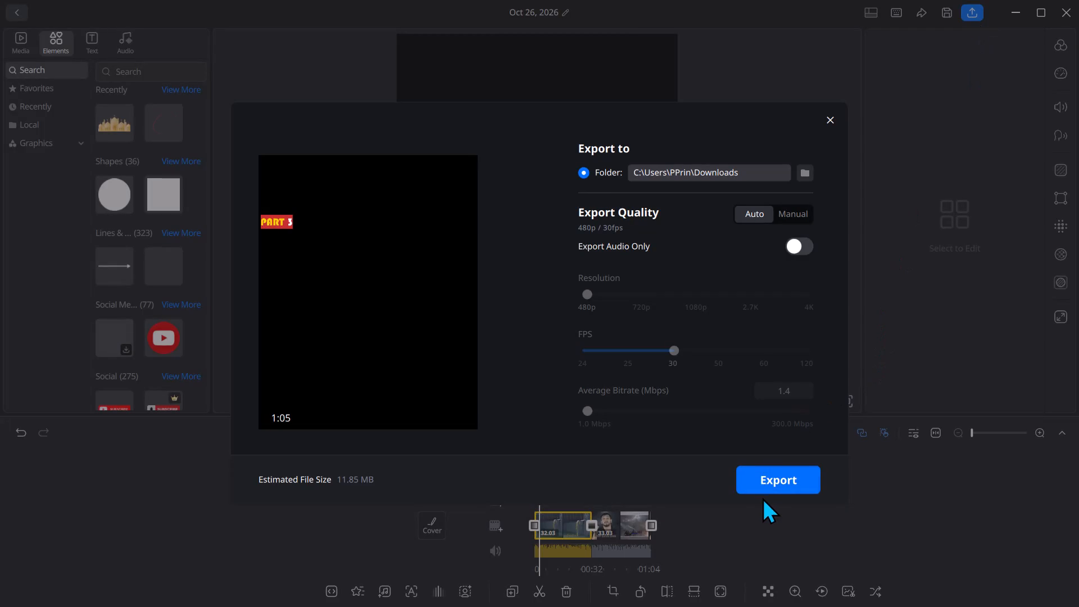
pyautogui.click(764, 477)
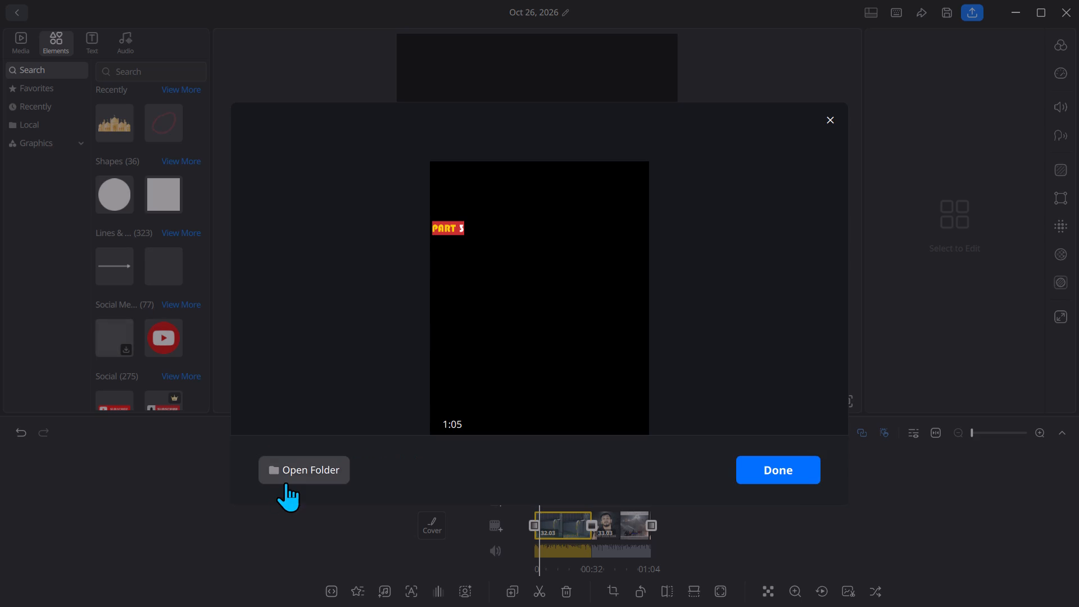
pyautogui.click(287, 481)
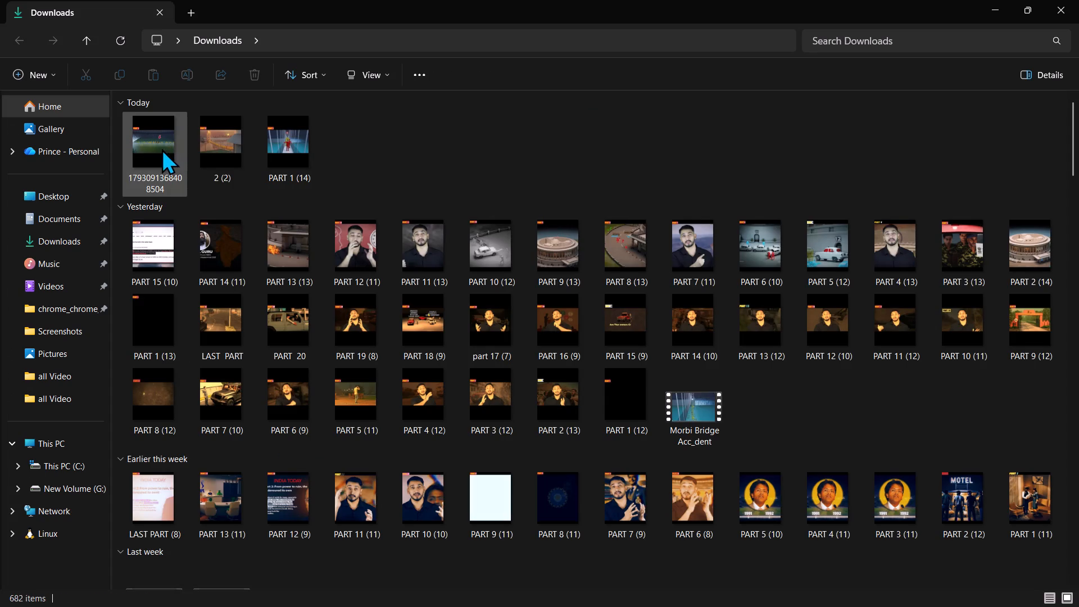
# Rename the newly exported video in the Downloads folder as PART 3.
pyautogui.click(163, 146)
pyautogui.click(200, 78)
pyautogui.click(192, 74)
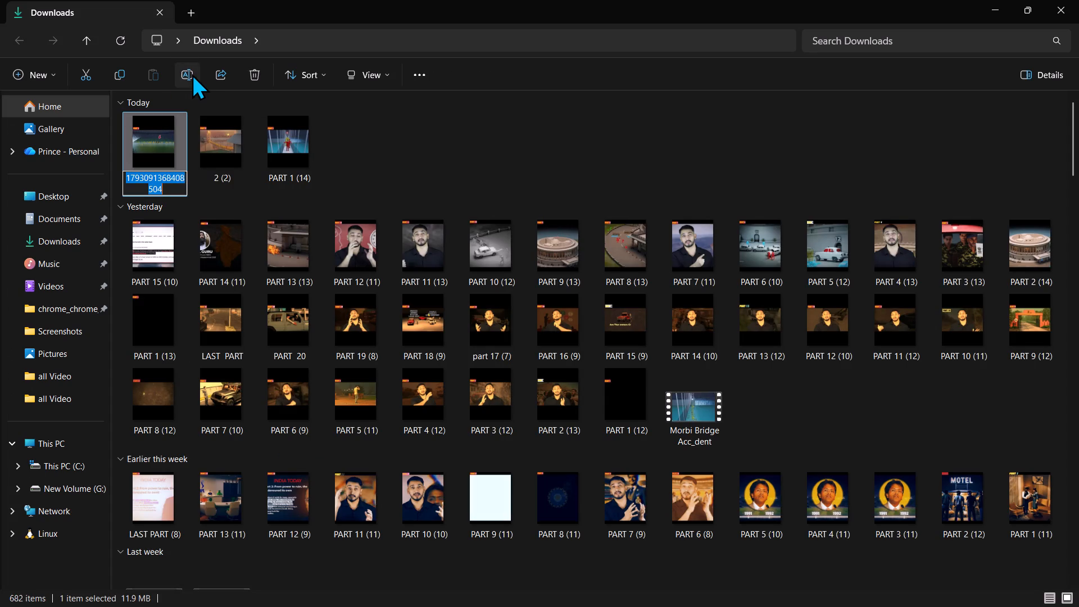
pyautogui.write('PART 3')
pyautogui.press('Return')
pyautogui.press('Return')
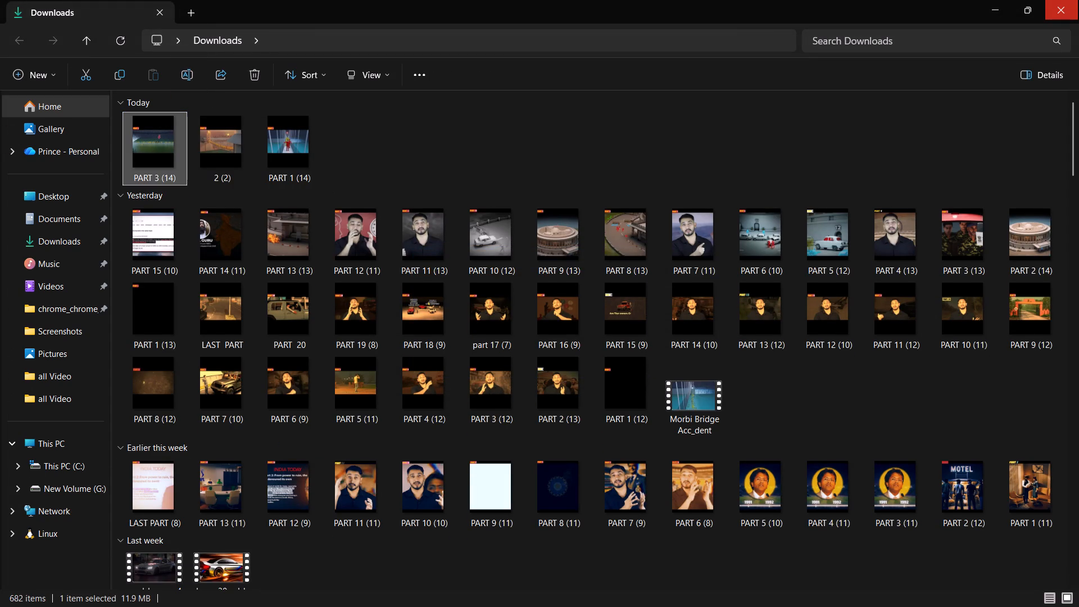
# Close the Downloads window and dismiss the finished export dialog in VN.
pyautogui.click(1078, 0)
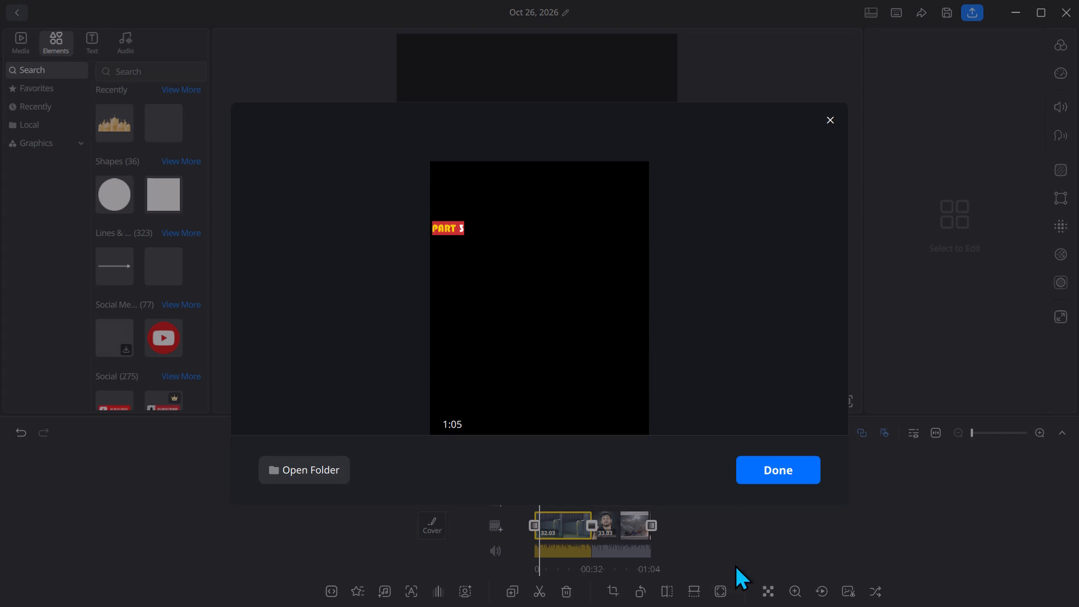
pyautogui.click(766, 492)
pyautogui.click(767, 482)
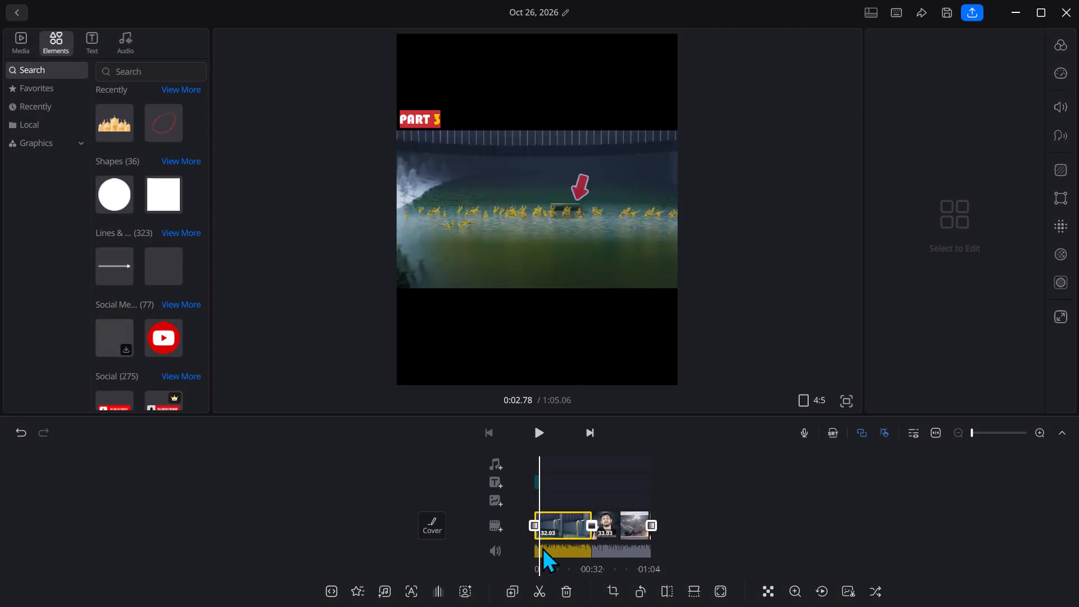
# Undo the recent timeline edits until the deleted footage after the 1:05.06 split is restored.
pyautogui.click(13, 432)
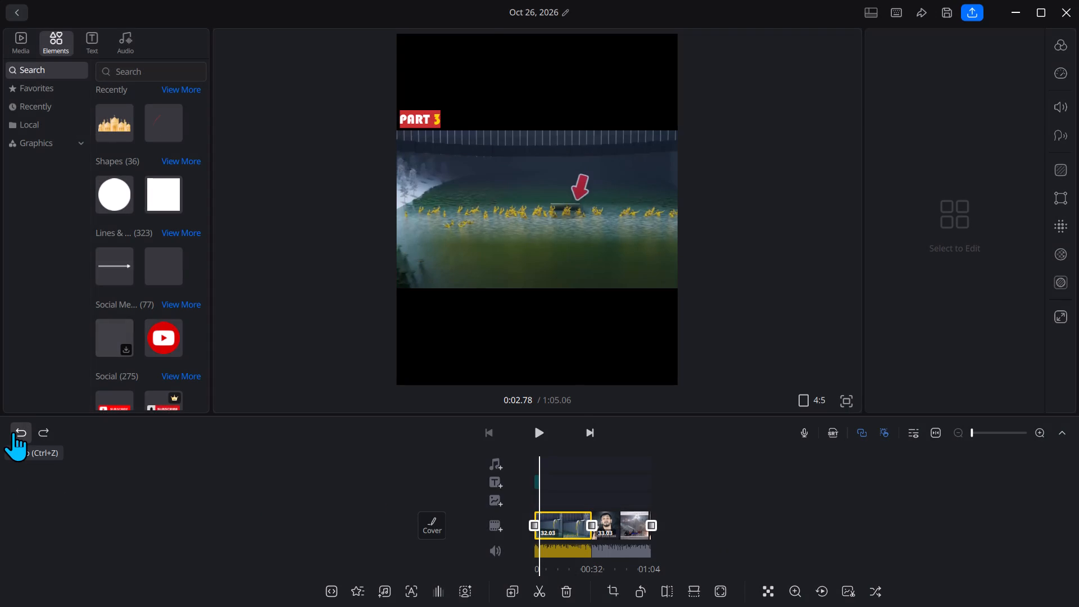
pyautogui.click(13, 432)
pyautogui.click(13, 432)
pyautogui.click(13, 432)
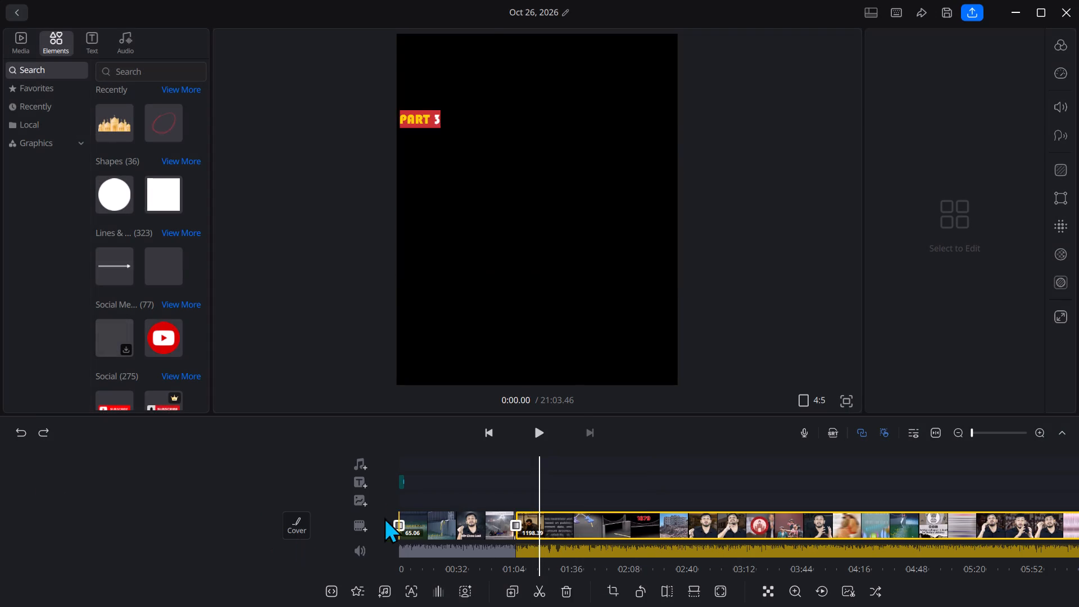
# Delete the already exported 65.06-second first clip from the timeline.
pyautogui.click(411, 515)
pyautogui.doubleClick(585, 519)
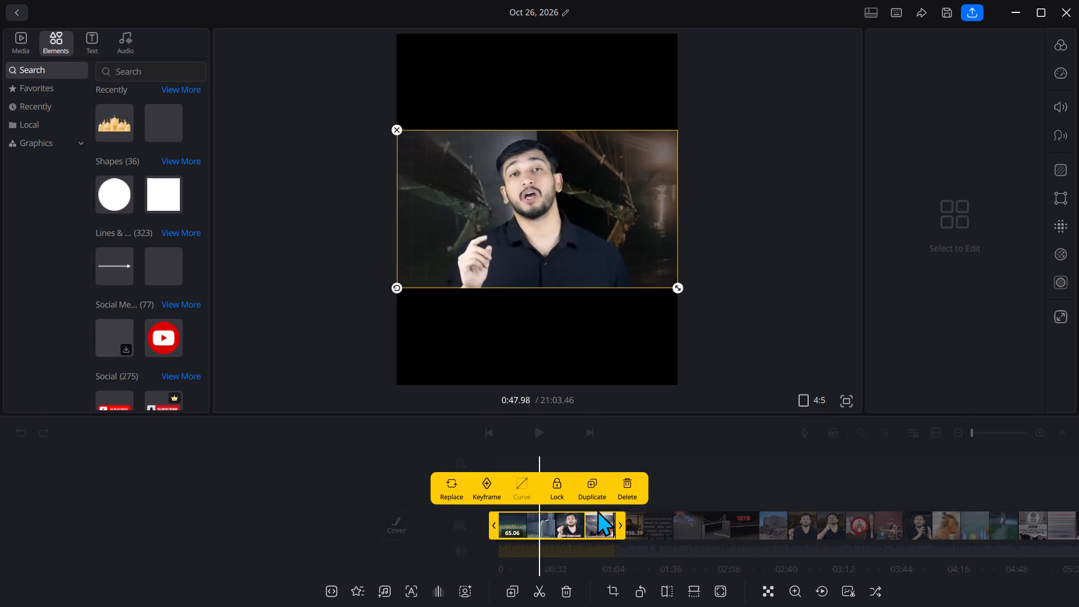
pyautogui.click(614, 496)
pyautogui.click(256, 452)
# Add a text title at the start of the timeline reading PART 4.
pyautogui.moveTo(554, 484); pyautogui.dragTo(583, 475)
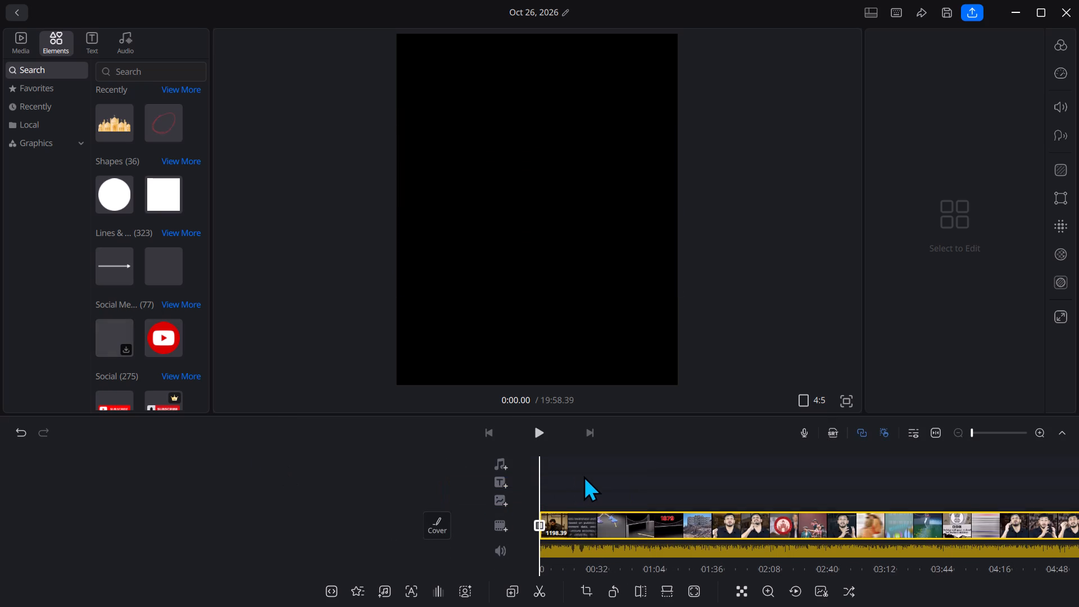
pyautogui.click(506, 488)
pyautogui.click(434, 448)
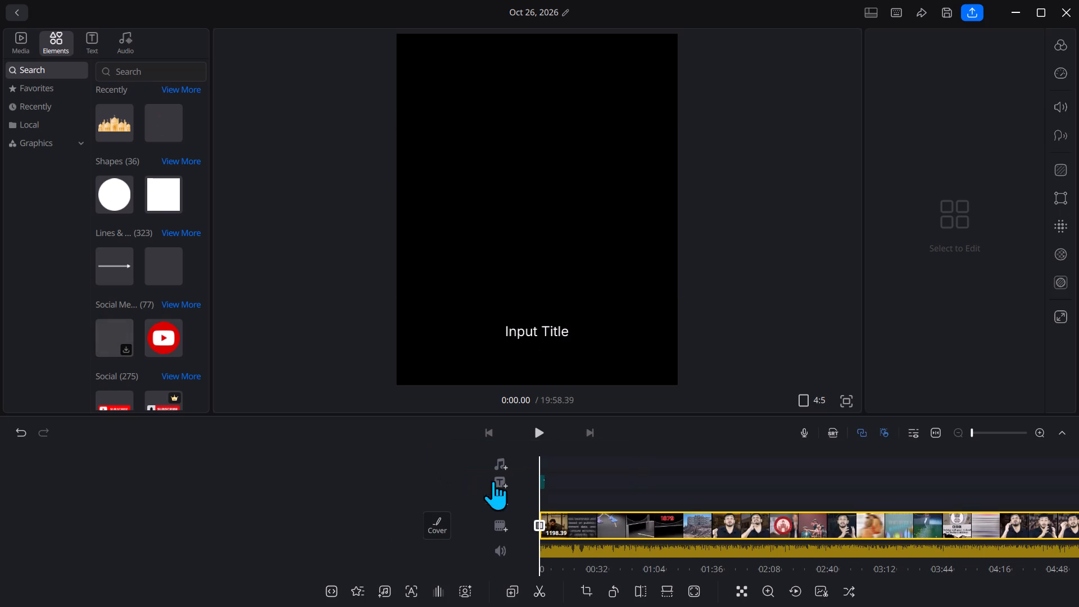
pyautogui.click(545, 332)
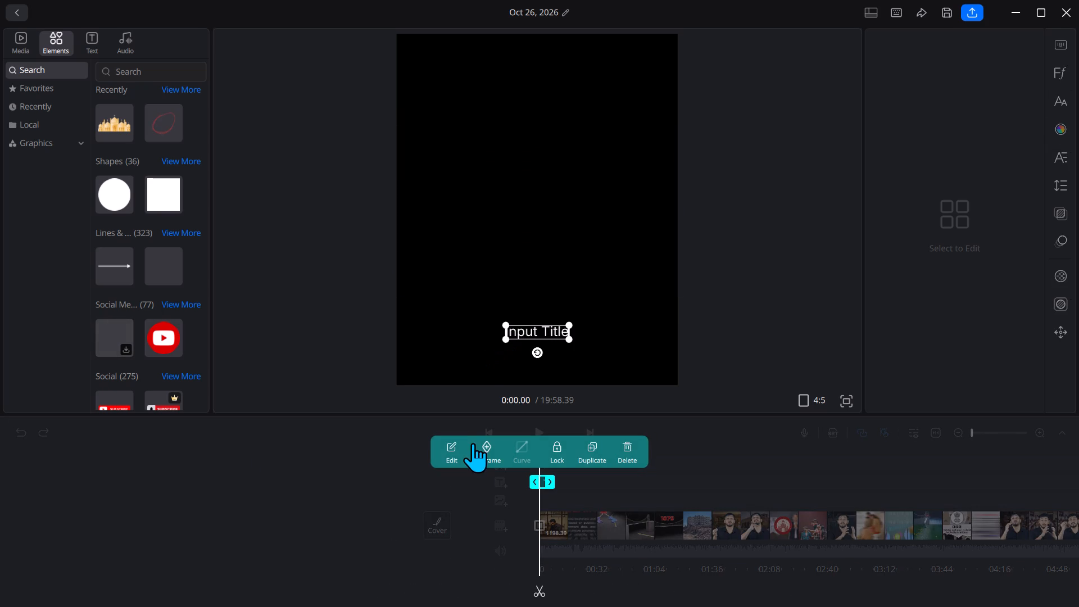
pyautogui.click(451, 442)
pyautogui.click(883, 101)
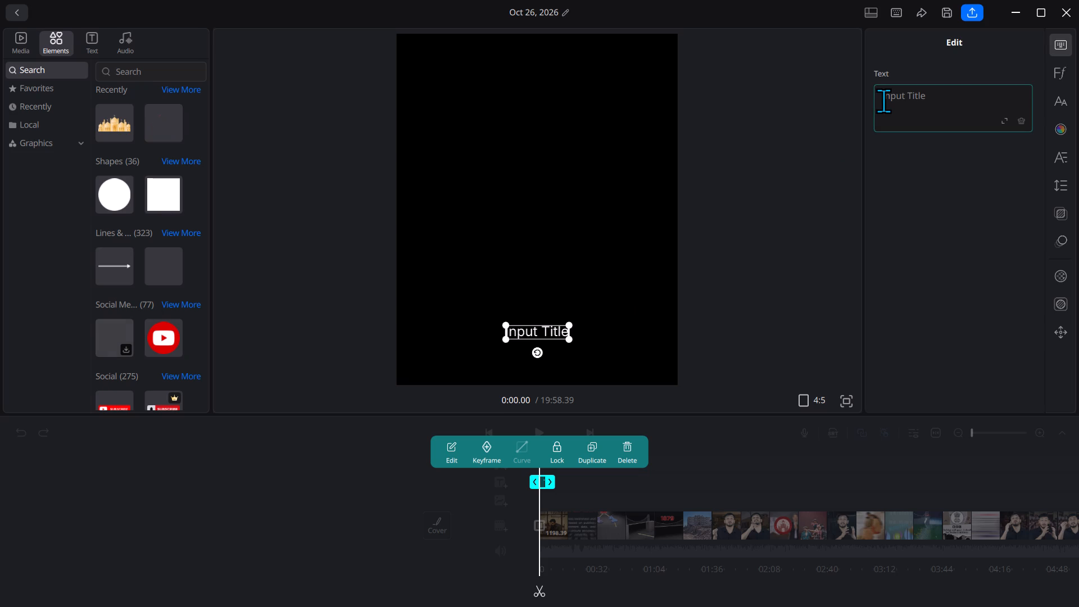
pyautogui.write('PART')
pyautogui.press('space')
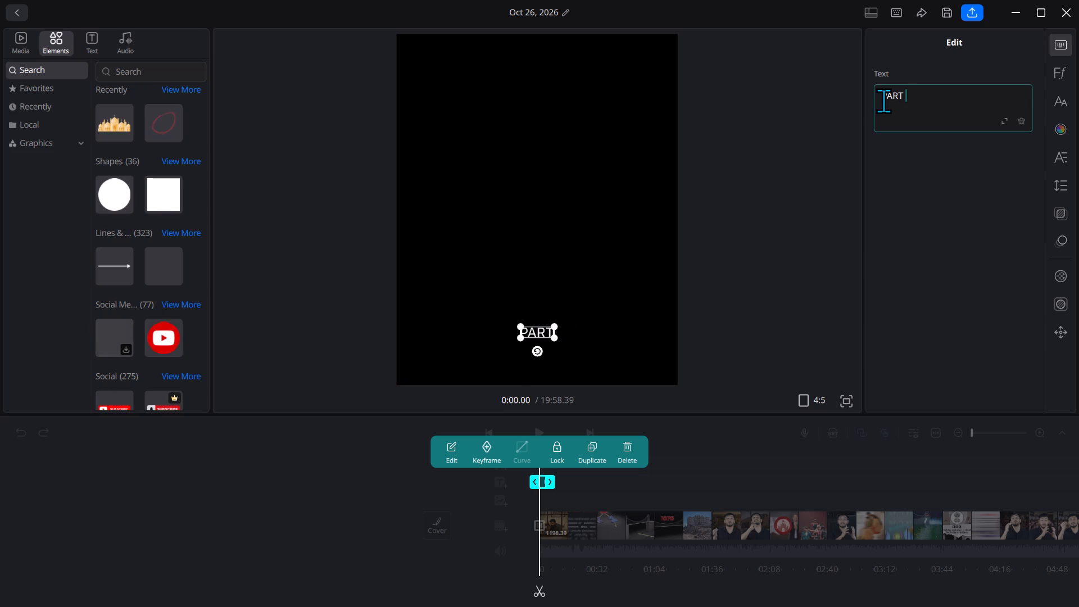
pyautogui.press('4')
pyautogui.press('Return')
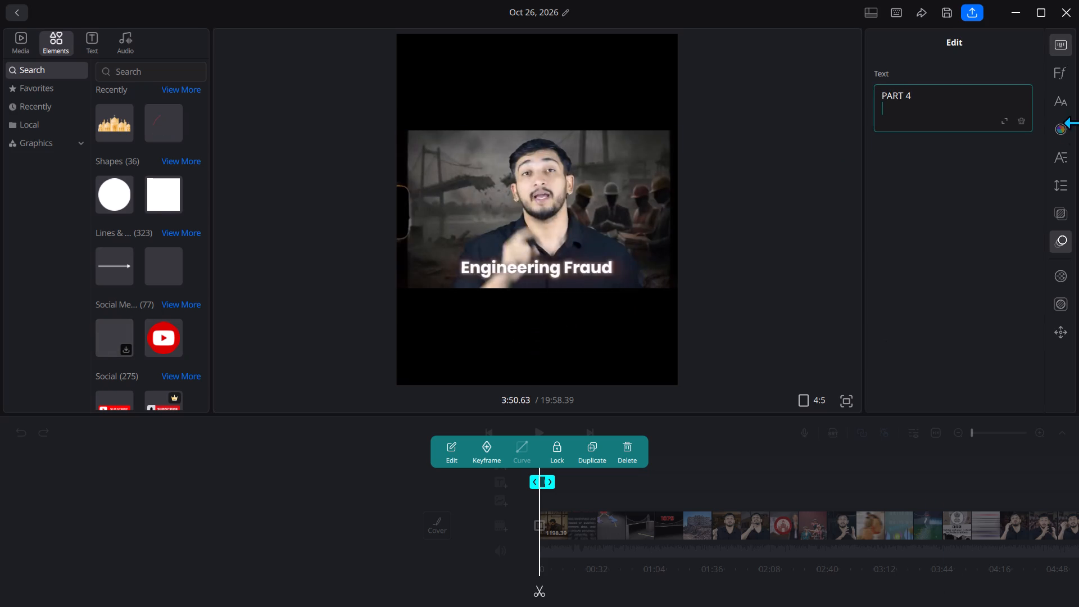
# Format the PART 4 title in Bauhaus 93 Regular with the white-on-red label style.
pyautogui.click(1063, 75)
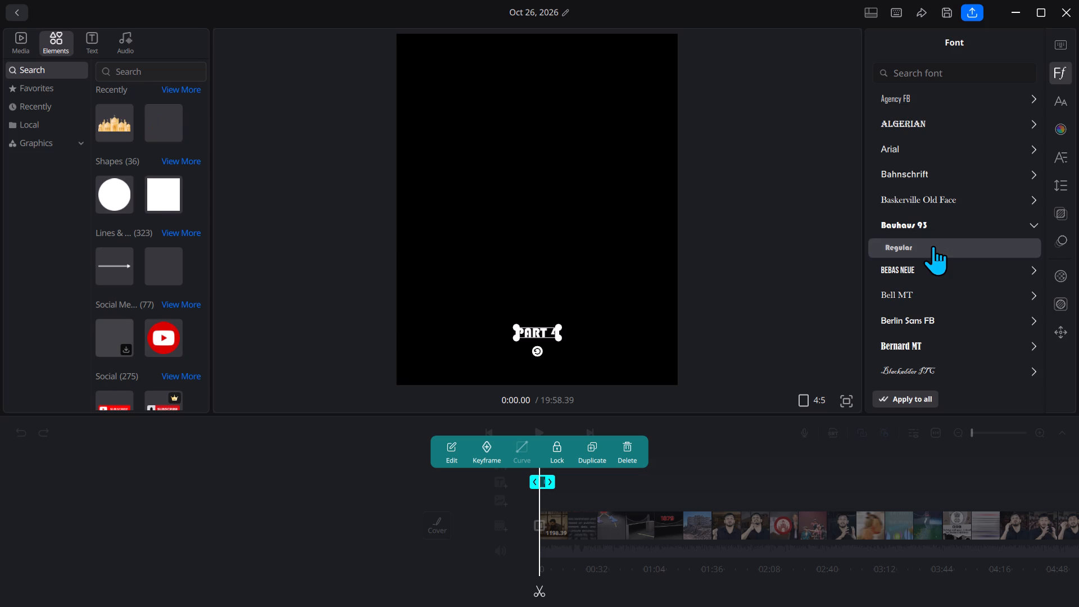
pyautogui.click(927, 229)
pyautogui.click(1058, 136)
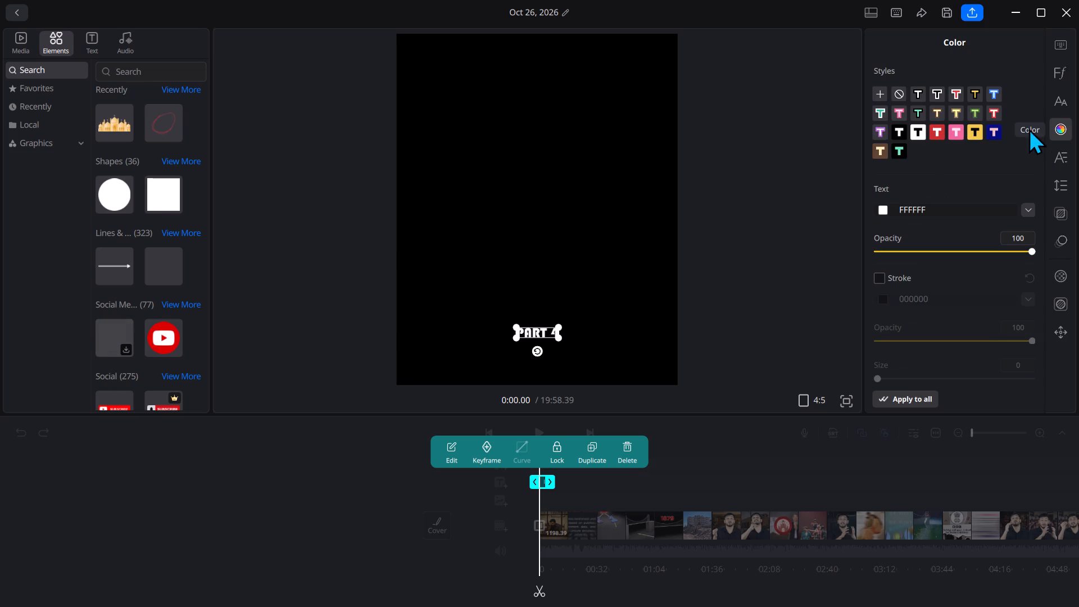
pyautogui.click(935, 128)
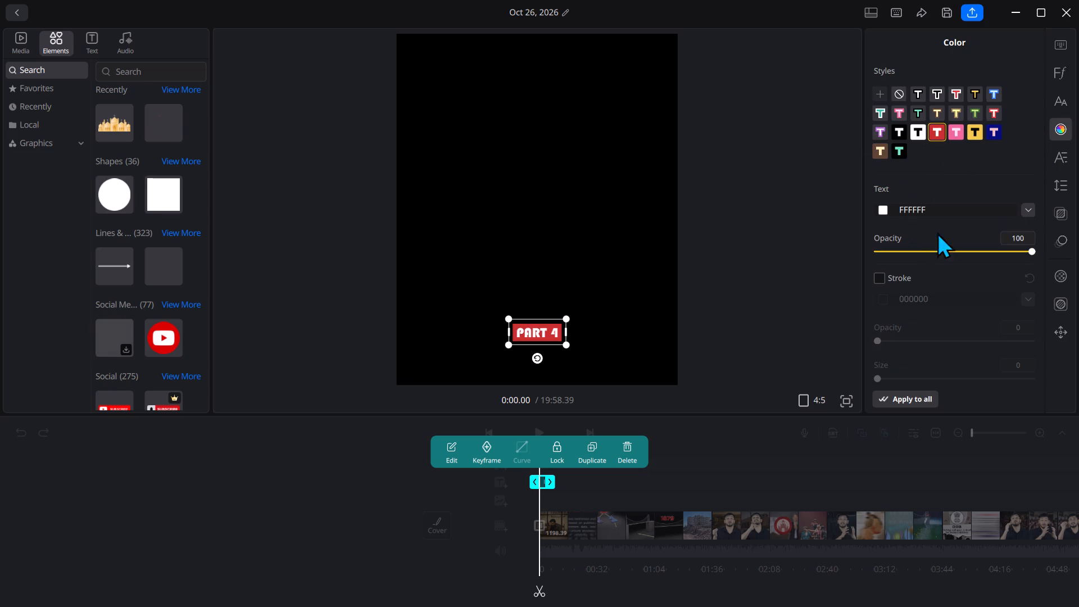
# Give the PART 4 title the second Active caption animation, which highlights its words in yellow.
pyautogui.click(1069, 232)
pyautogui.click(939, 197)
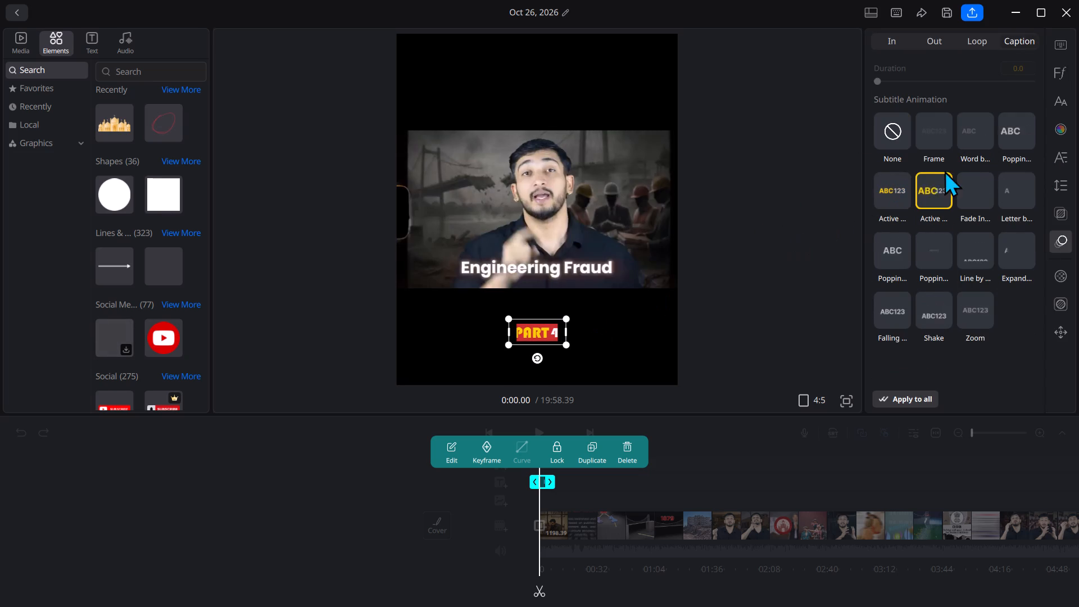
# Move the PART 4 title just above the upper-left corner of the video picture.
pyautogui.moveTo(545, 338); pyautogui.dragTo(420, 120)
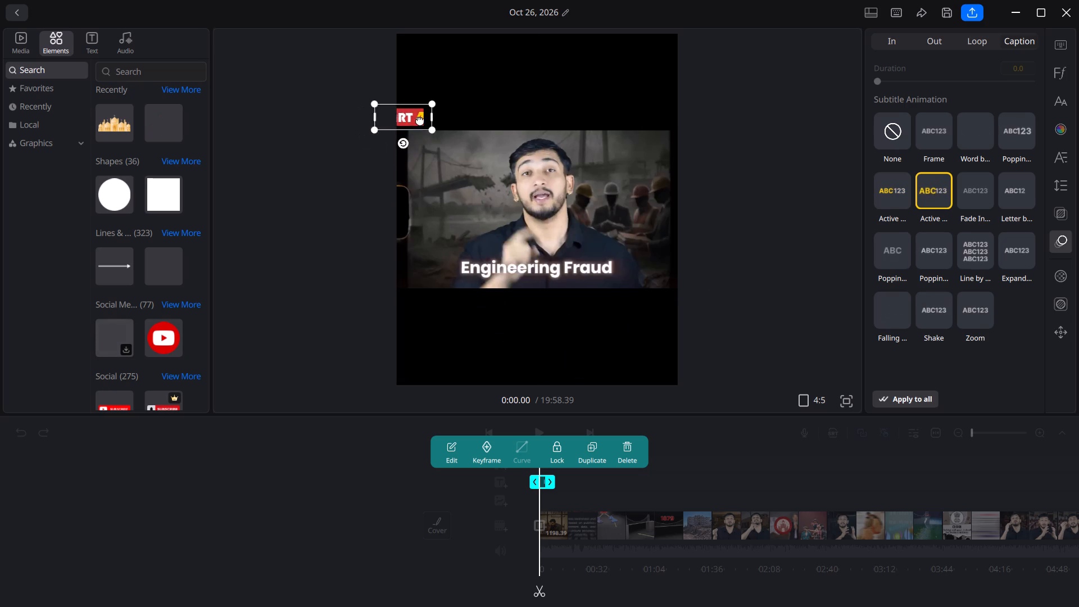
pyautogui.moveTo(420, 120); pyautogui.dragTo(425, 128)
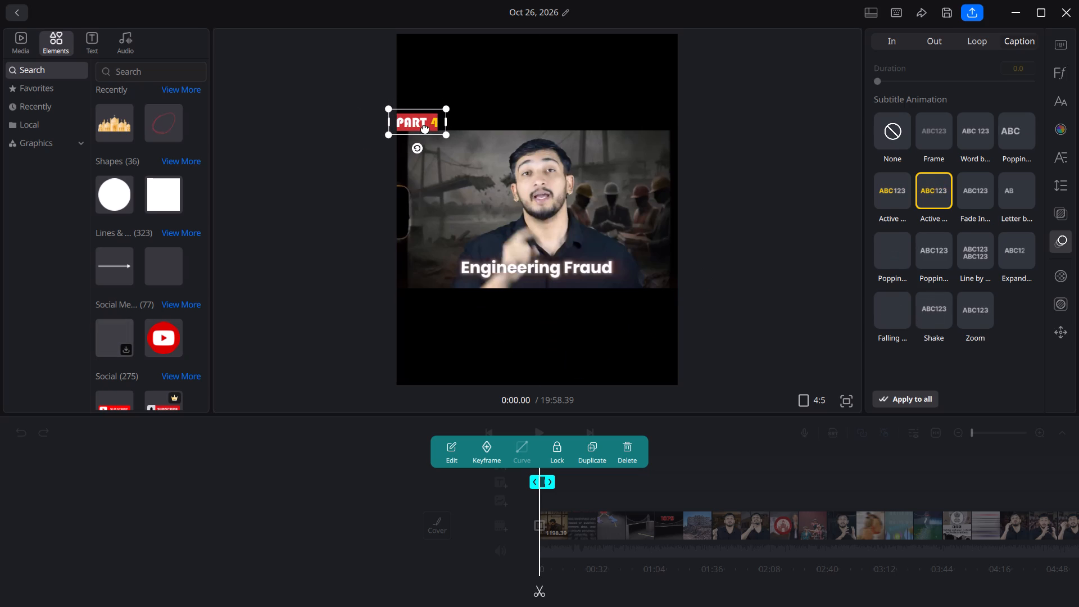
pyautogui.moveTo(425, 128); pyautogui.dragTo(425, 125)
pyautogui.click(256, 522)
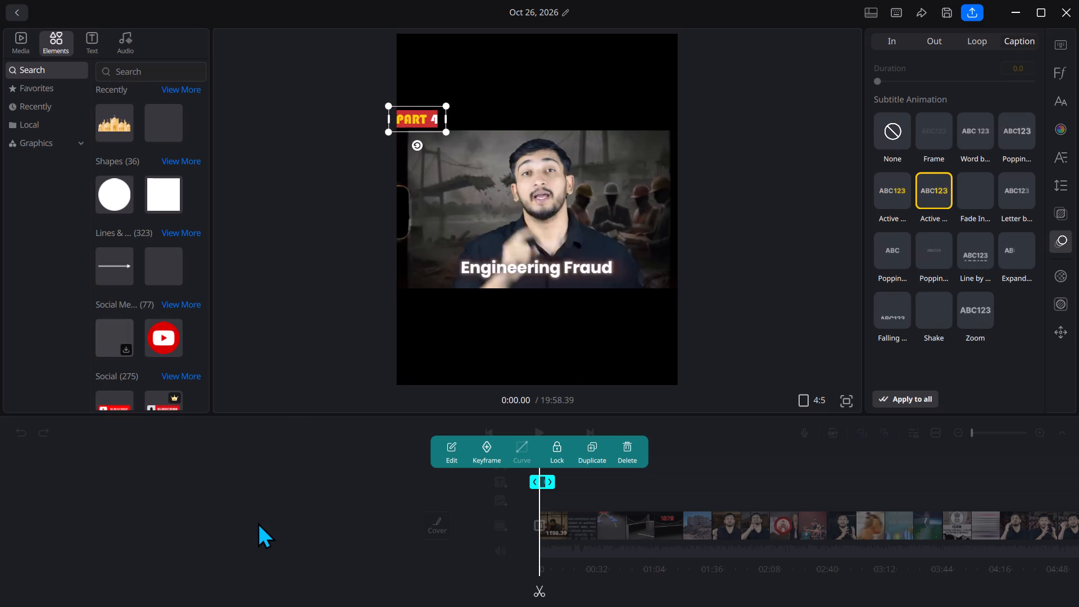
# Play the first 20 seconds or so of PART 4 to examine where the lead-in to the disclaimer begins.
pyautogui.click(532, 431)
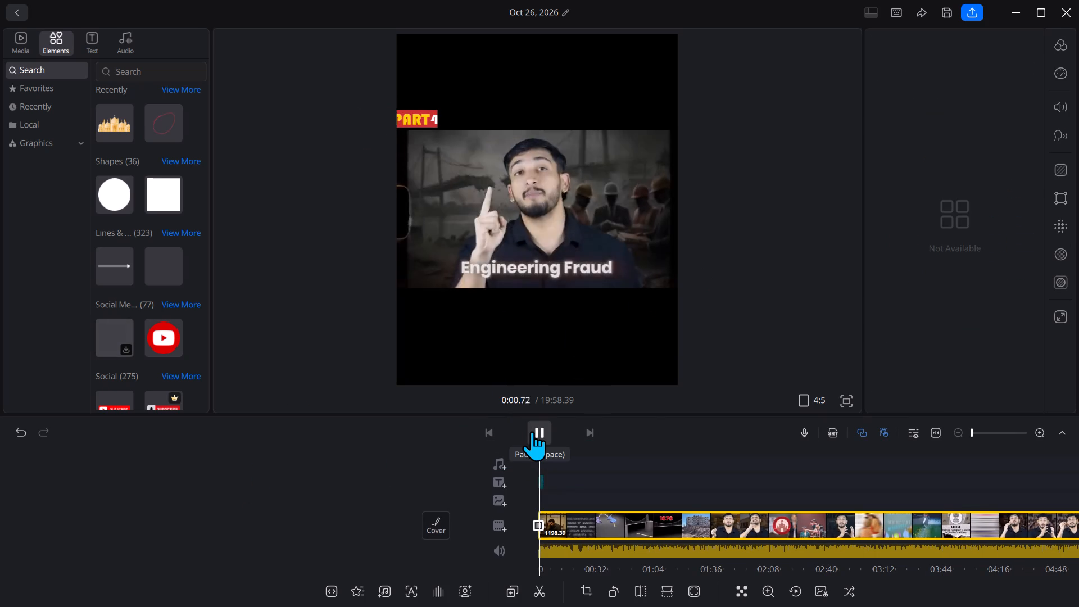
pyautogui.click(532, 431)
pyautogui.click(532, 431)
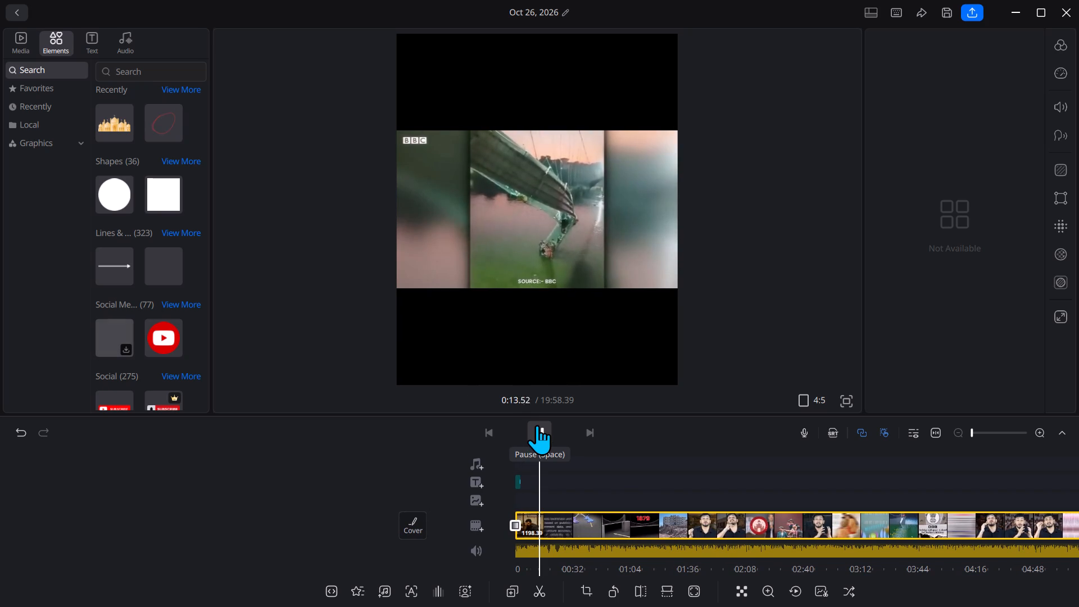
pyautogui.moveTo(550, 419); pyautogui.dragTo(560, 416)
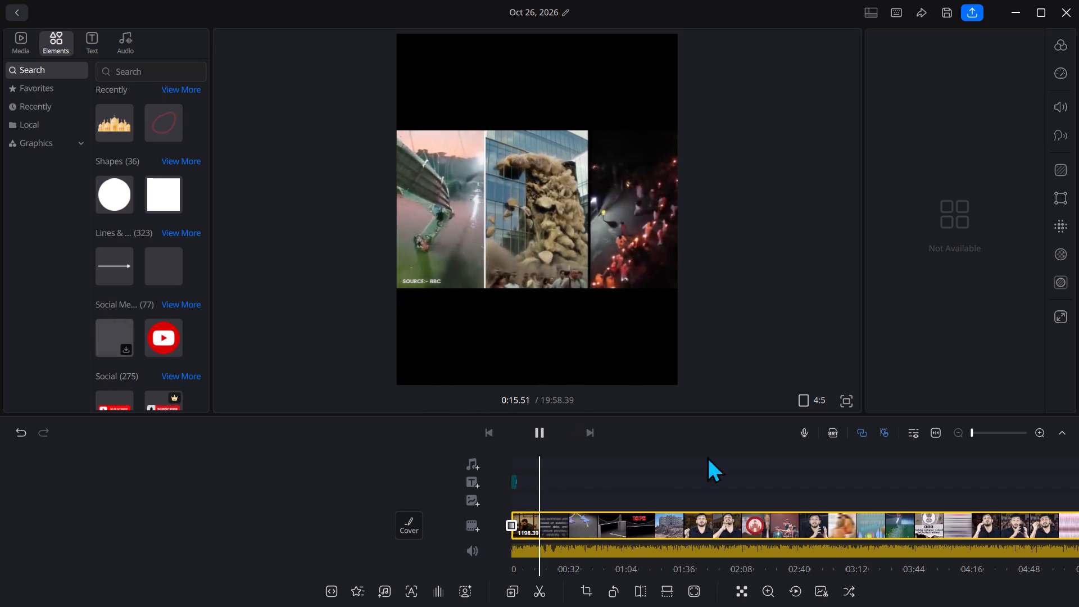
pyautogui.click(538, 440)
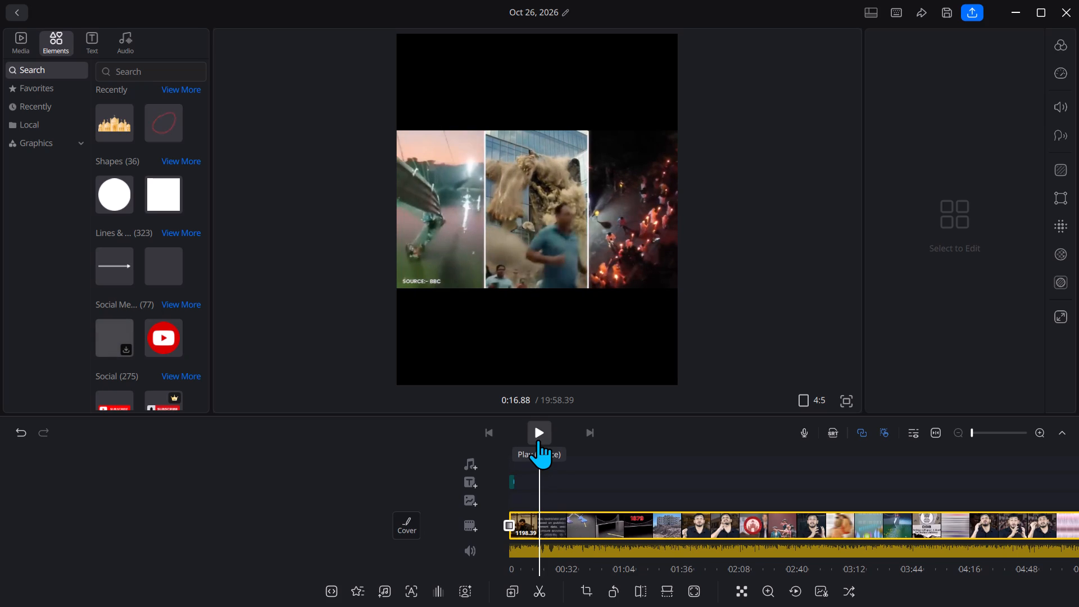
pyautogui.click(538, 440)
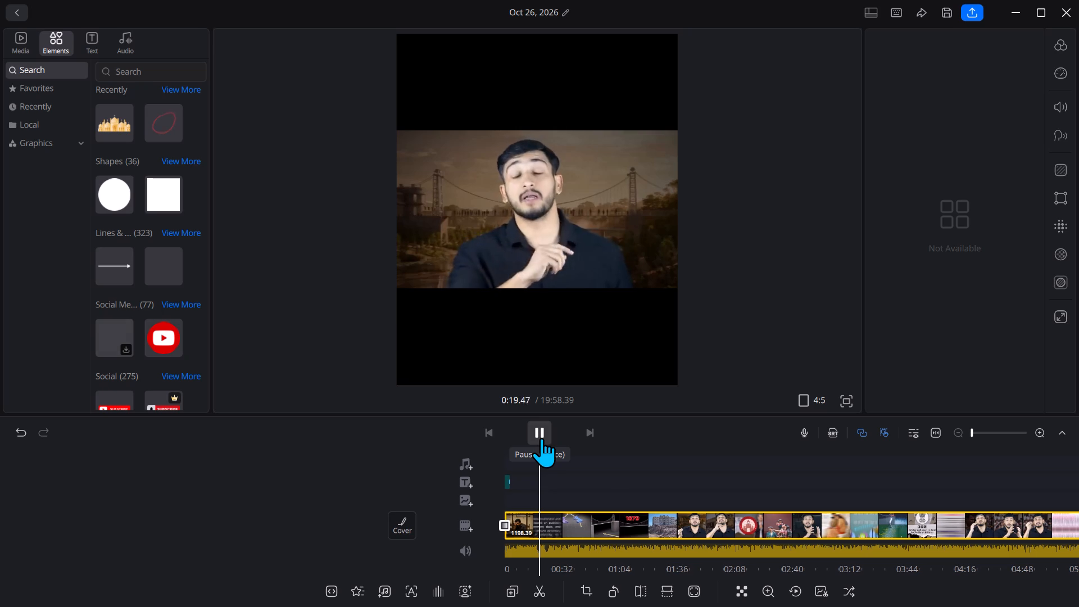
pyautogui.click(542, 437)
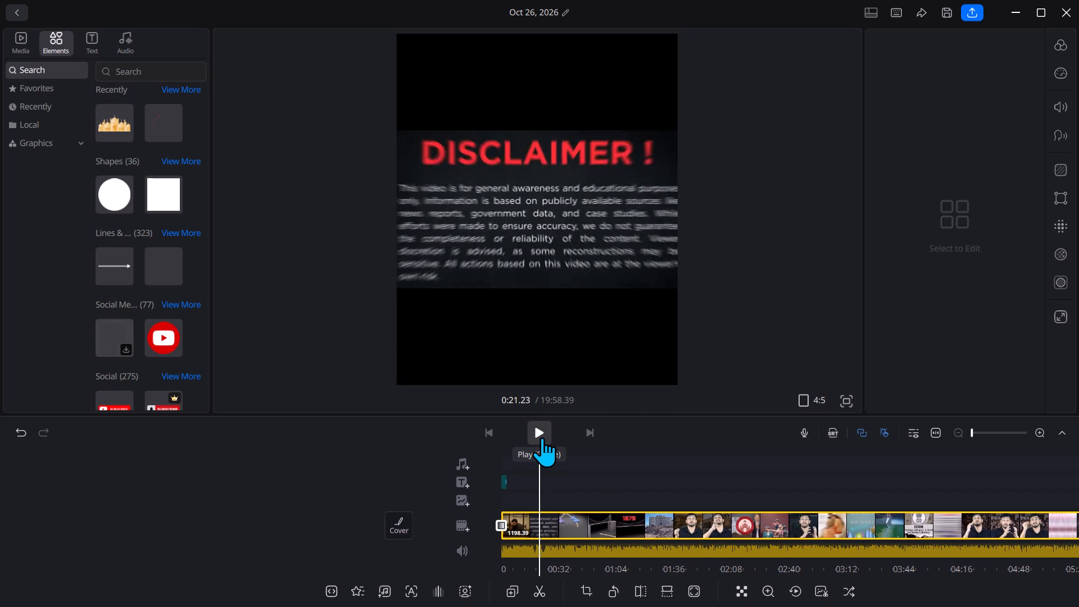
pyautogui.moveTo(563, 497); pyautogui.dragTo(577, 491)
pyautogui.press('space')
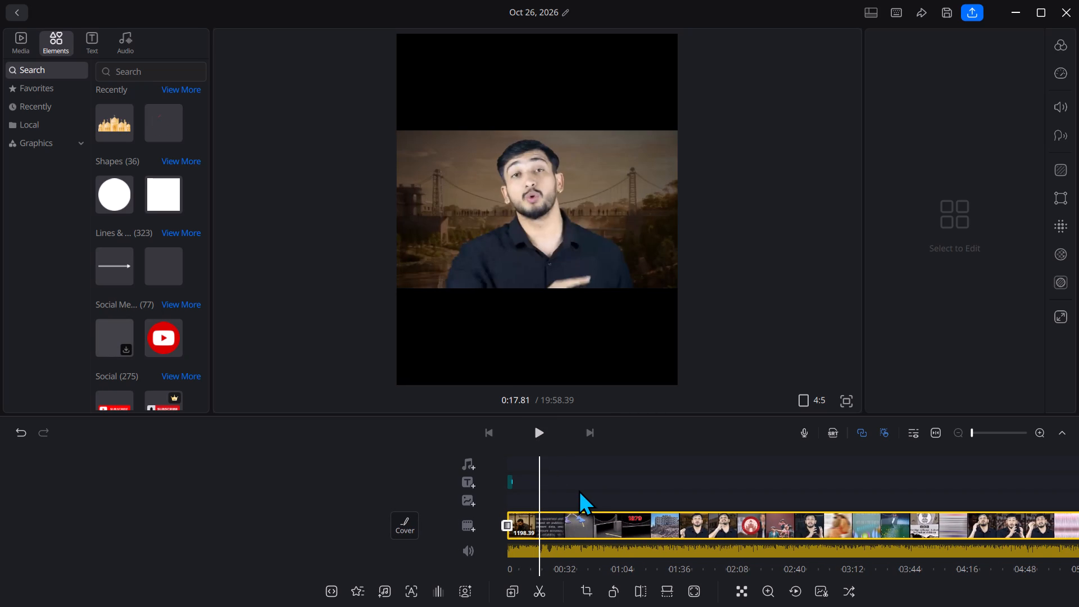
pyautogui.press('space')
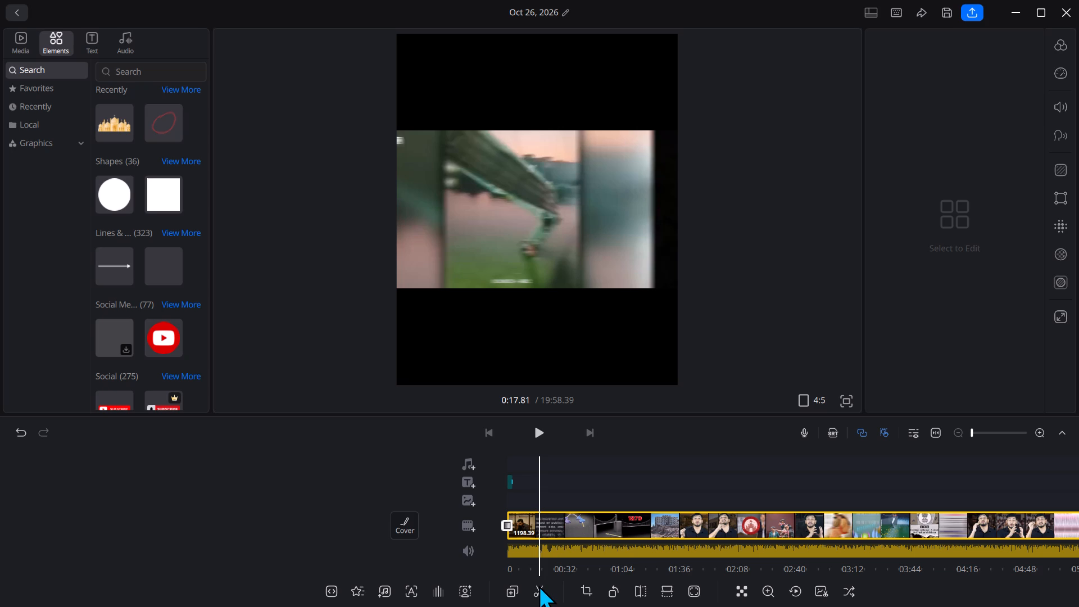
pyautogui.press('space')
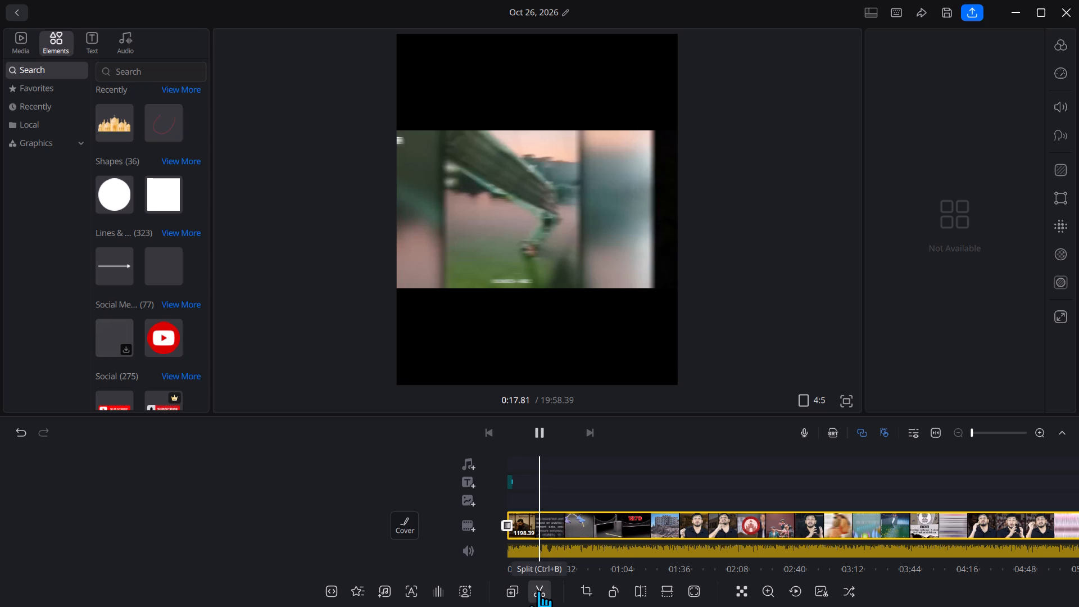
pyautogui.press('space')
pyautogui.press('space')
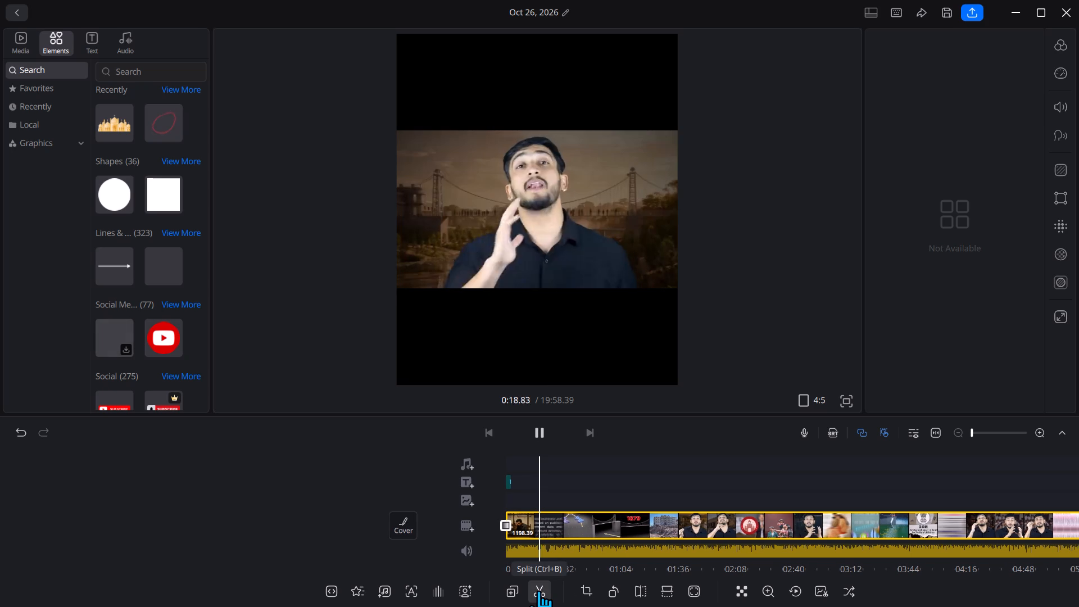
pyautogui.press('space')
pyautogui.press('space')
pyautogui.press('space')
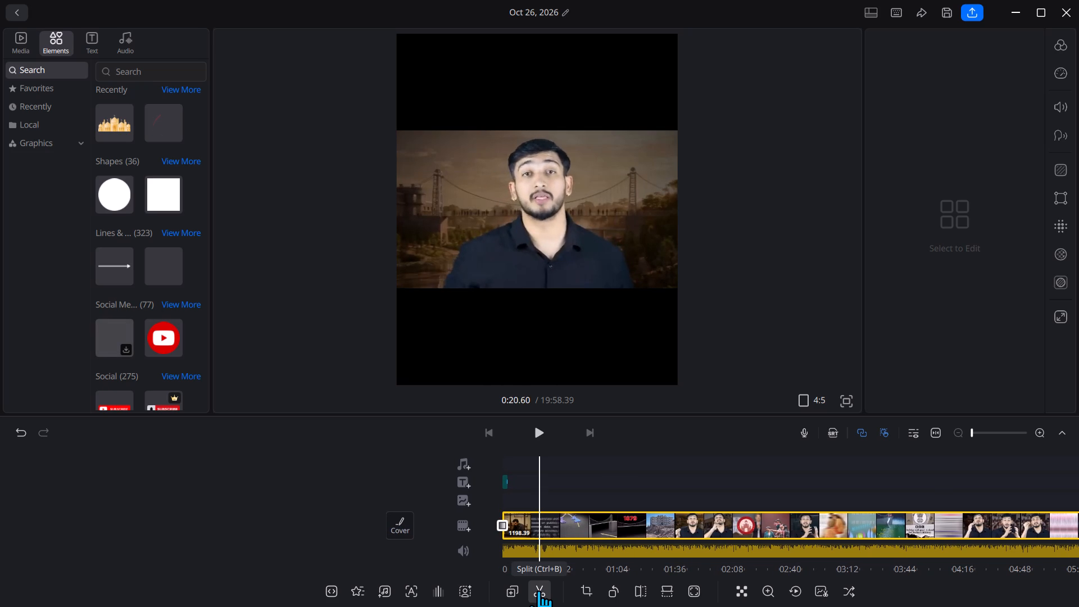
# Split the main clip at 17.51 seconds and again 7.00 seconds further on, where the disclaimer ends.
pyautogui.click(531, 523)
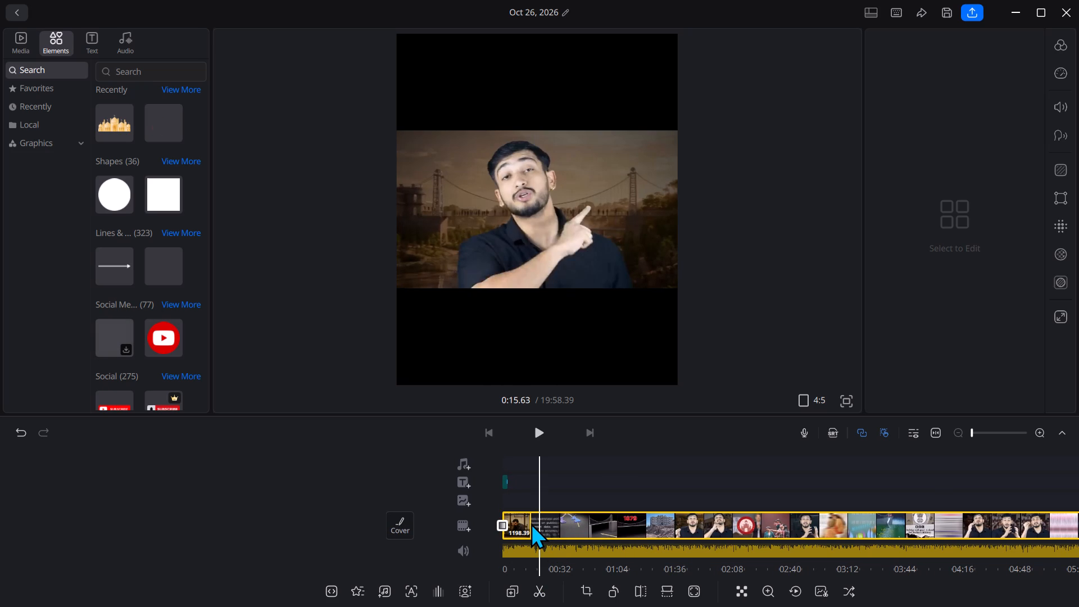
pyautogui.click(531, 523)
pyautogui.press('space')
pyautogui.click(531, 523)
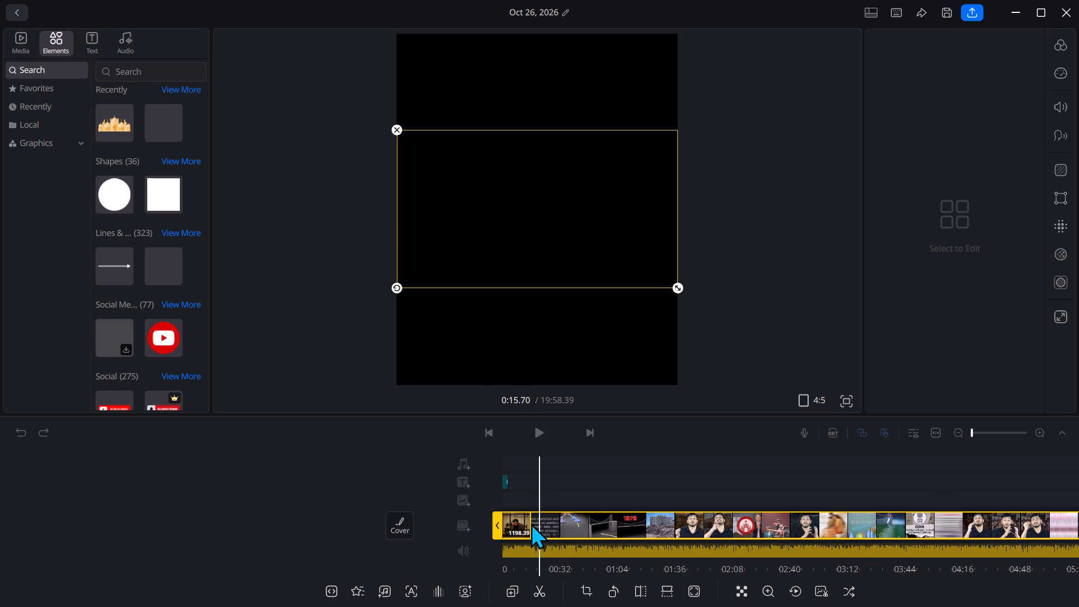
pyautogui.click(353, 533)
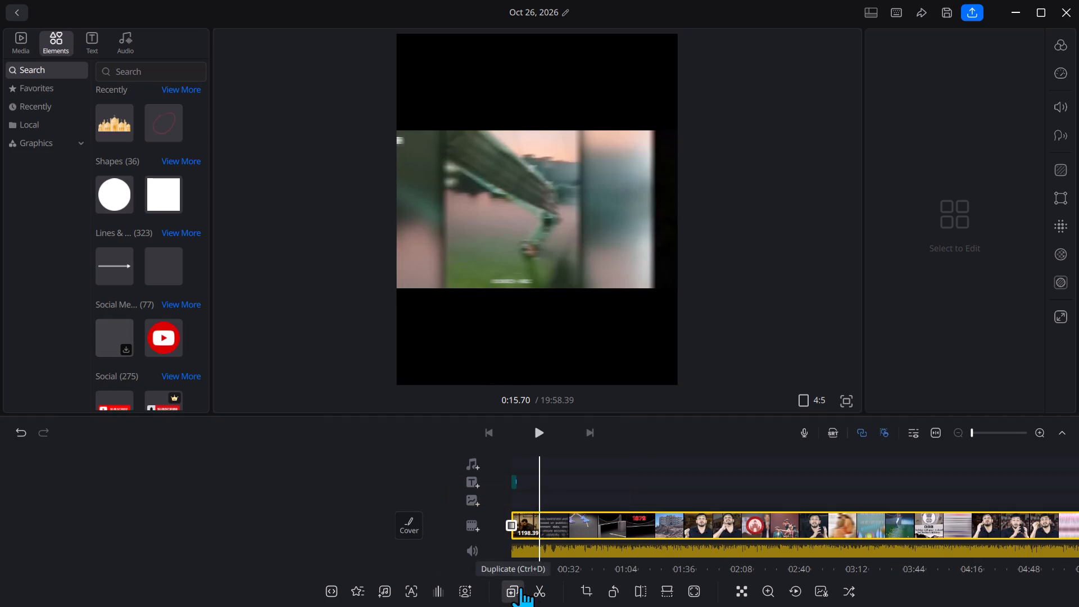
pyautogui.press('space')
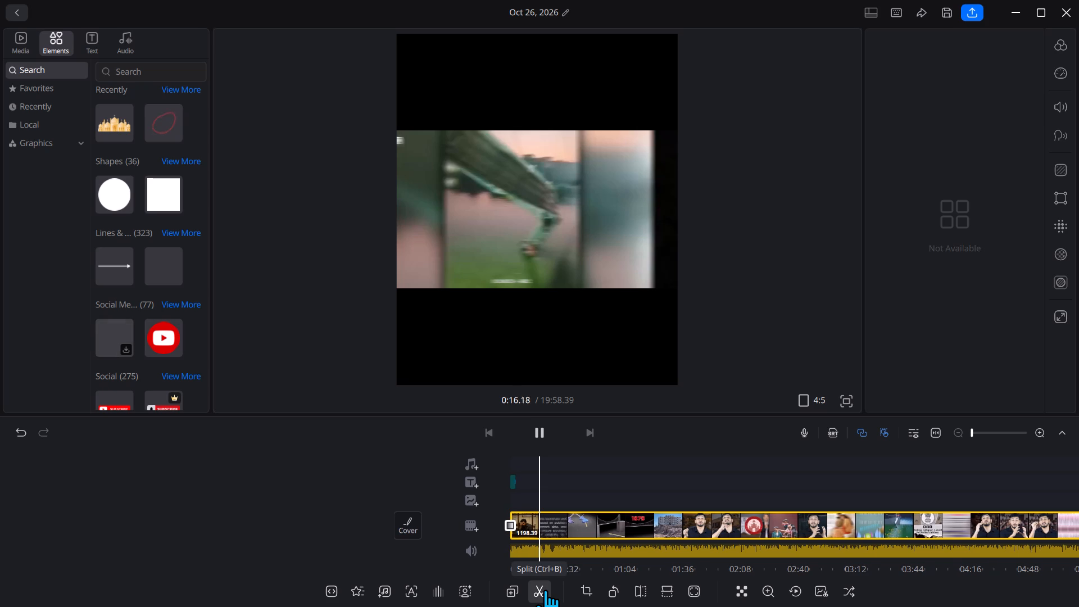
pyautogui.click(545, 590)
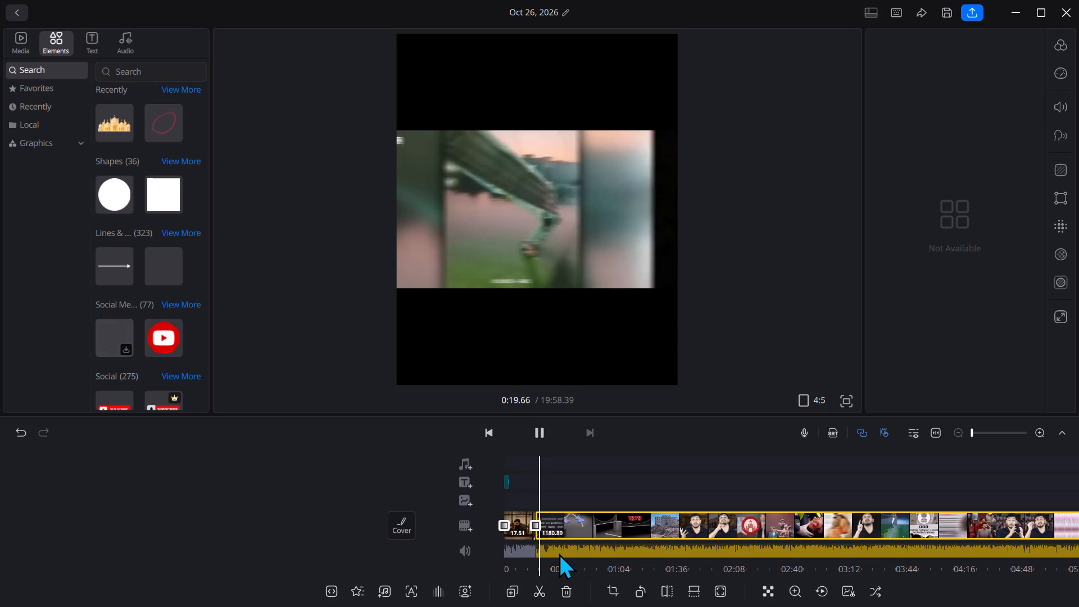
pyautogui.click(539, 588)
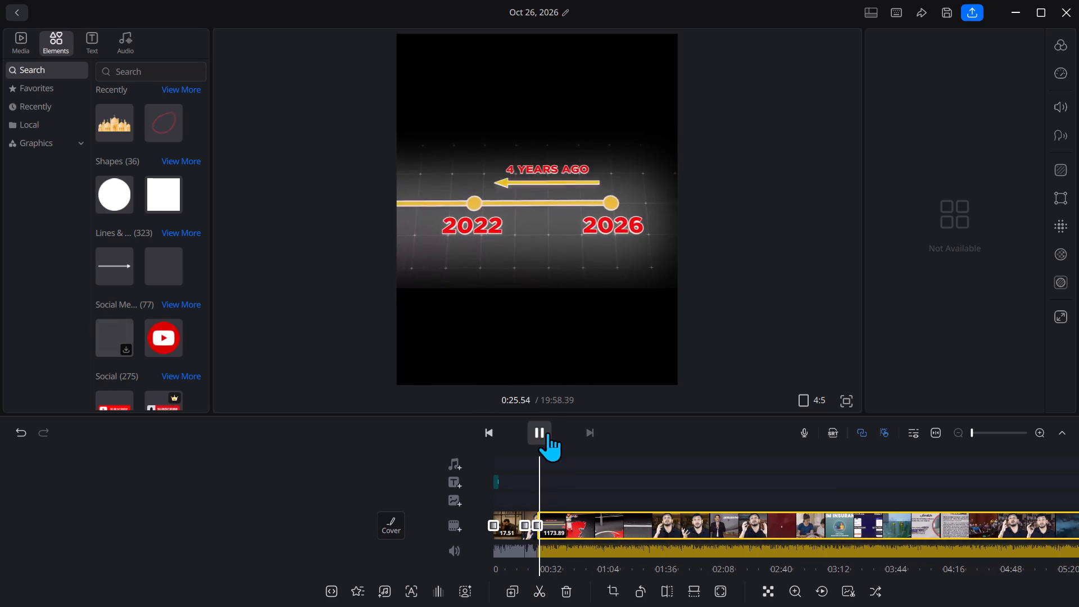
pyautogui.click(547, 432)
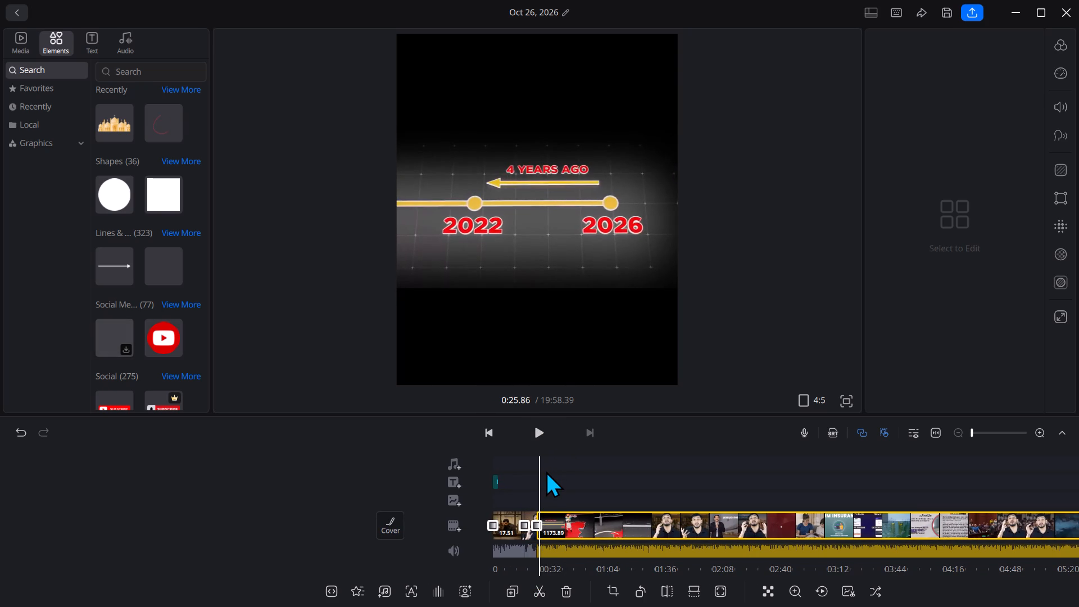
# Delete the 7.00-second clip containing the disclaimer from between the two cuts.
pyautogui.keyDown('ctrl'); pyautogui.scroll(6, 546, 471); pyautogui.keyUp('ctrl')
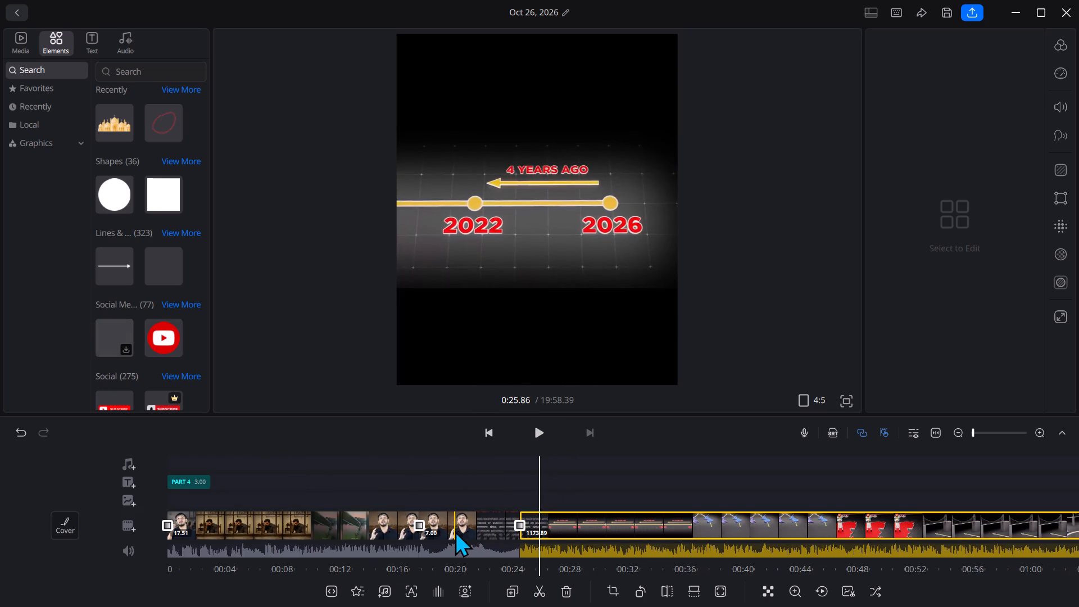
pyautogui.doubleClick(455, 531)
pyautogui.doubleClick(589, 527)
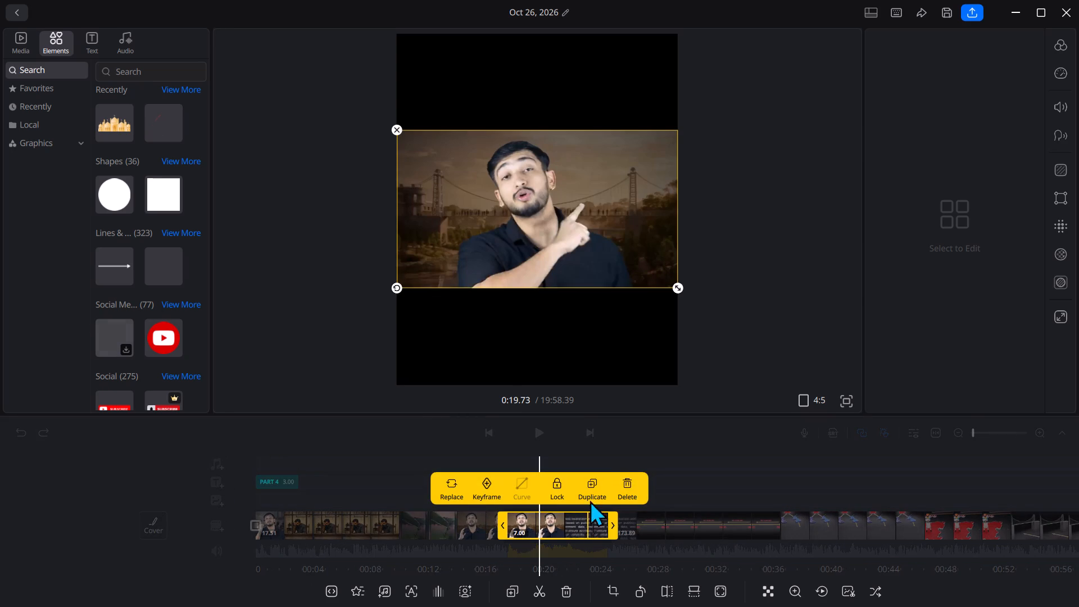
pyautogui.click(624, 491)
pyautogui.click(708, 405)
# Play PART 4 from the 17.51-second cut to about 1:34 to examine where the part can end.
pyautogui.moveTo(651, 484); pyautogui.dragTo(662, 476)
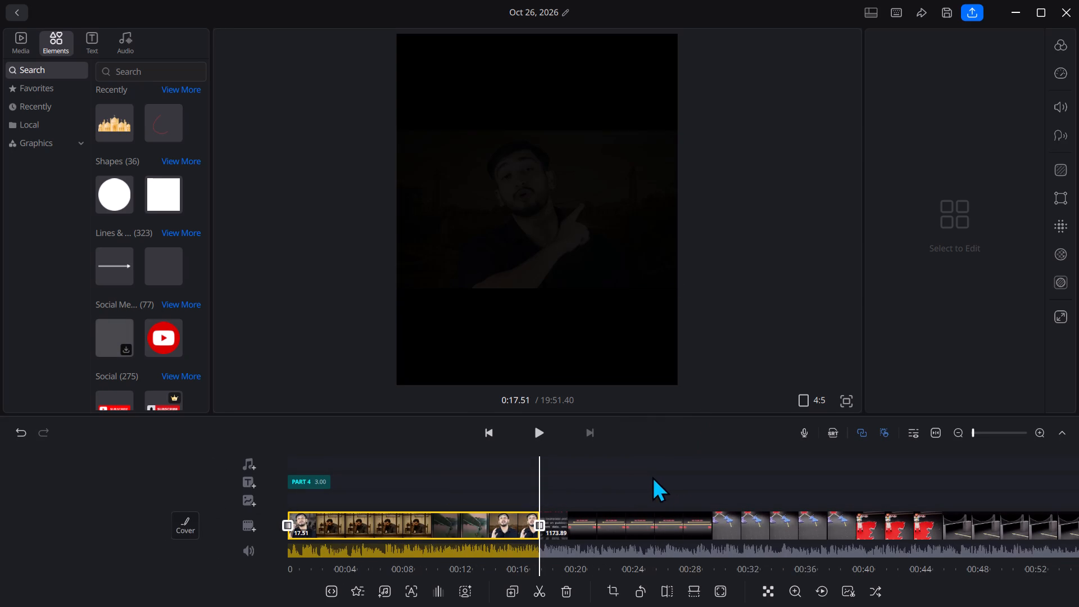
pyautogui.keyDown('ctrl'); pyautogui.scroll(-8, 537, 480); pyautogui.keyUp('ctrl')
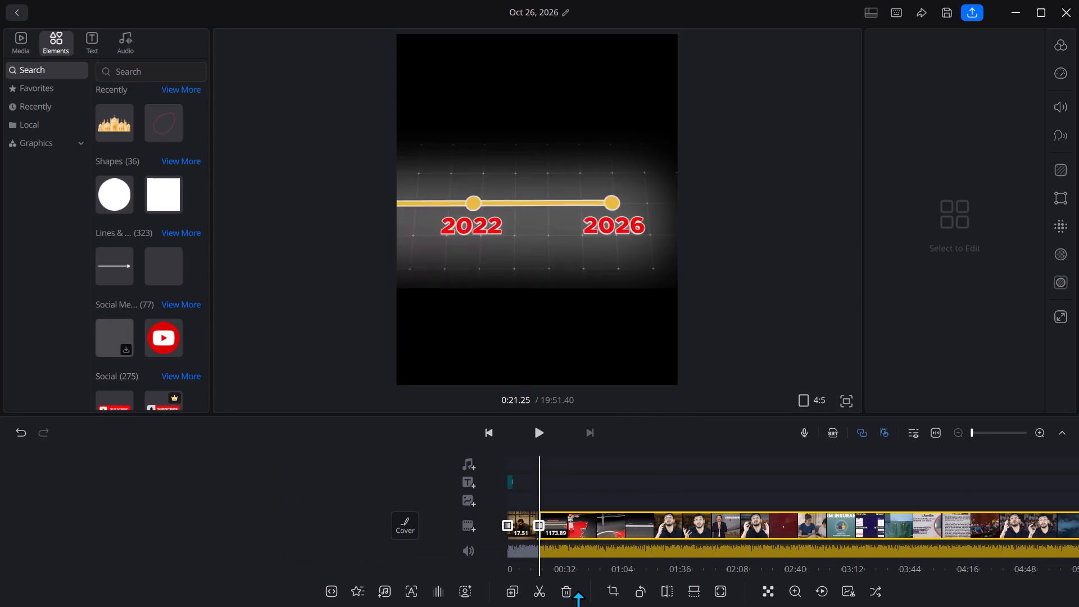
pyautogui.keyDown('ctrl'); pyautogui.scroll(-9, 579, 605); pyautogui.keyUp('ctrl')
pyautogui.keyDown('ctrl'); pyautogui.scroll(-6, 579, 558); pyautogui.keyUp('ctrl')
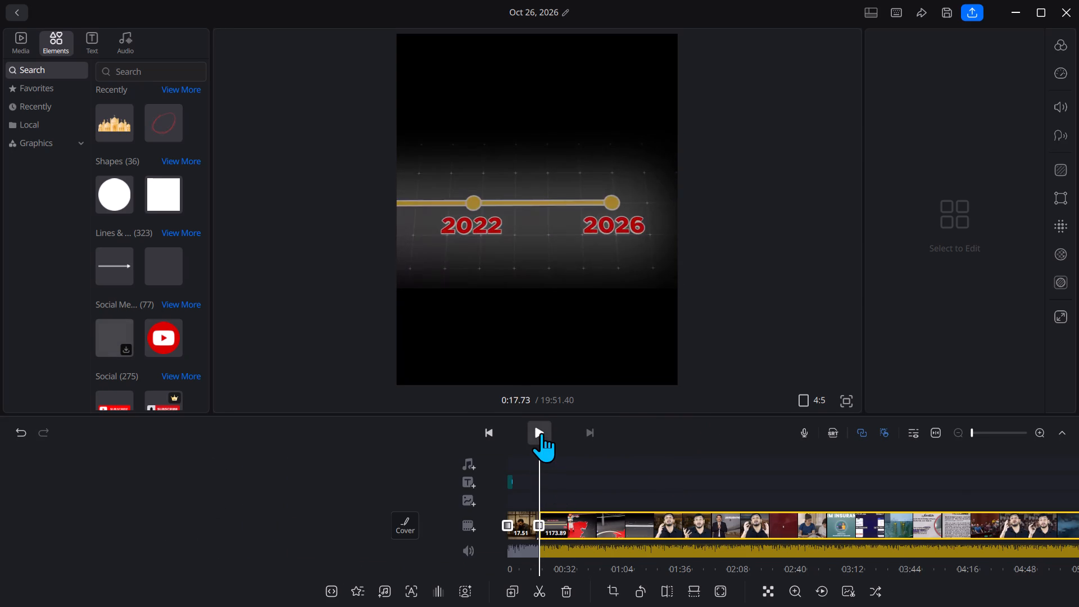
pyautogui.click(541, 433)
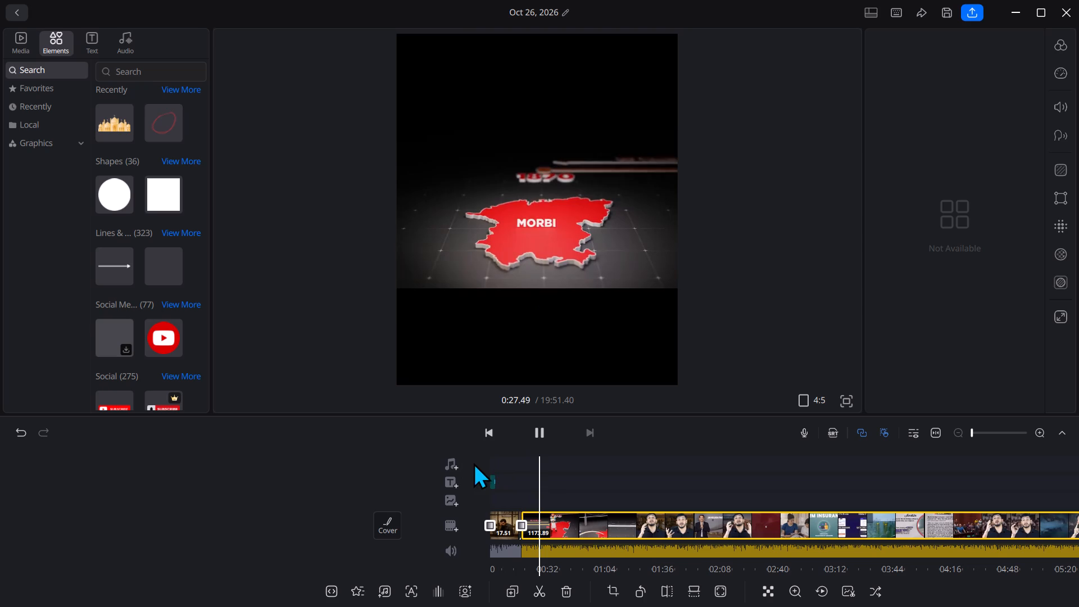
pyautogui.rightClick(375, 477)
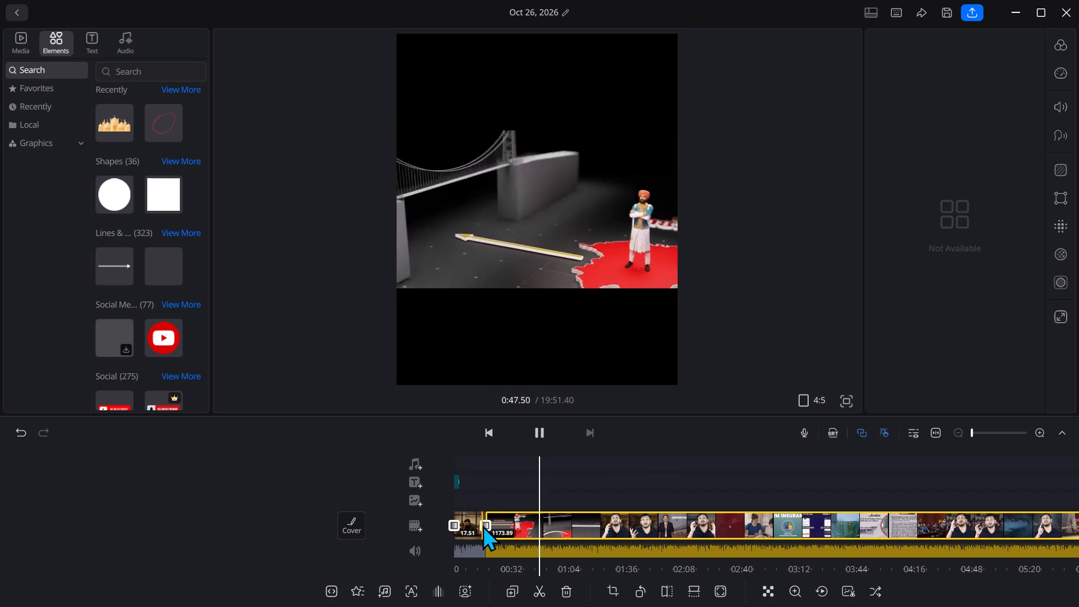
pyautogui.doubleClick(538, 428)
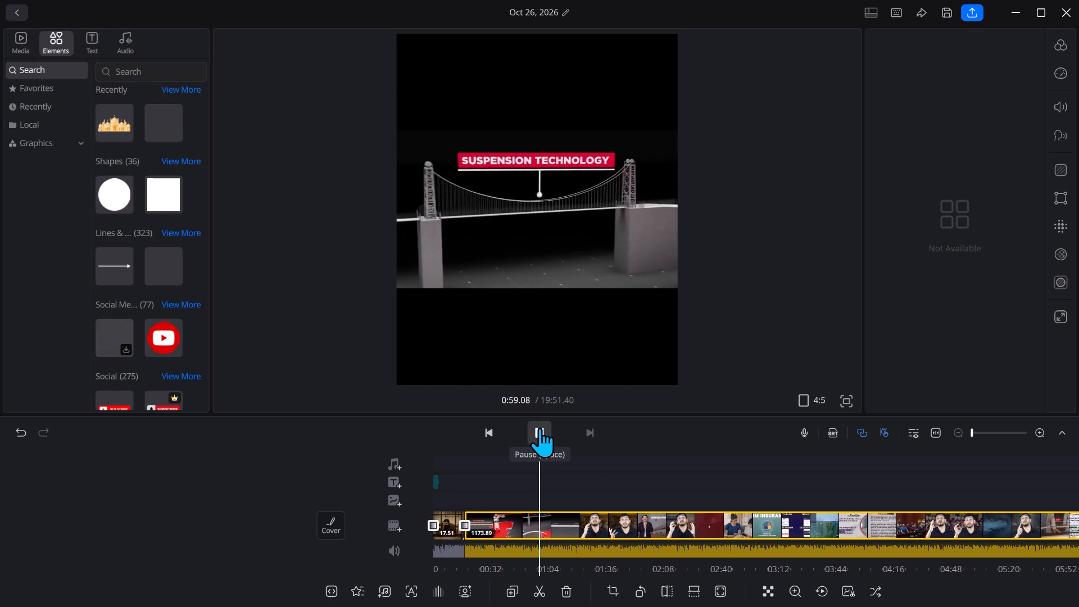
pyautogui.click(539, 428)
pyautogui.click(539, 428)
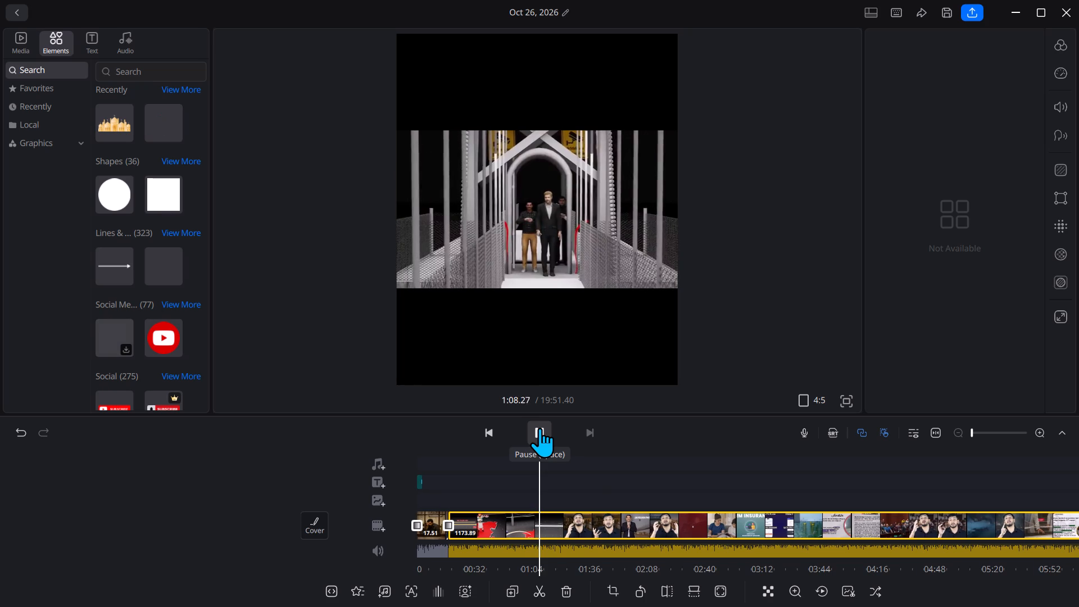
pyautogui.click(539, 428)
pyautogui.click(539, 428)
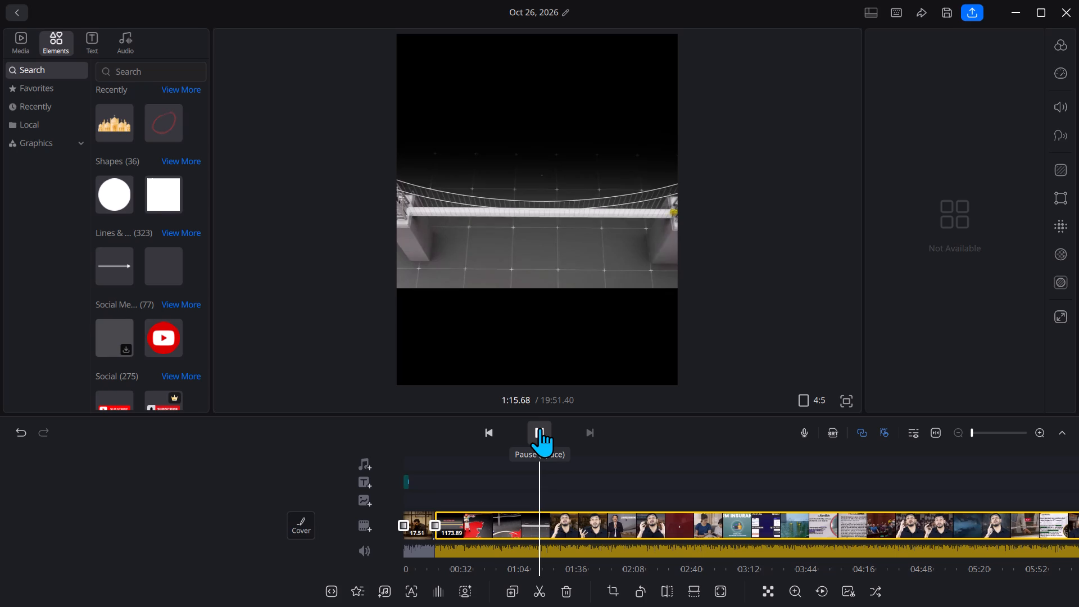
pyautogui.click(539, 428)
pyautogui.click(539, 428)
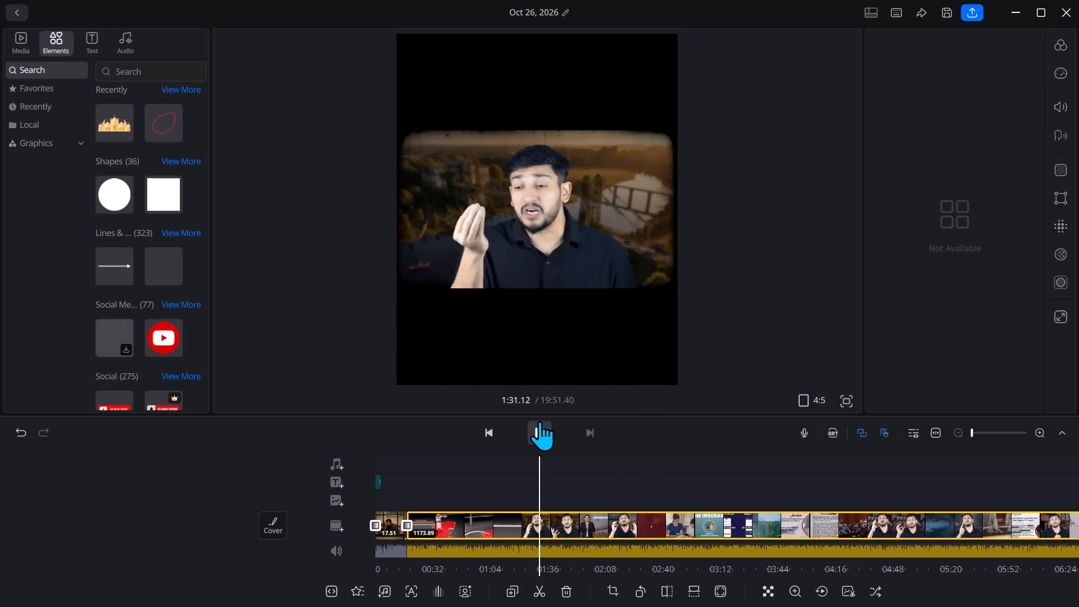
pyautogui.click(539, 421)
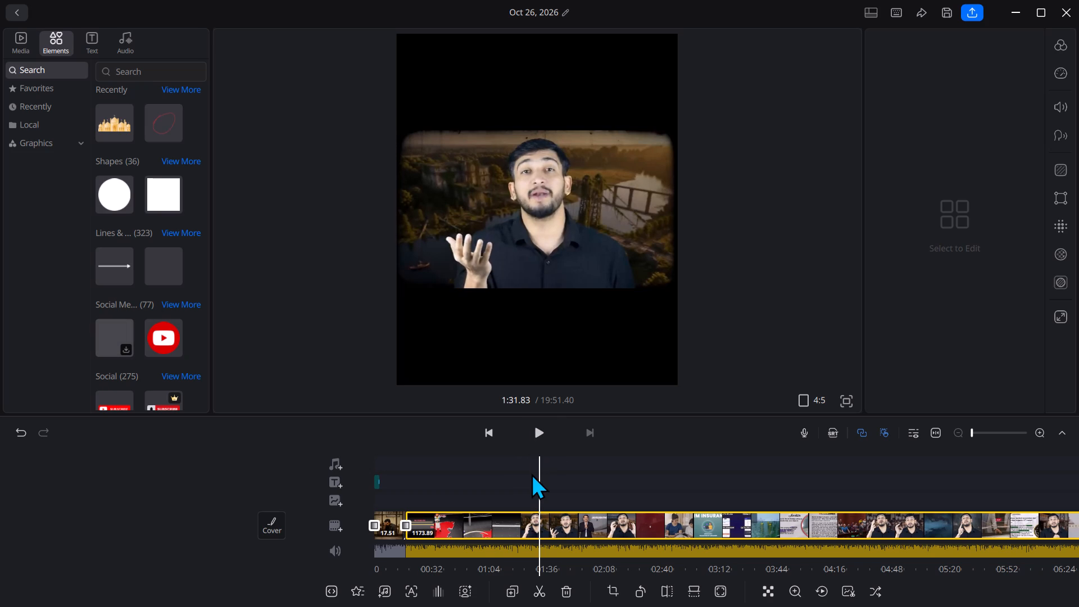
pyautogui.click(533, 425)
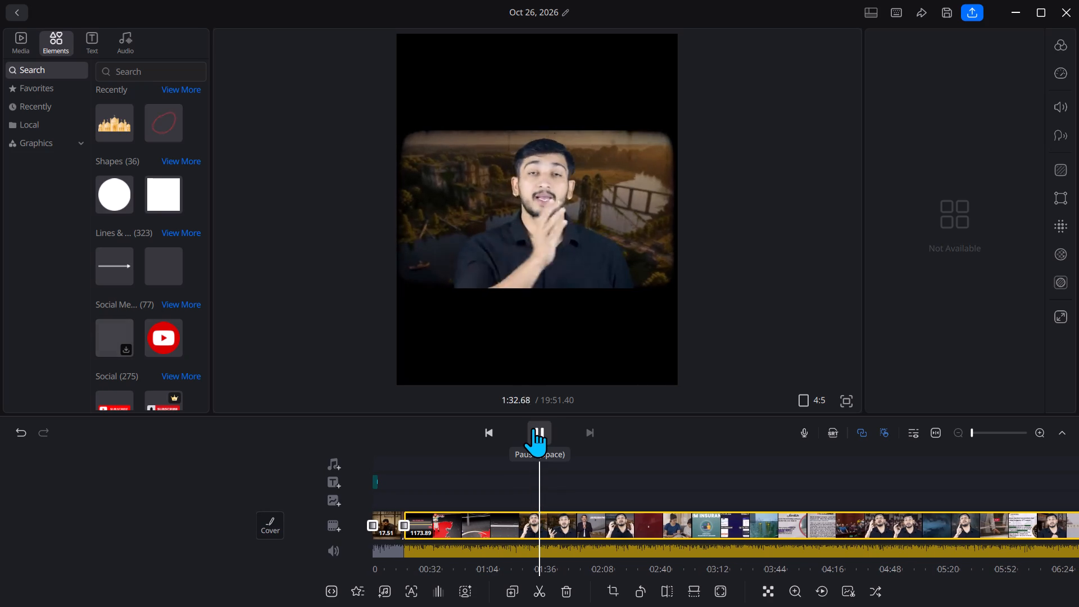
pyautogui.click(533, 428)
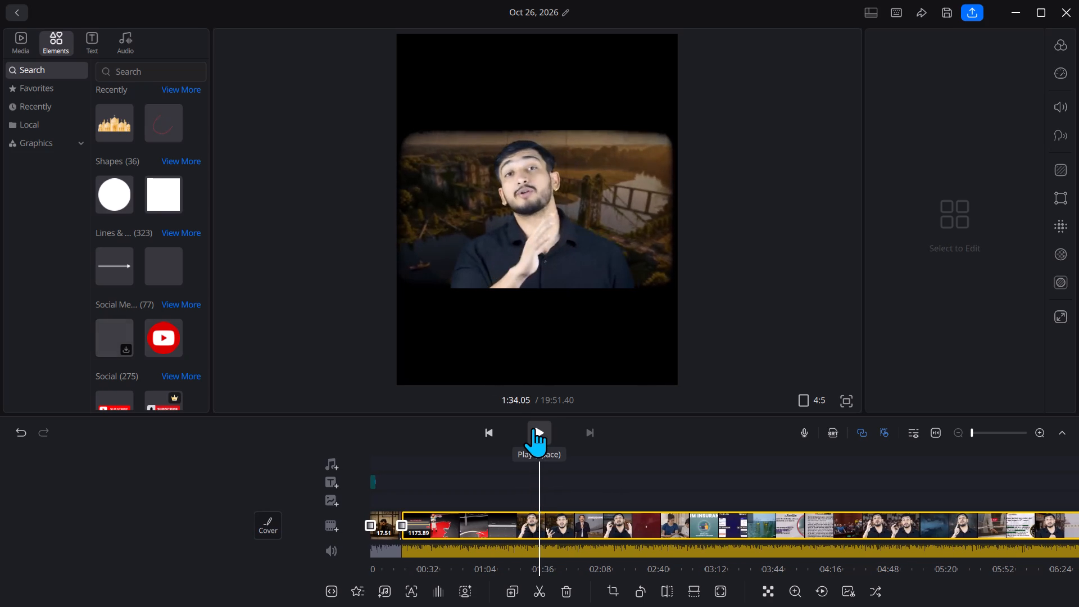
# Split the main clip at 1:34.05 and delete the remaining footage after the cut.
pyautogui.click(542, 596)
pyautogui.doubleClick(562, 530)
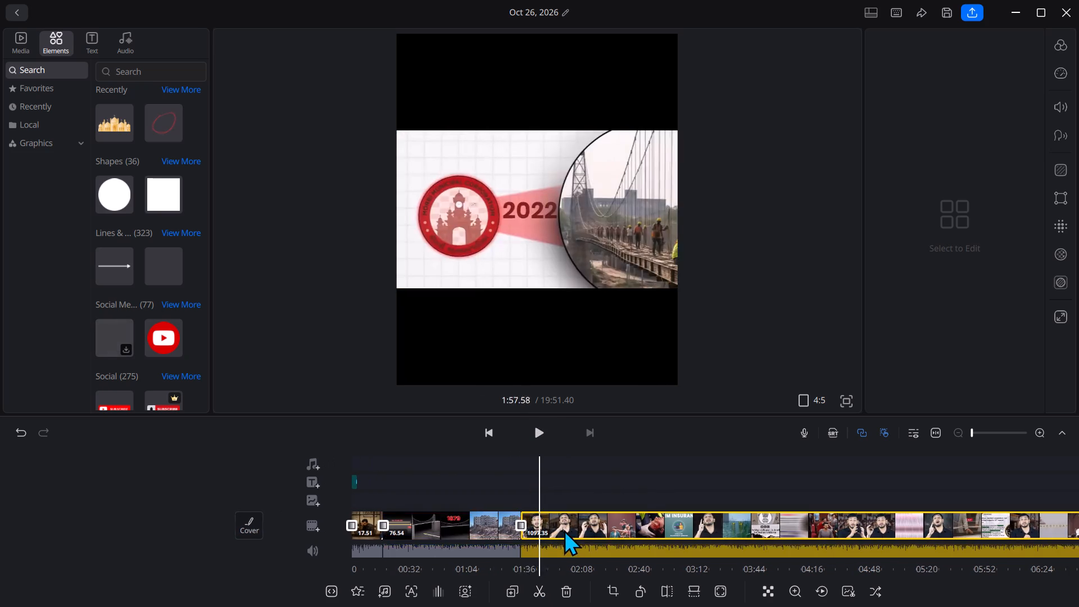
pyautogui.click(625, 486)
pyautogui.click(577, 535)
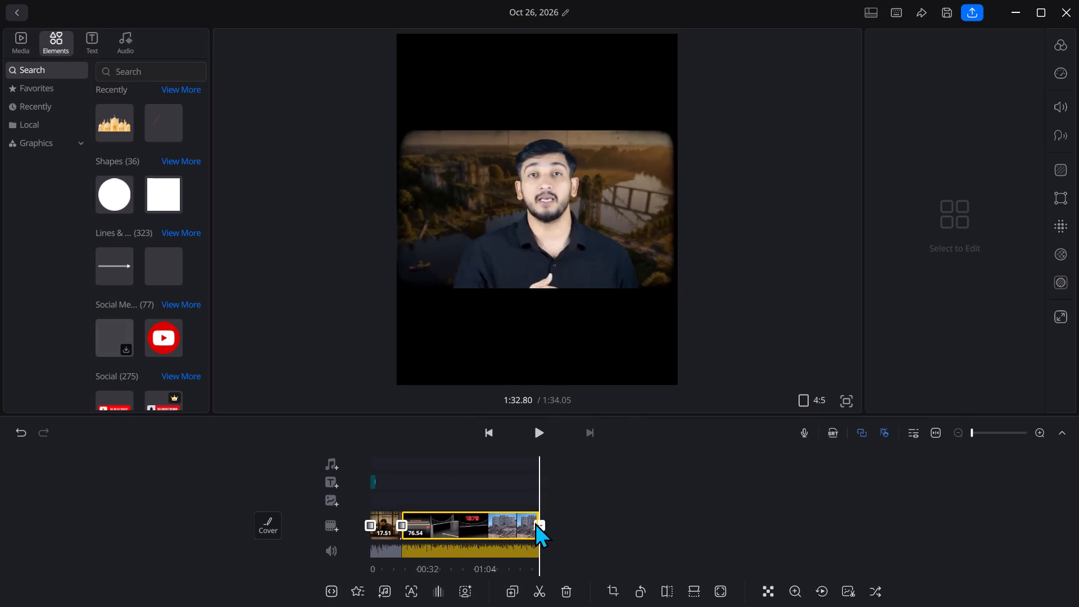
# Add a Vertical closing transition with a duration of 0.8 at the end of the last clip.
pyautogui.click(543, 524)
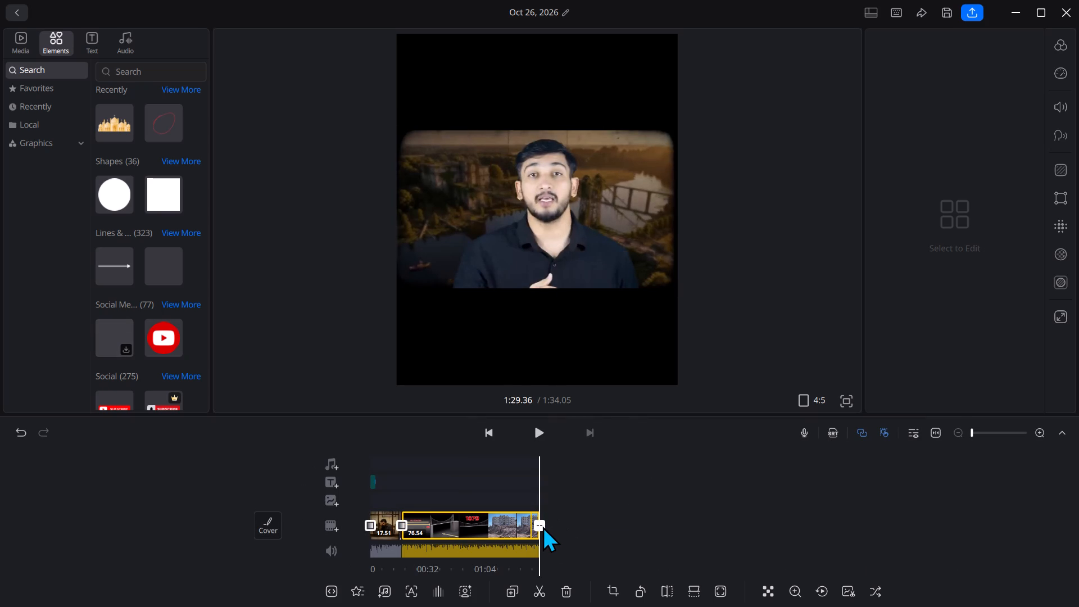
pyautogui.click(542, 526)
pyautogui.click(542, 526)
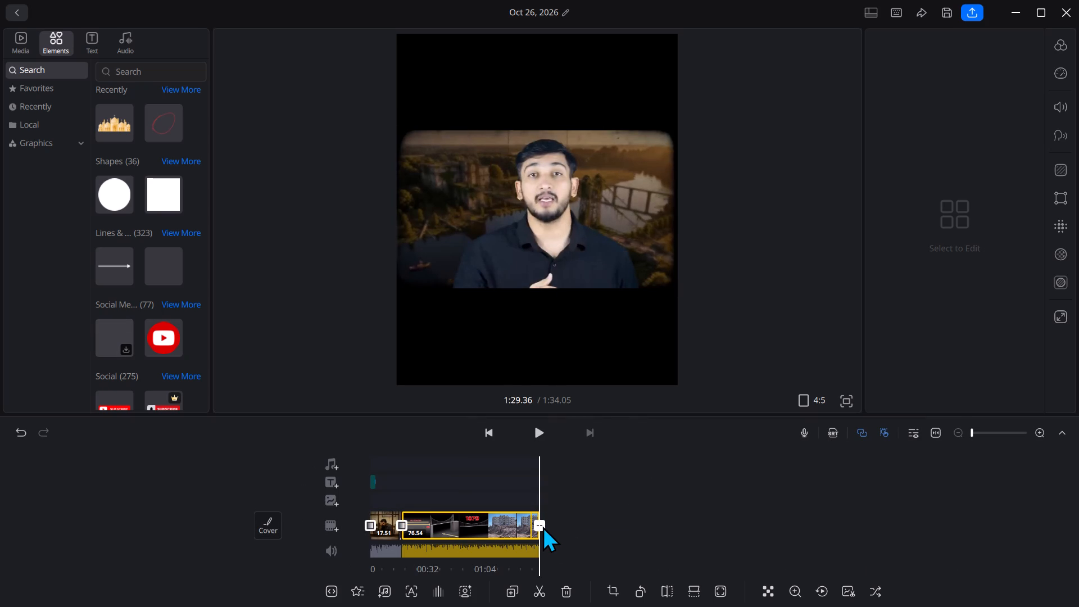
pyautogui.click(538, 524)
pyautogui.click(495, 478)
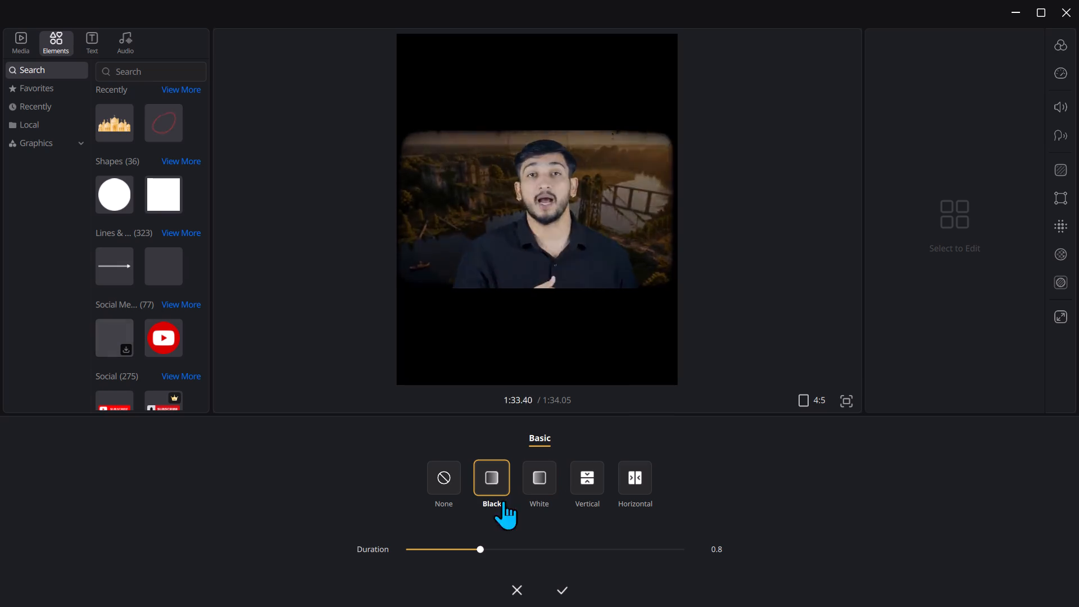
pyautogui.click(587, 475)
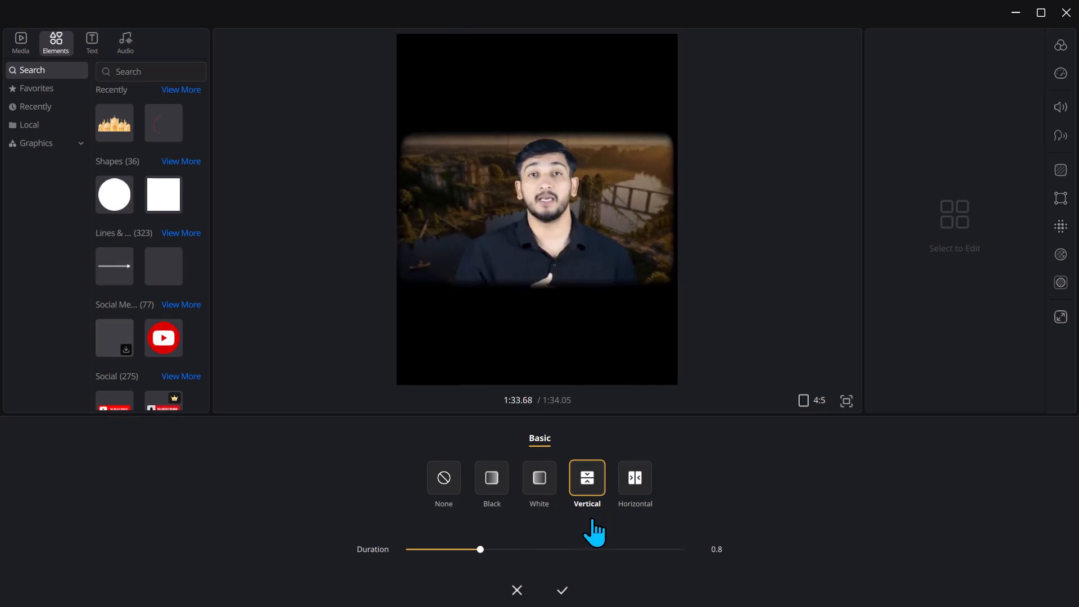
pyautogui.click(556, 591)
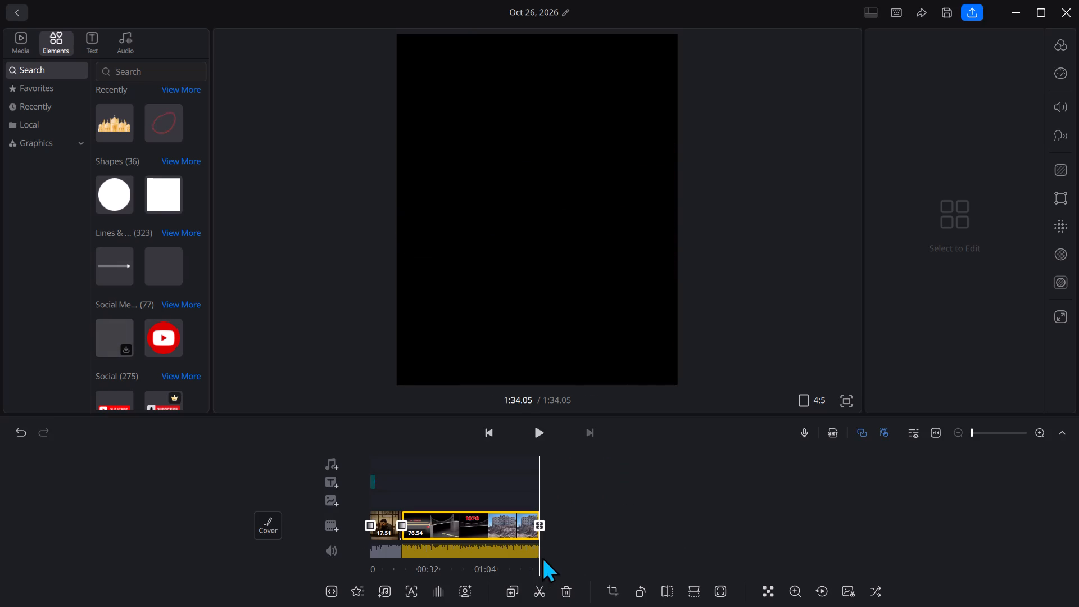
# Split the 76.54-second clip at about 0:54.98 on the timeline.
pyautogui.moveTo(545, 555); pyautogui.dragTo(627, 554)
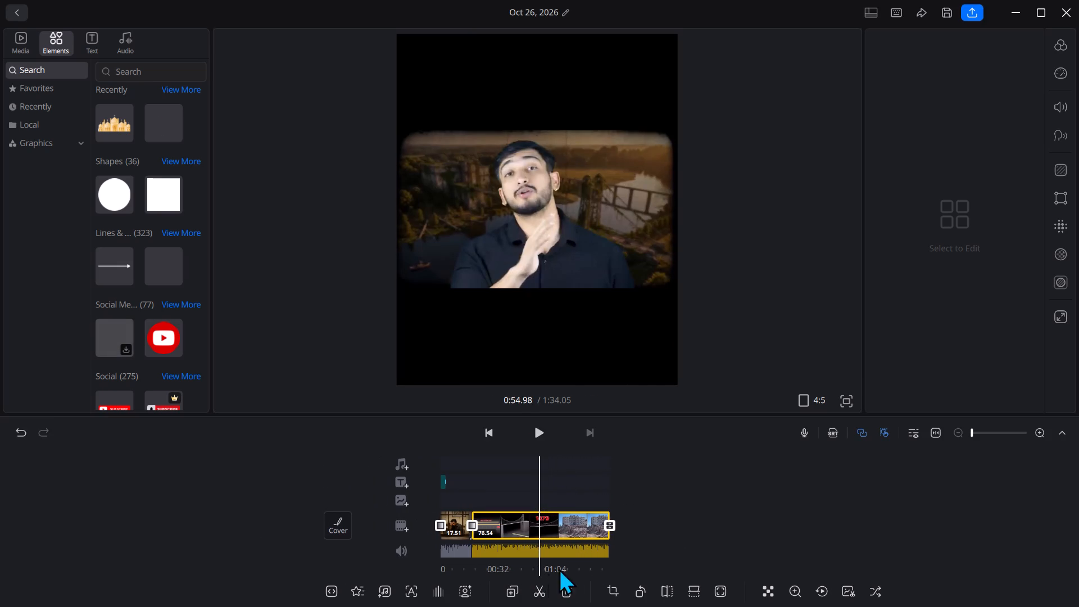
pyautogui.click(541, 593)
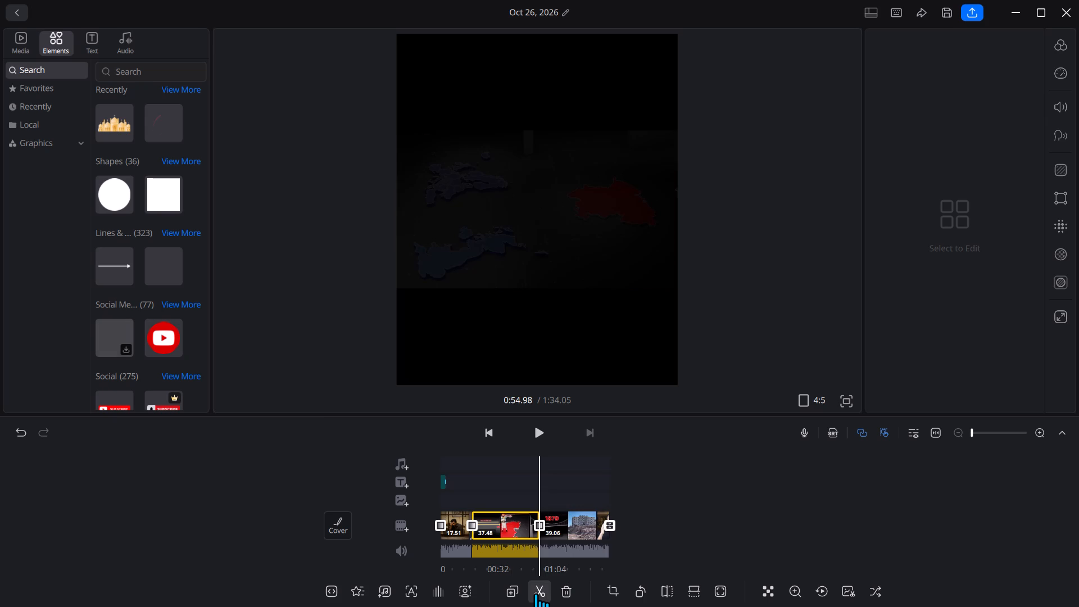
pyautogui.click(536, 593)
# Set the transition at the 0:54.98 cut to Rotate 2 with a duration of 0.8.
pyautogui.click(537, 514)
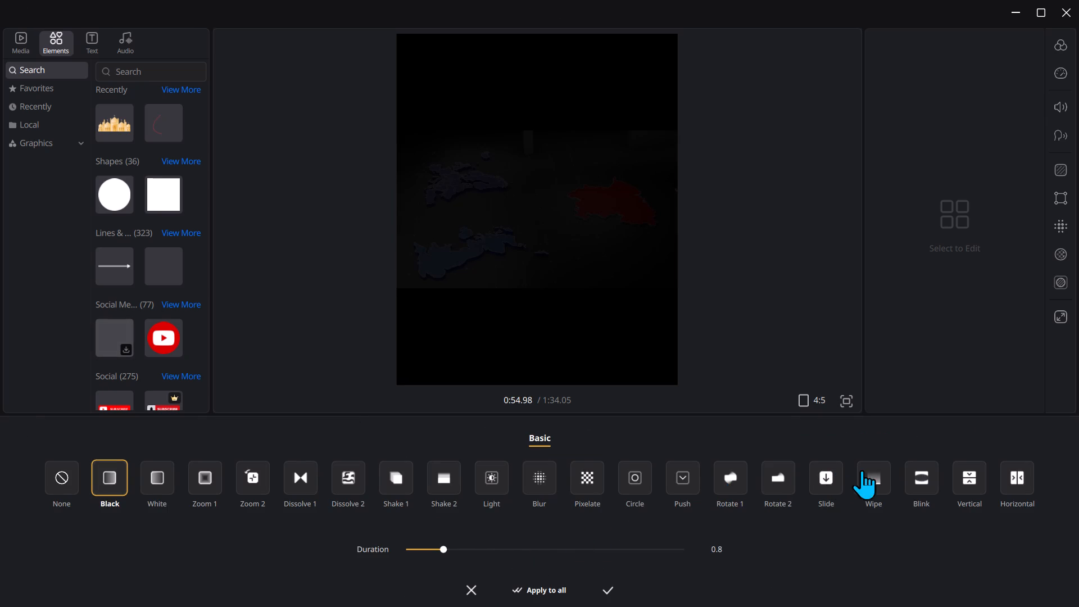
pyautogui.click(789, 480)
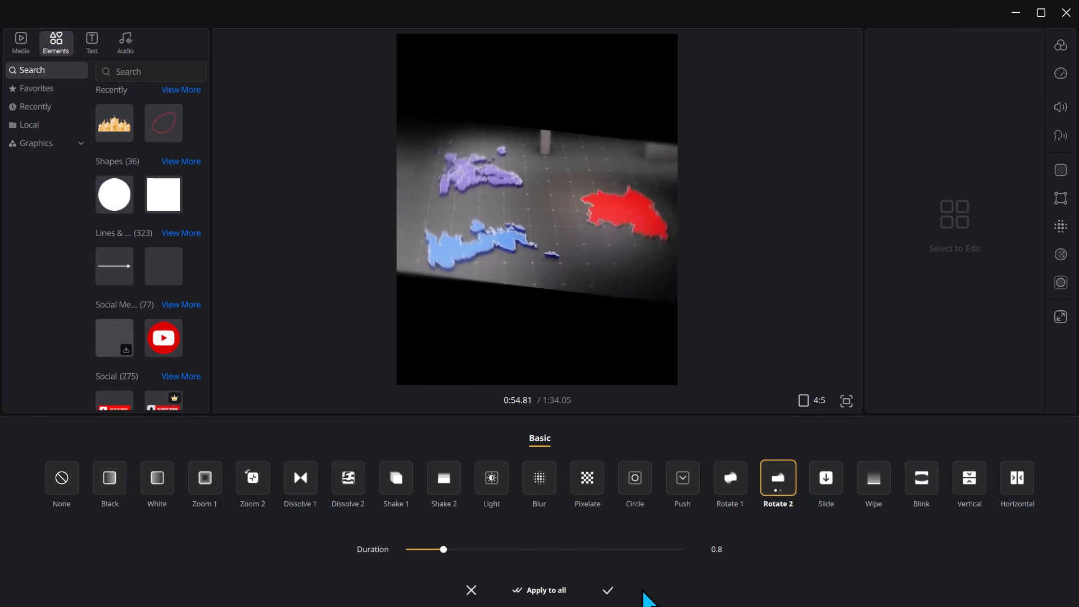
pyautogui.click(611, 600)
# Set the transition at the 17.51-second cut to Blink with a duration of 0.4 and play it back.
pyautogui.moveTo(614, 554); pyautogui.dragTo(644, 543)
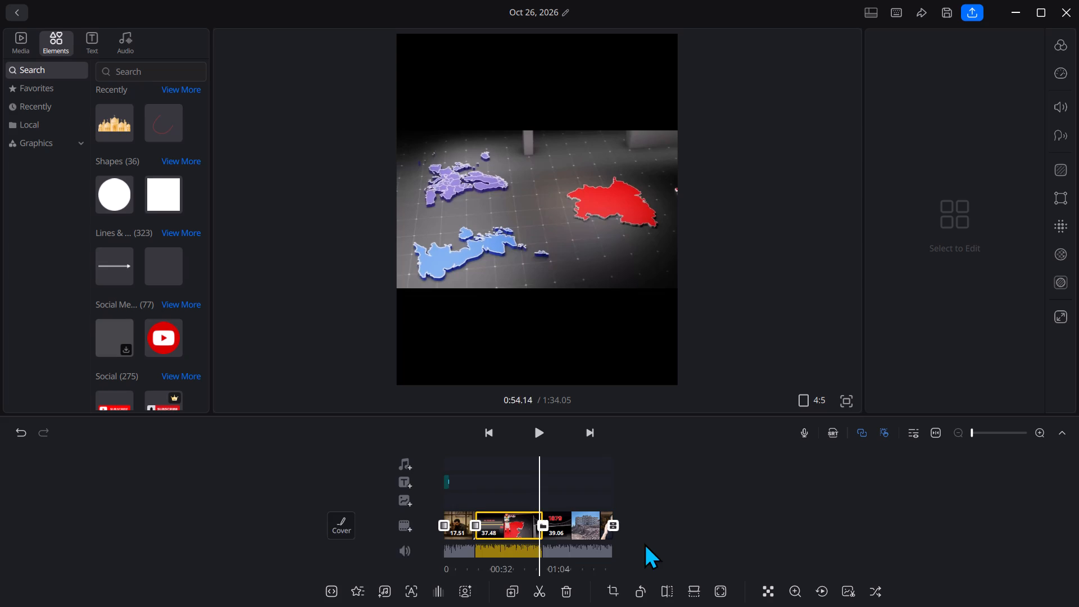
pyautogui.moveTo(644, 543); pyautogui.dragTo(691, 533)
pyautogui.click(539, 522)
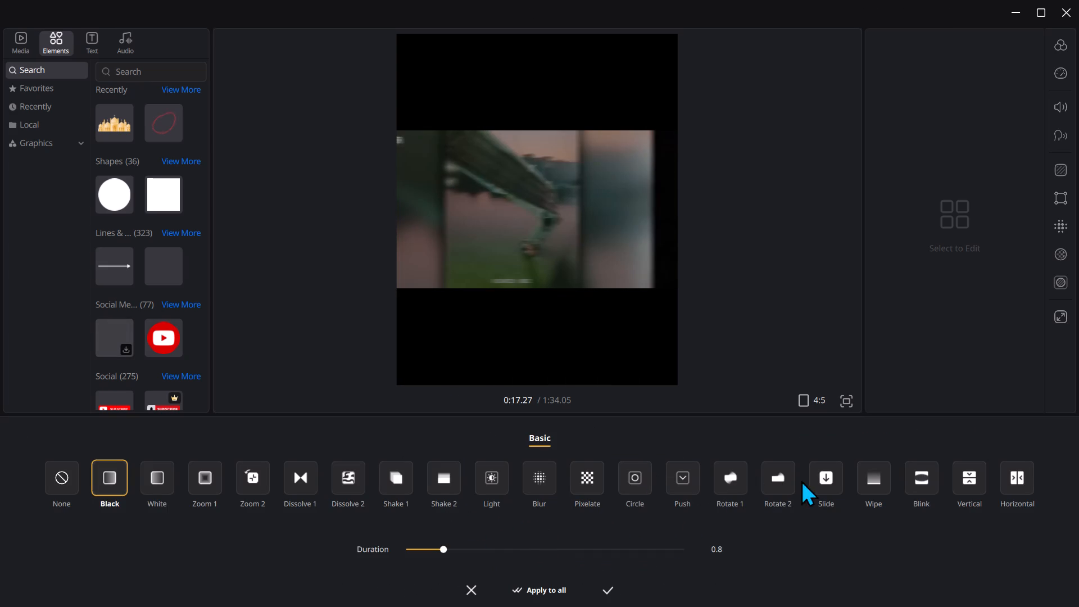
pyautogui.click(868, 478)
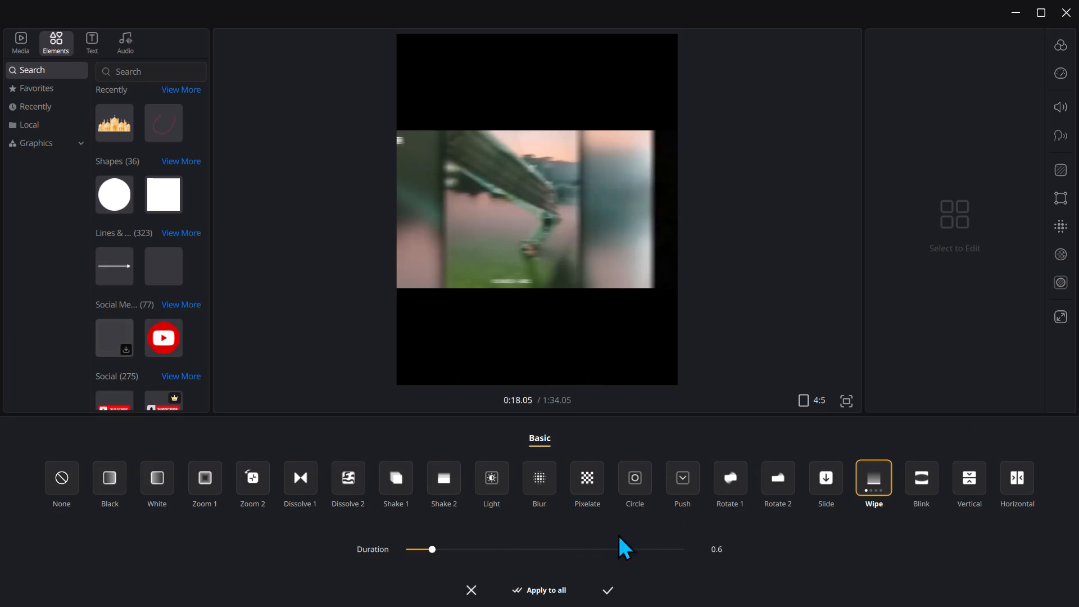
pyautogui.click(883, 471)
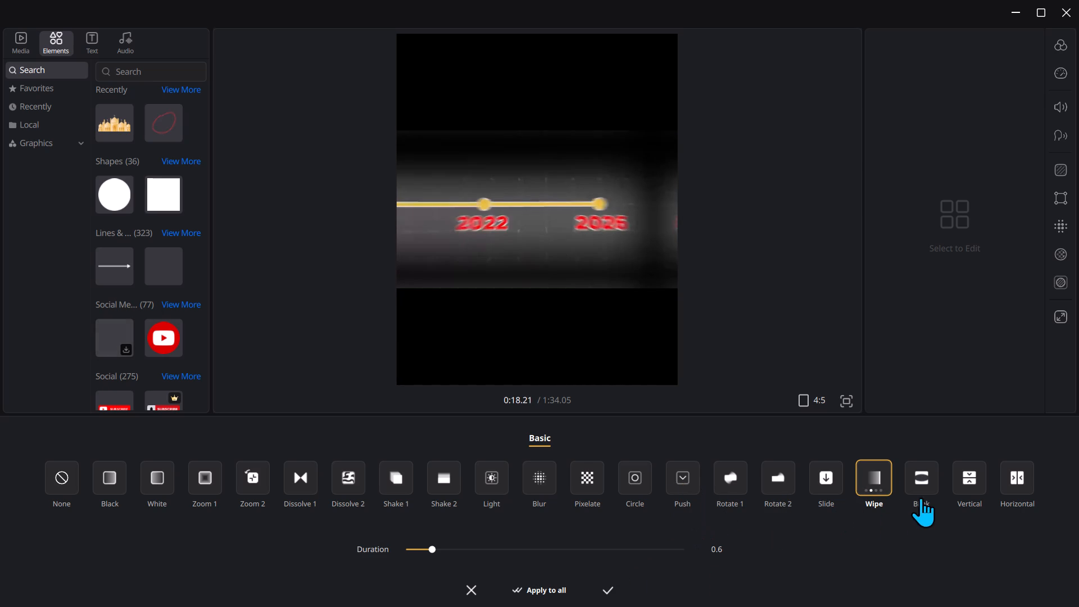
pyautogui.click(921, 478)
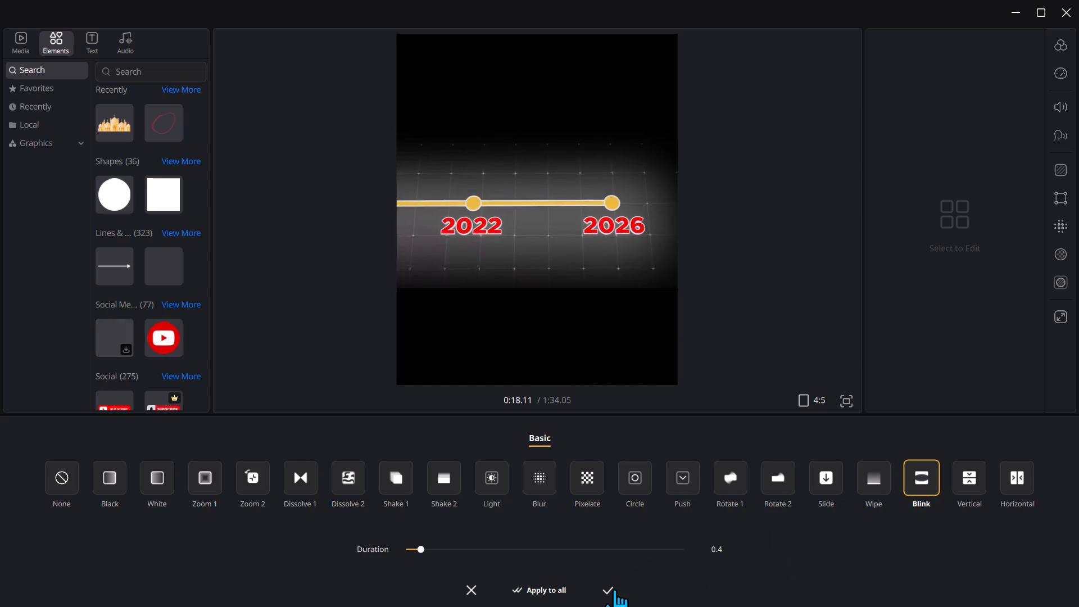
pyautogui.click(611, 585)
pyautogui.moveTo(672, 522); pyautogui.dragTo(693, 526)
pyautogui.click(547, 437)
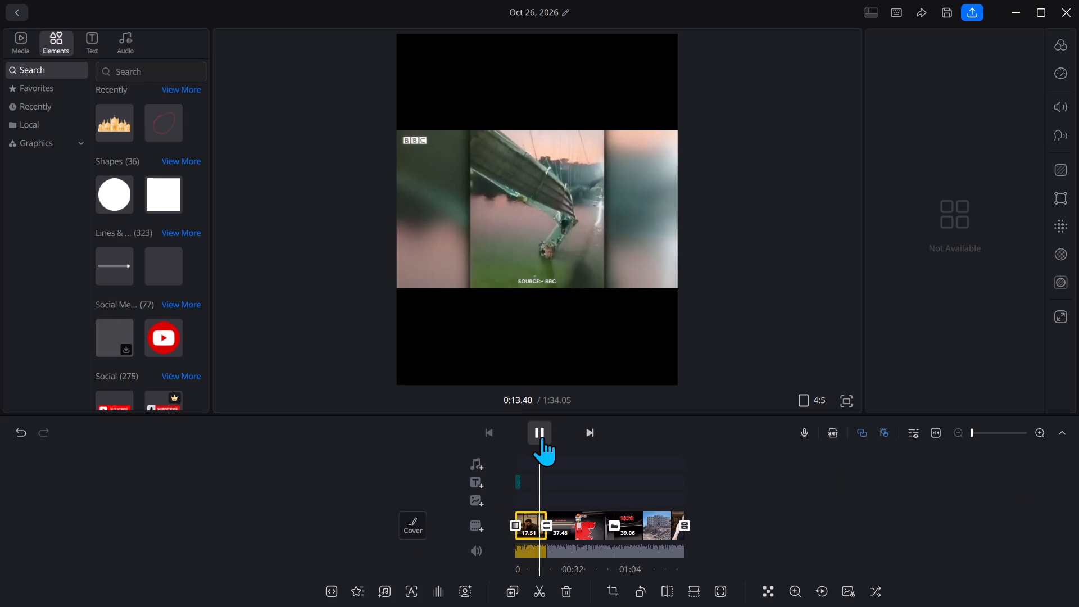
# Export PART 4 to the Downloads folder with automatic quality at 480p and 30 fps.
pyautogui.click(976, 8)
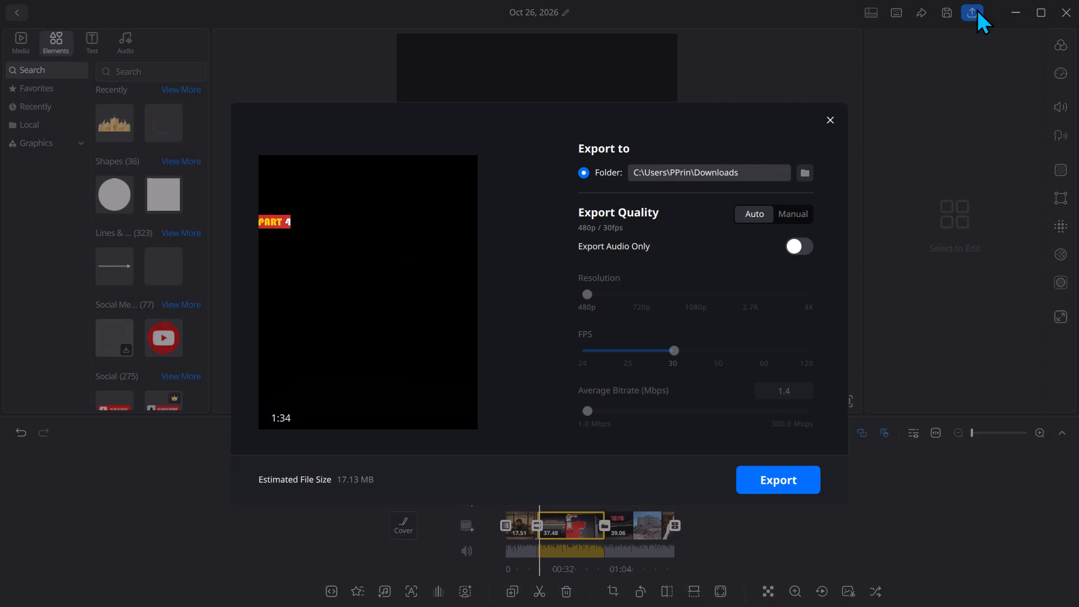
pyautogui.click(783, 477)
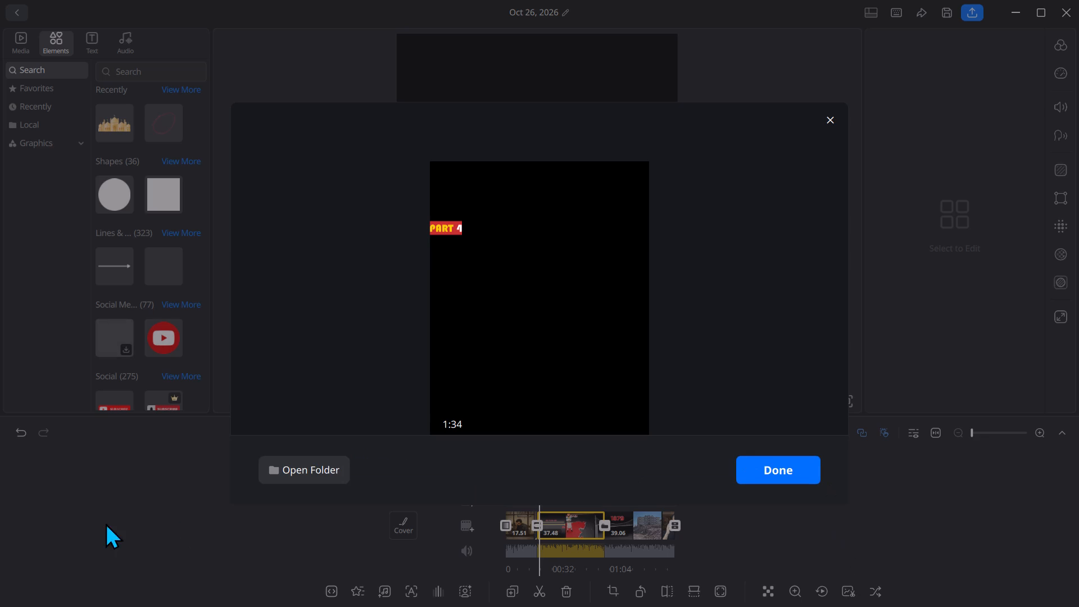
# Rename the newly exported PART 4 file in Downloads as 4, close the folder and finish the export.
pyautogui.click(292, 461)
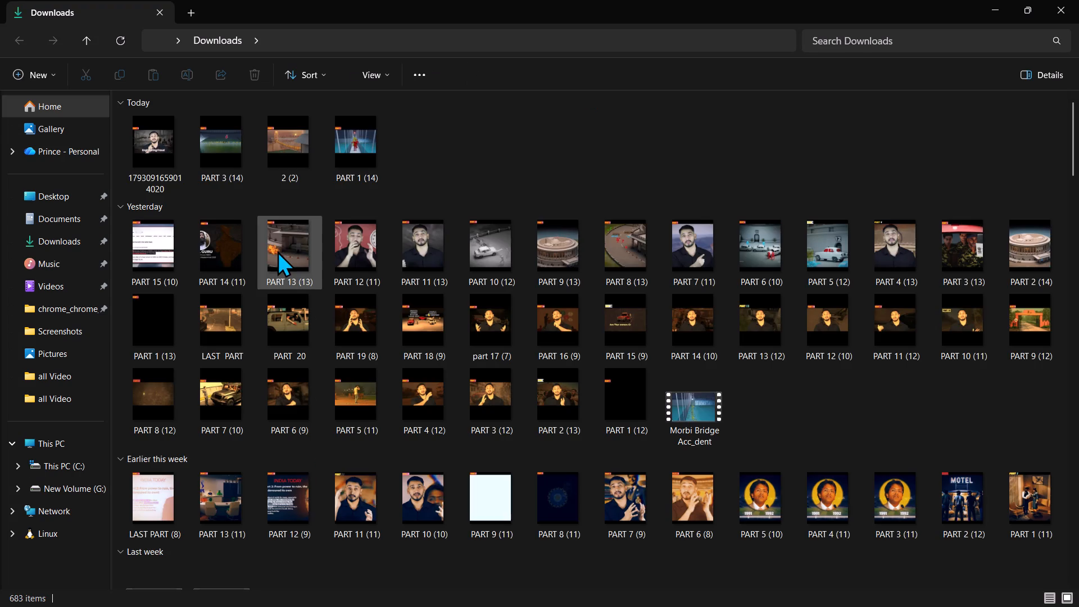
pyautogui.click(126, 142)
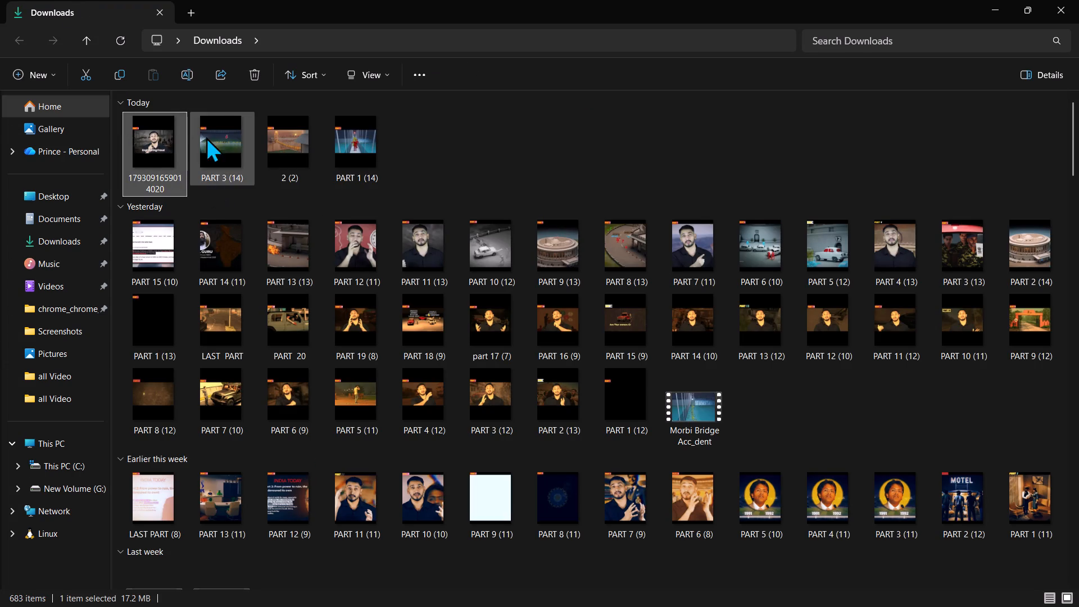
pyautogui.click(193, 62)
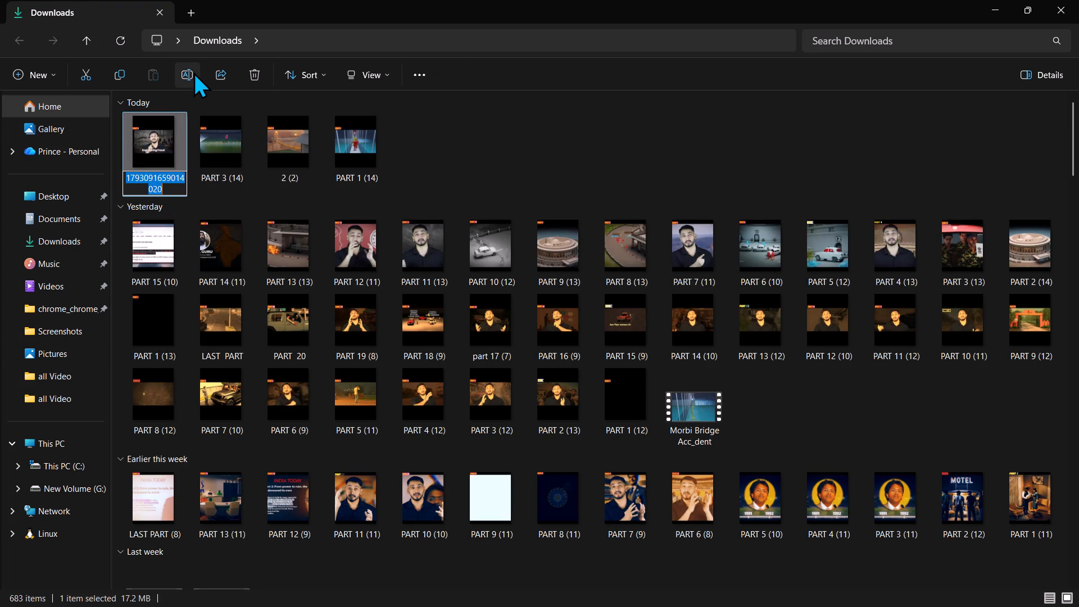
pyautogui.press('4')
pyautogui.press('Return')
pyautogui.press('Return')
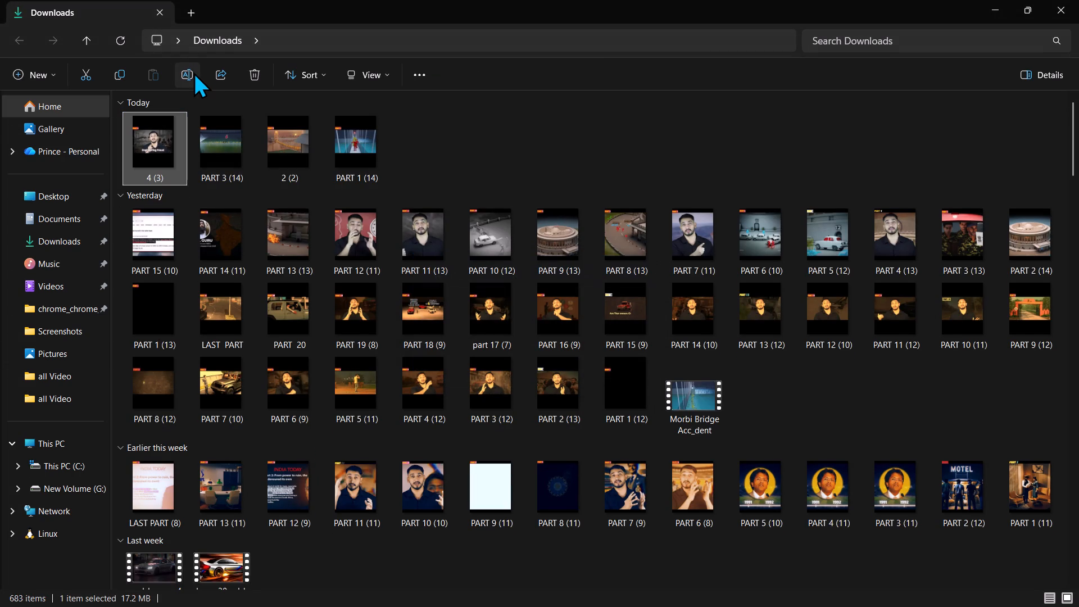
pyautogui.click(122, 32)
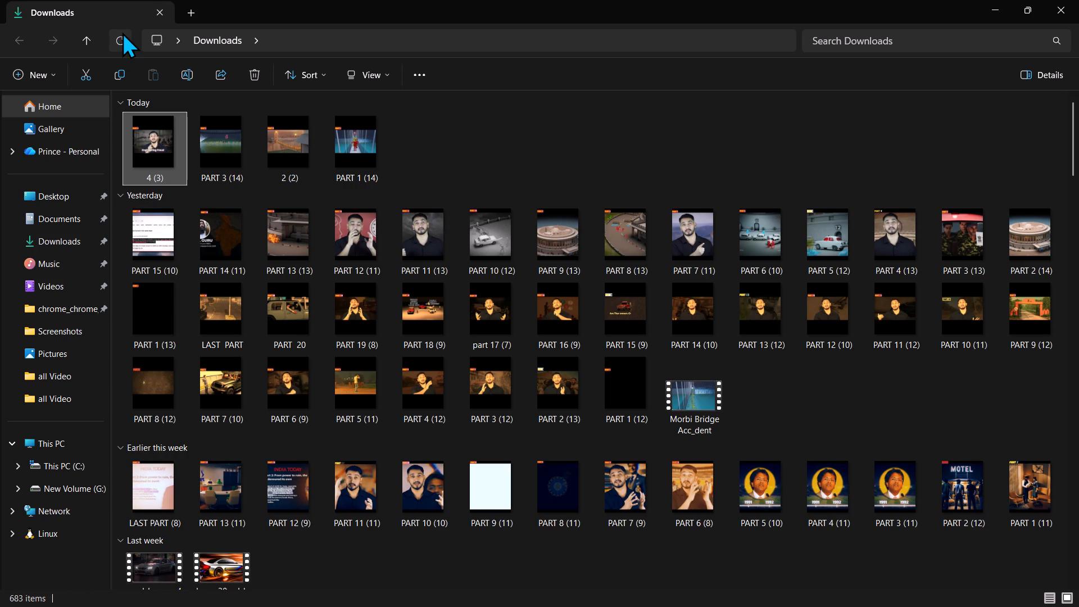
pyautogui.click(1078, 0)
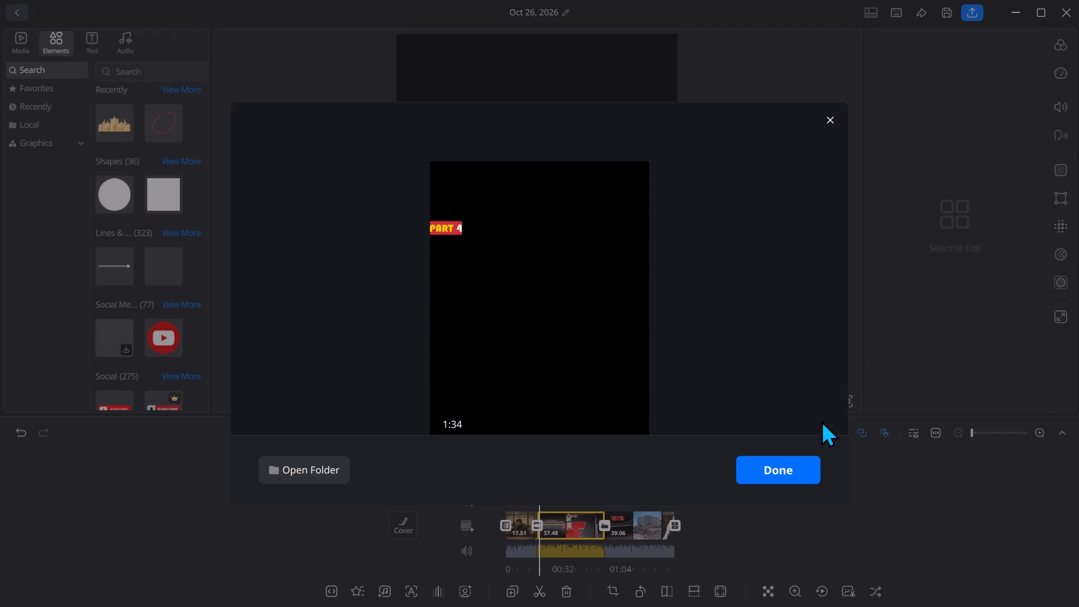
pyautogui.click(808, 463)
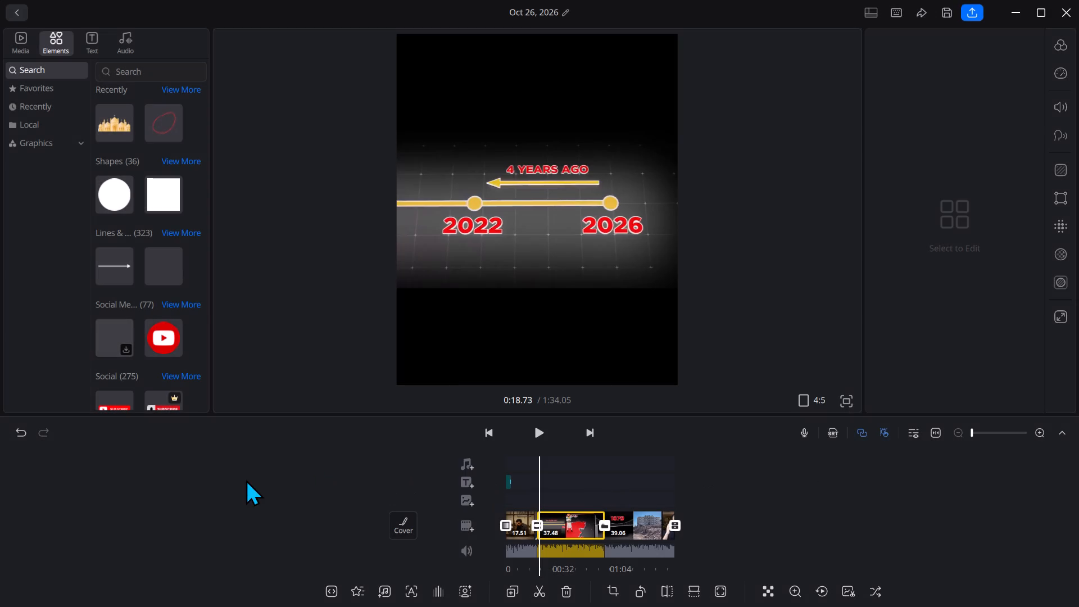
# Undo the PART 4 transitions, the split and the deletion to restore the 1097.35-second remaining footage.
pyautogui.click(25, 436)
pyautogui.click(25, 436)
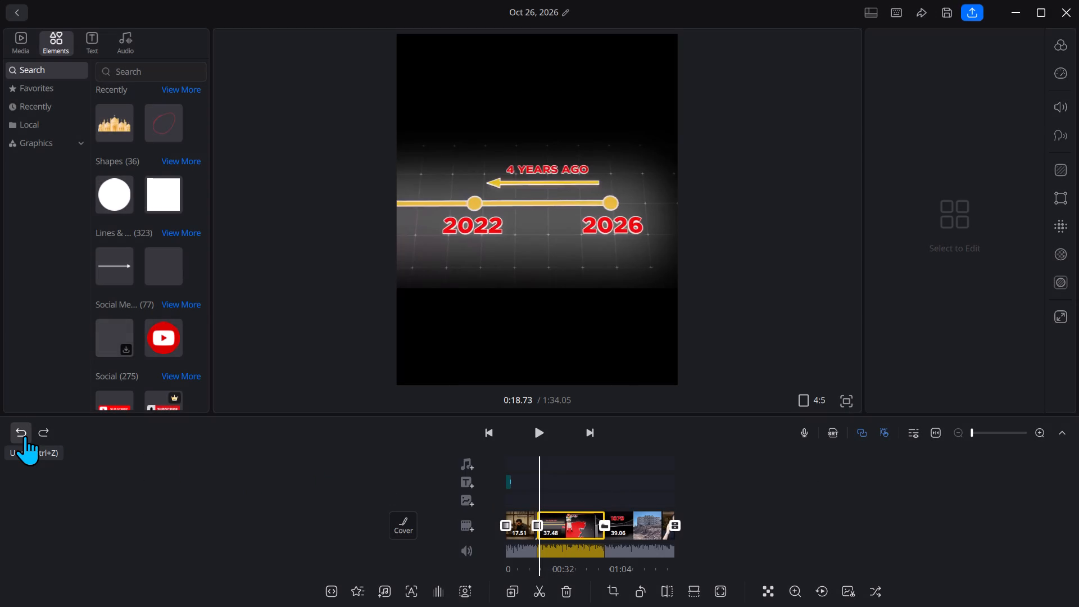
pyautogui.click(25, 436)
pyautogui.click(25, 436)
pyautogui.click(25, 436)
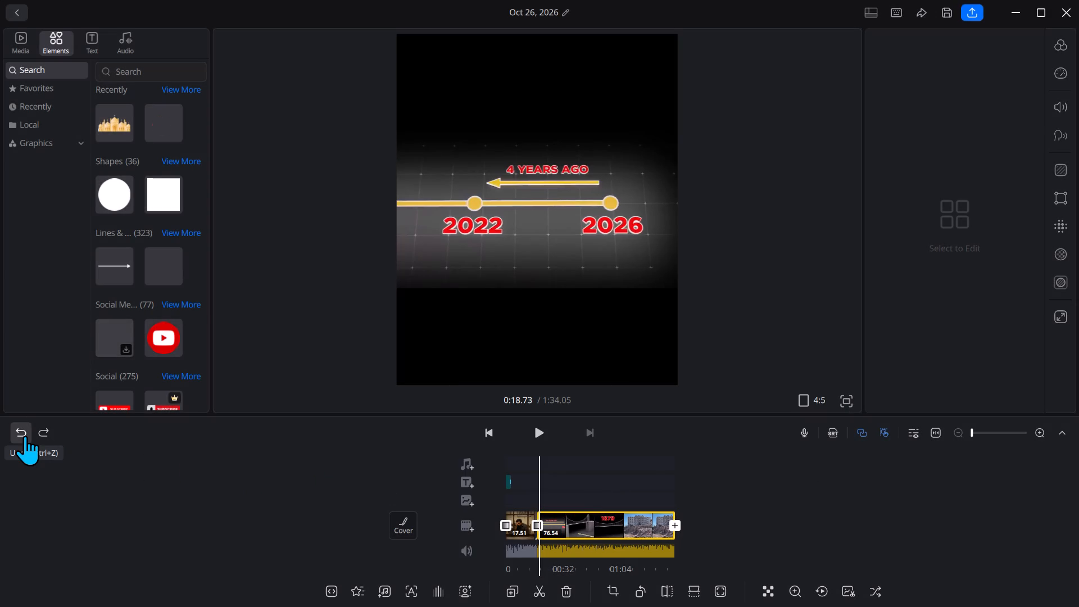
# Delete the 76.54-second and 17.51-second clips, keeping only the 1097.35-second clip on the timeline.
pyautogui.click(496, 523)
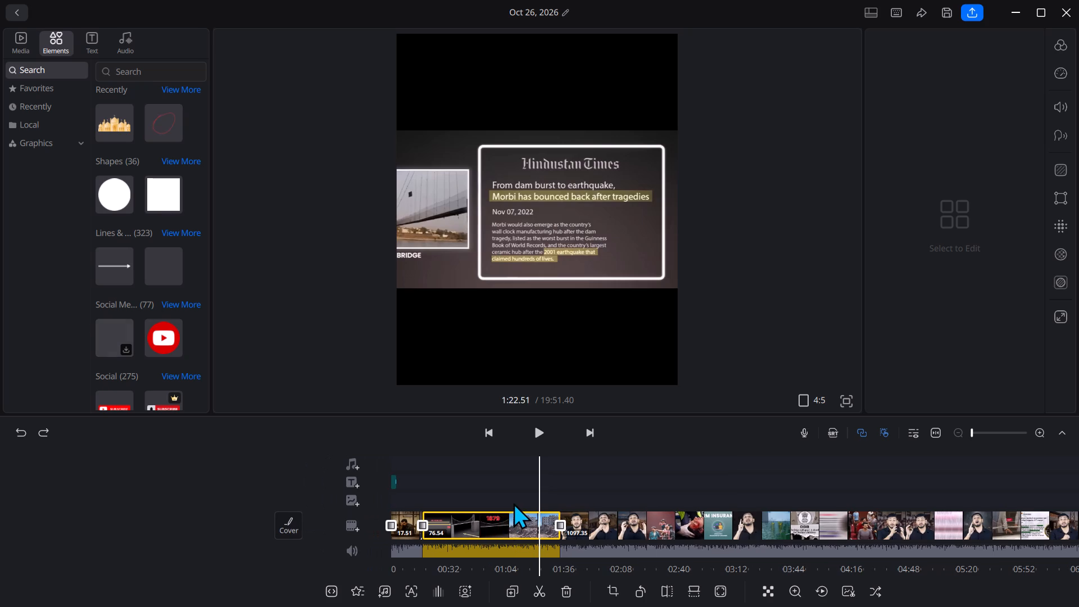
pyautogui.click(499, 519)
pyautogui.click(631, 485)
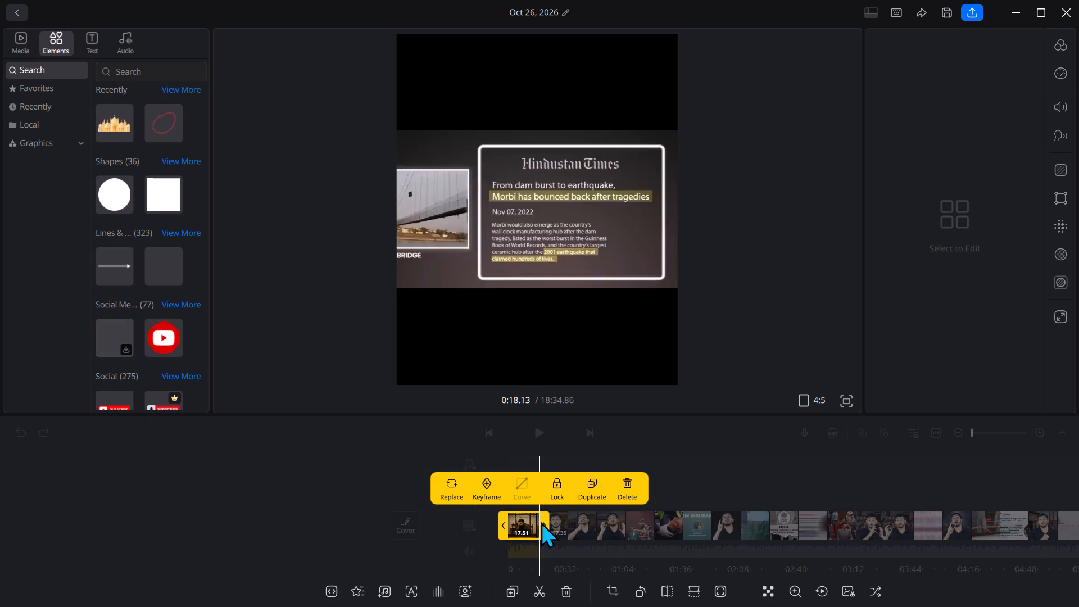
pyautogui.click(643, 484)
pyautogui.moveTo(520, 521); pyautogui.dragTo(529, 521)
pyautogui.click(613, 483)
pyautogui.click(343, 546)
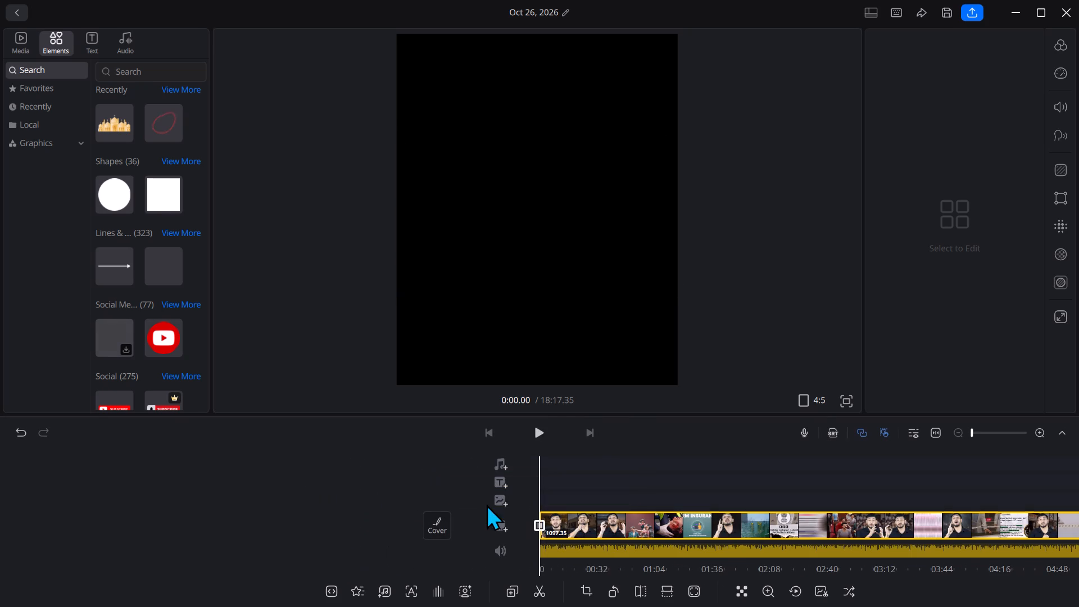
# Add a title reading PART 5 at the start of the remaining footage.
pyautogui.click(500, 483)
pyautogui.click(457, 457)
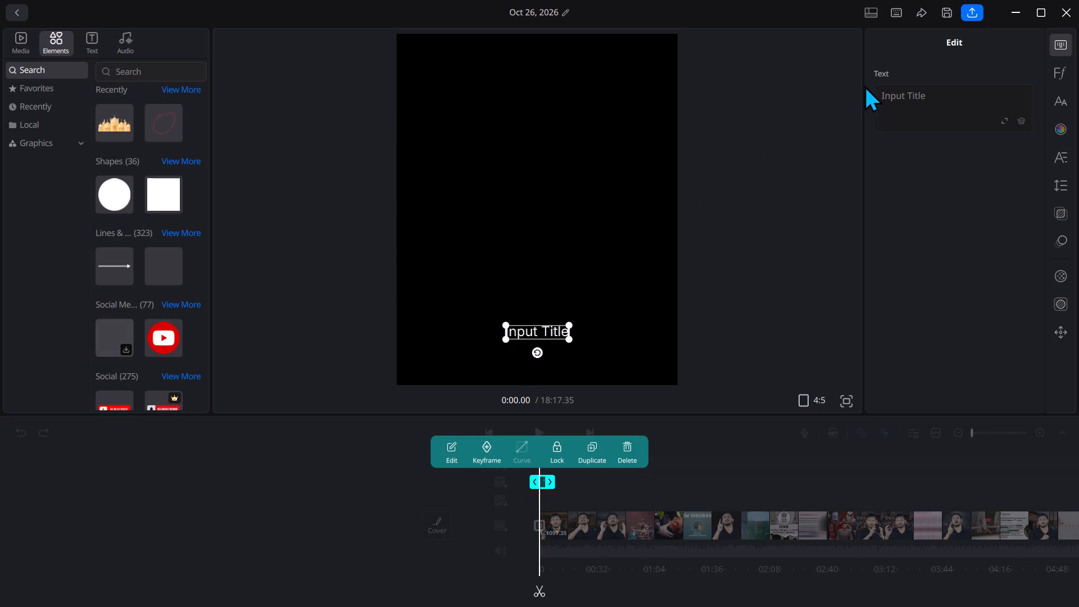
pyautogui.click(878, 111)
pyautogui.write('PART')
pyautogui.press('space')
pyautogui.press('5')
pyautogui.press('Return')
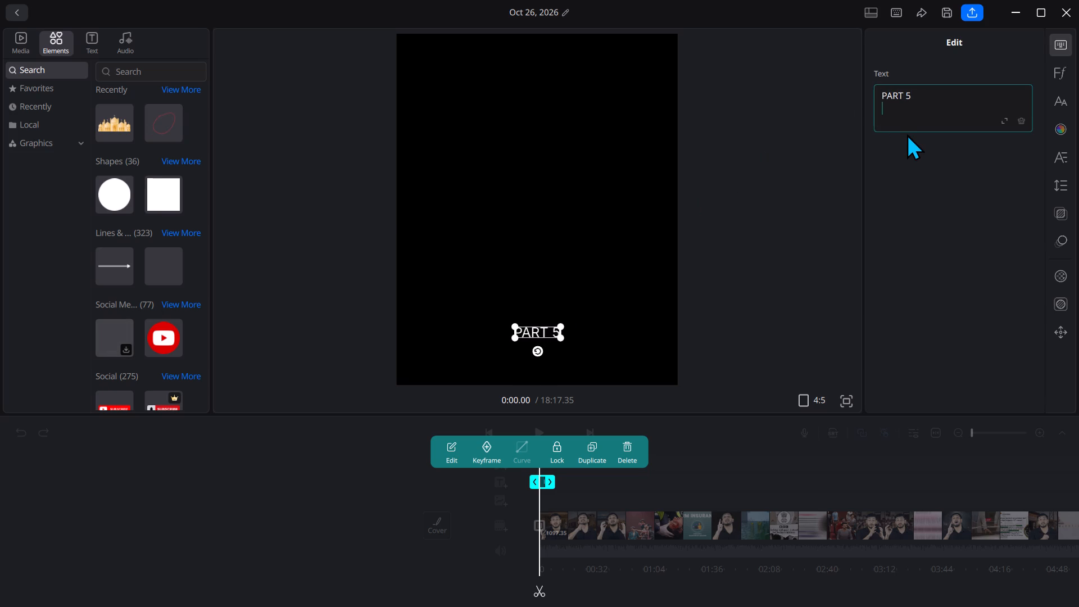
pyautogui.press('Return')
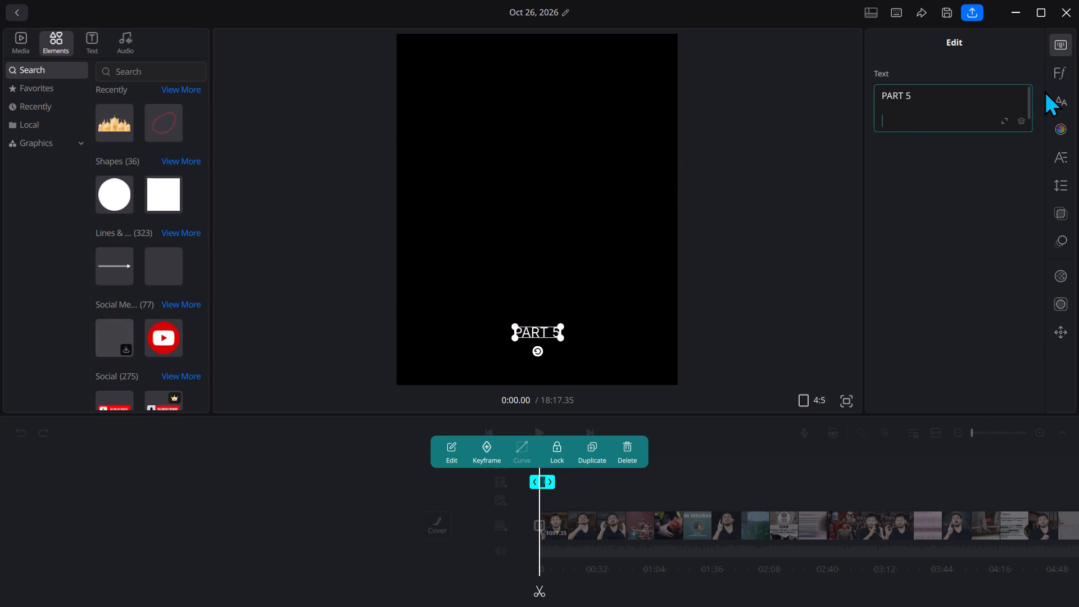
# Format the PART 5 title in Bauhaus 93 with the white-on-red style, bold and italic.
pyautogui.click(1044, 90)
pyautogui.click(1056, 66)
pyautogui.click(923, 224)
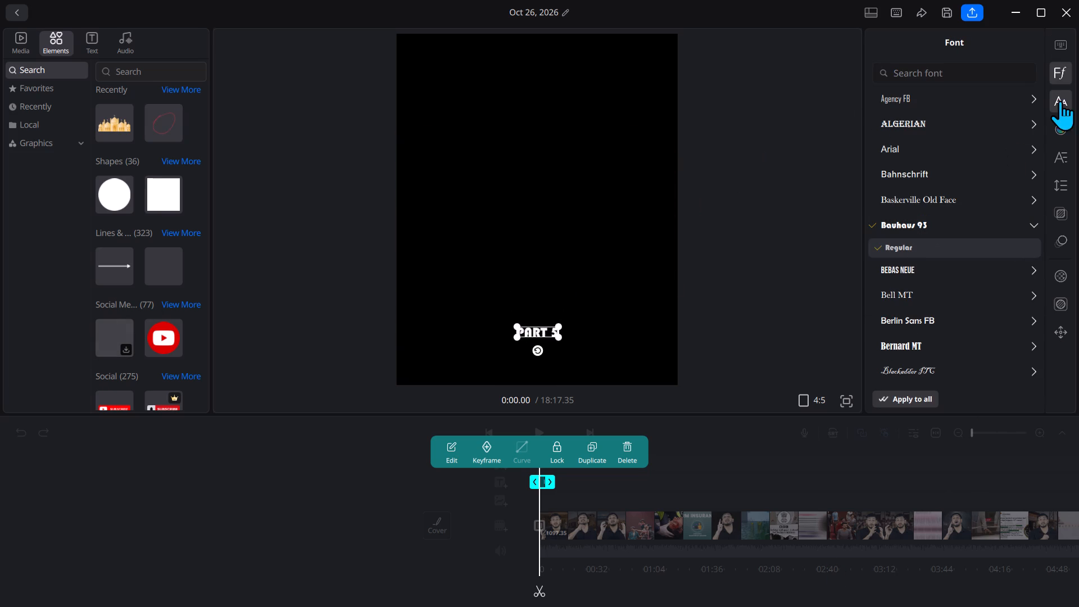
pyautogui.click(1062, 108)
pyautogui.click(1066, 129)
pyautogui.click(928, 132)
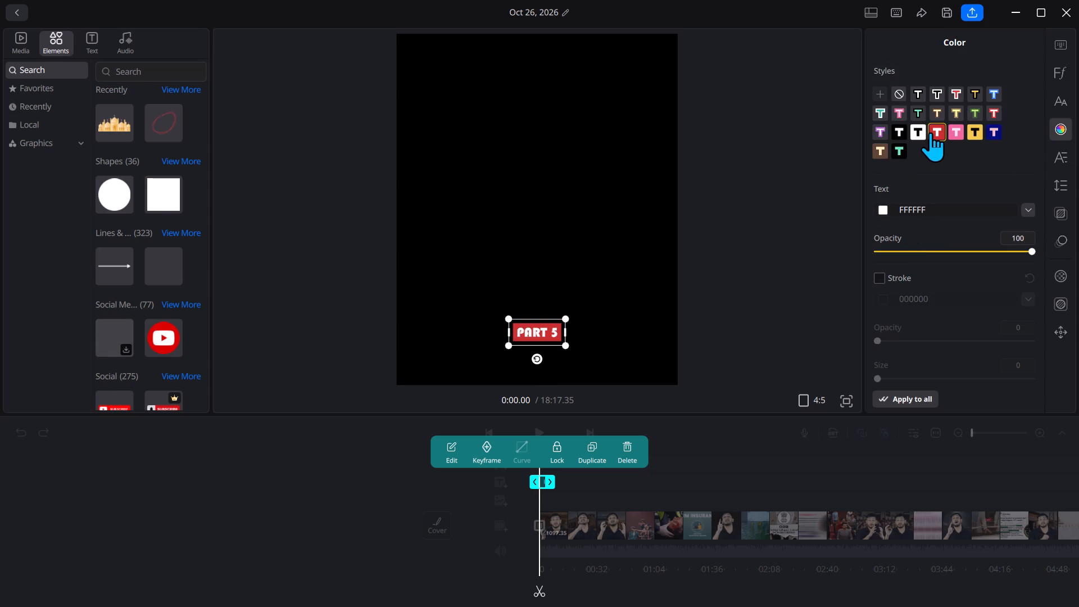
pyautogui.click(1035, 189)
pyautogui.click(1060, 137)
pyautogui.click(1063, 166)
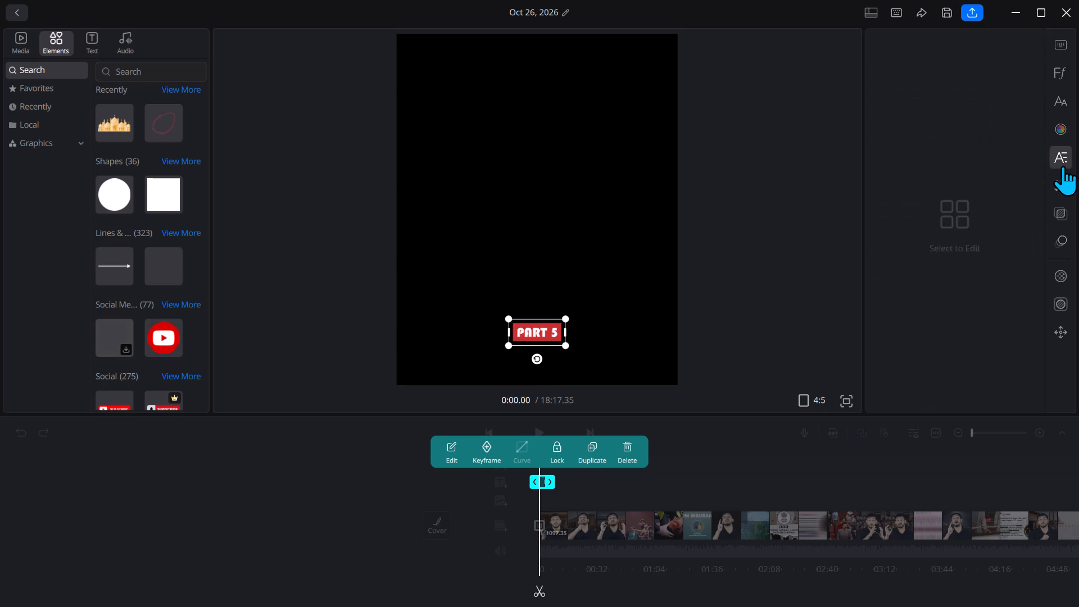
pyautogui.click(881, 99)
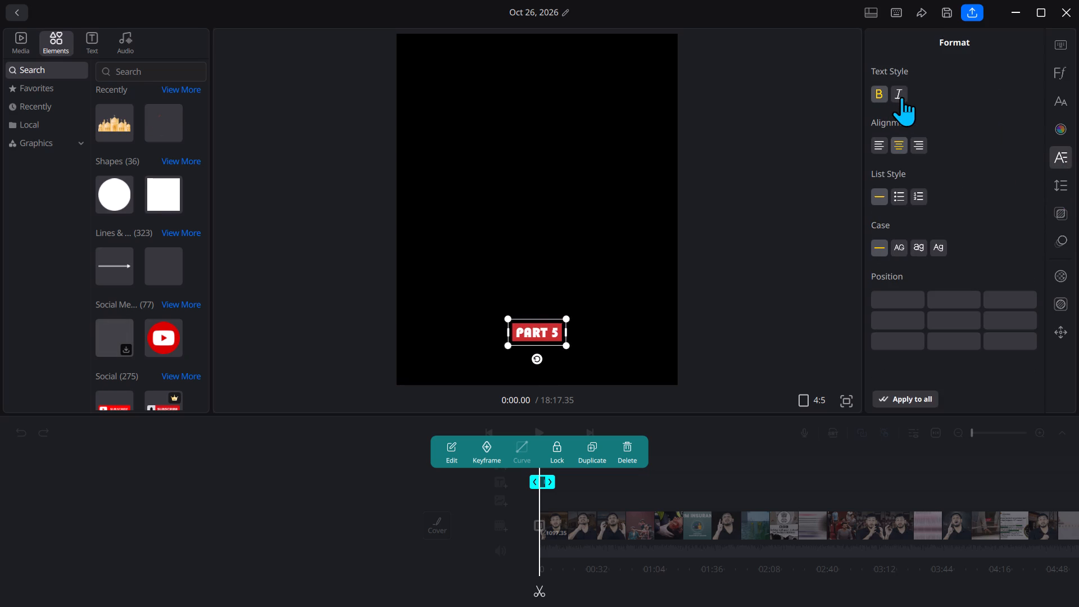
pyautogui.click(901, 97)
# Apply the second Active caption animation, which highlights words in yellow, to the PART 5 title.
pyautogui.click(1058, 222)
pyautogui.click(1058, 247)
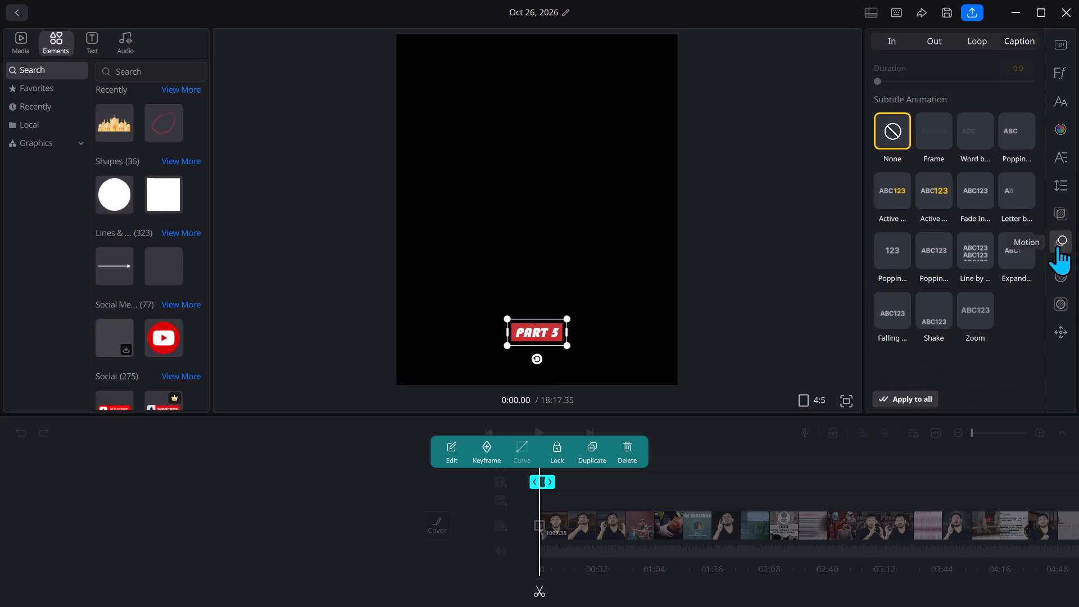
pyautogui.click(918, 179)
pyautogui.click(922, 195)
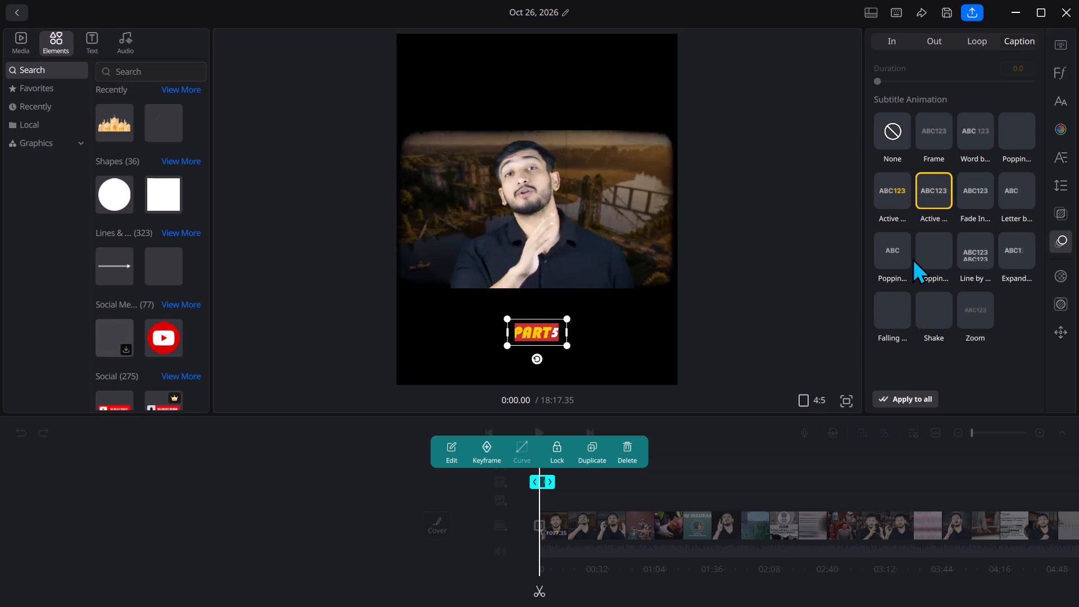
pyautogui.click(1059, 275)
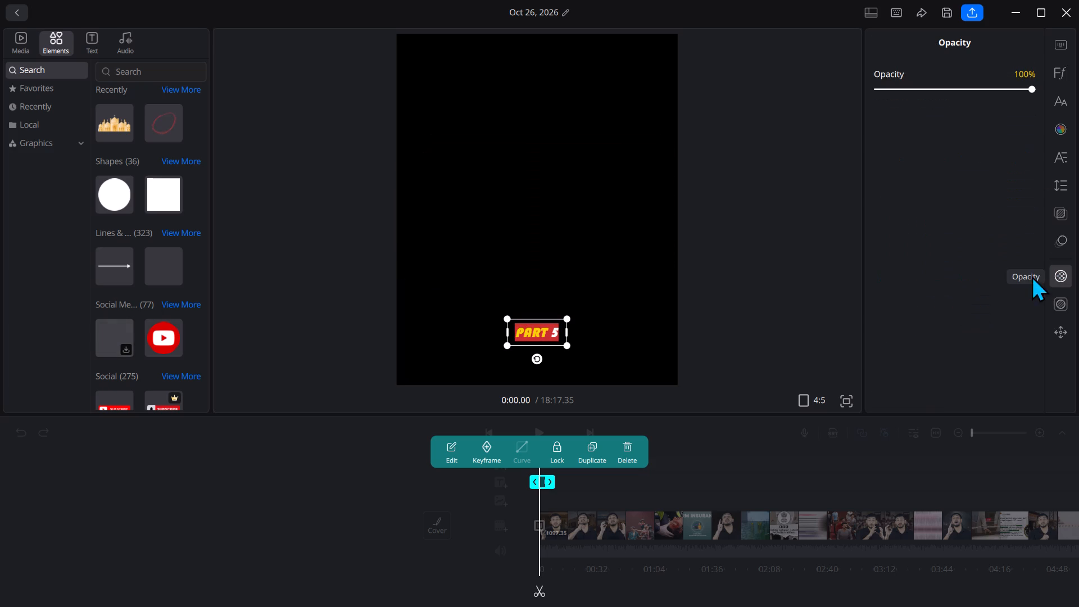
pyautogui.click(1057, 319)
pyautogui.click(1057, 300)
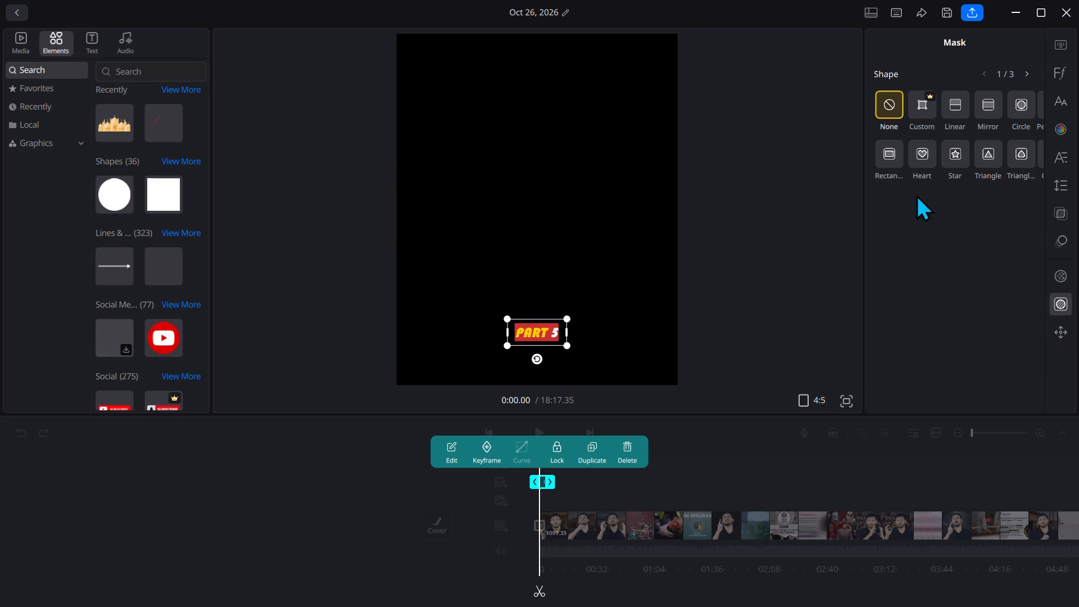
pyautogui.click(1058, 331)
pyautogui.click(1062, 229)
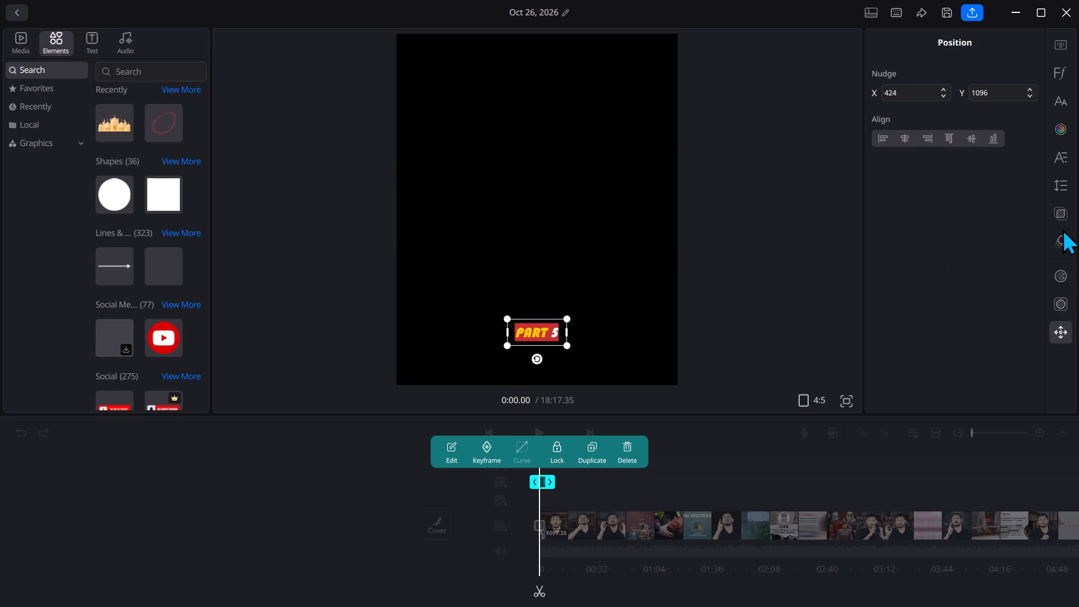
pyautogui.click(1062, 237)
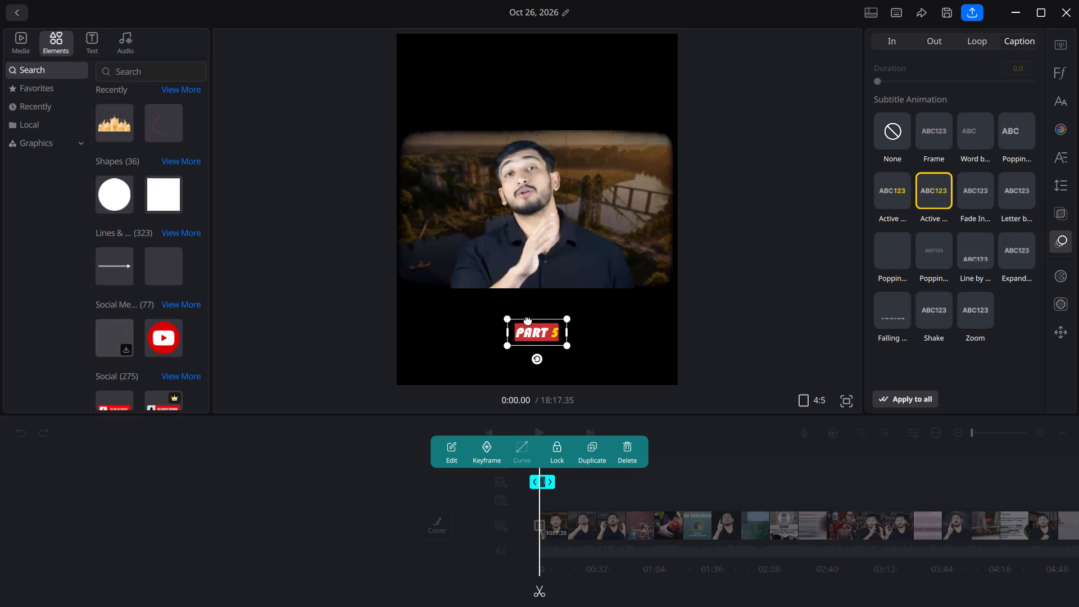
# Move the PART 5 title to the canvas's left edge, just above the video picture, and deselect it.
pyautogui.moveTo(533, 329); pyautogui.dragTo(424, 113)
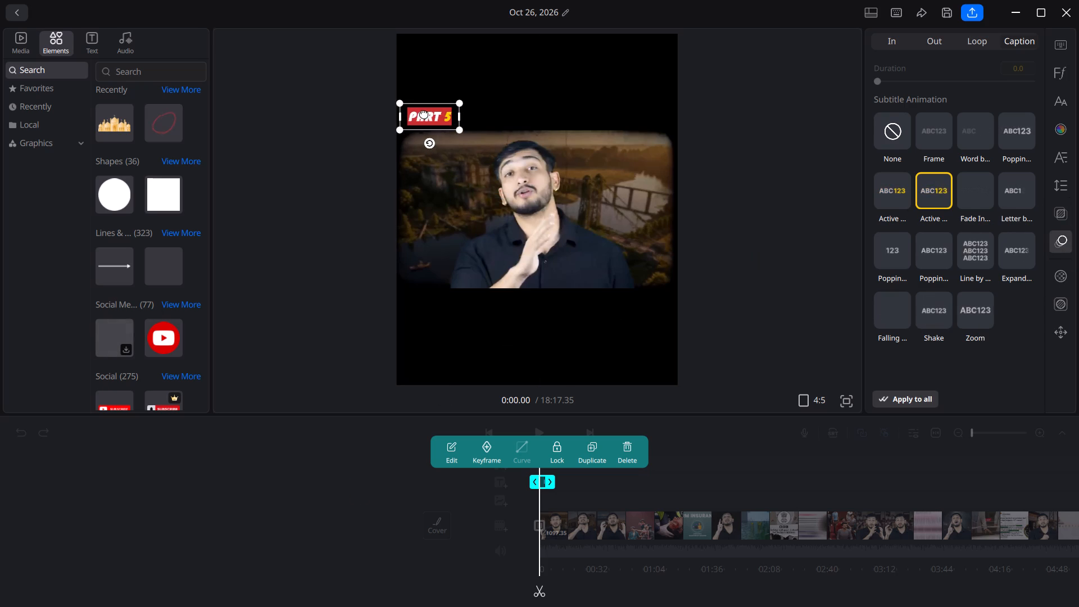
pyautogui.moveTo(424, 113); pyautogui.dragTo(416, 120)
pyautogui.moveTo(220, 521); pyautogui.dragTo(226, 521)
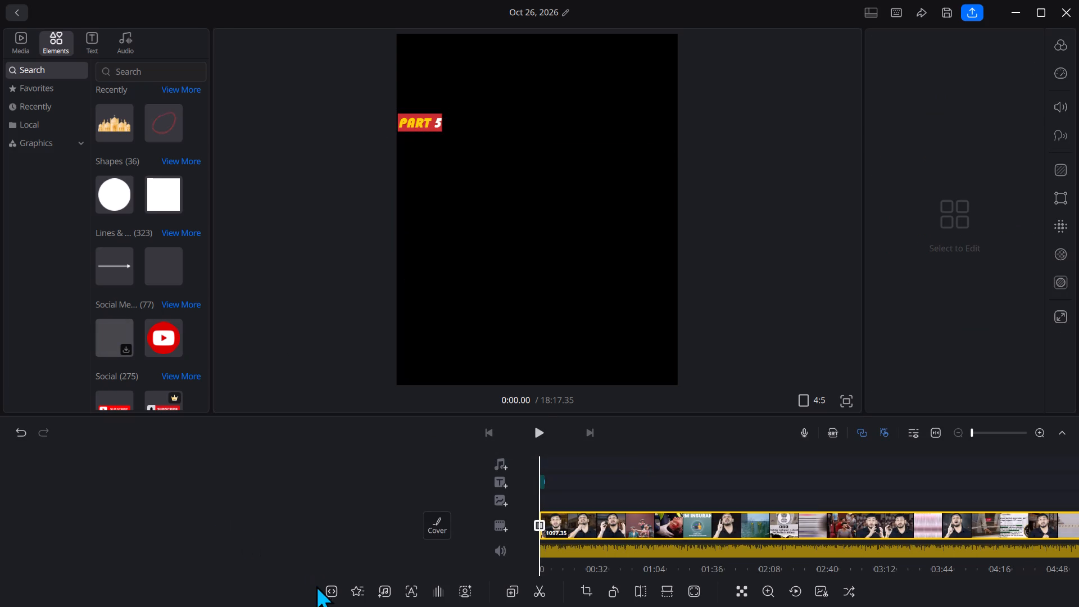
# Play the footage from the start to just past one minute, examining where PART 5 can end.
pyautogui.click(534, 436)
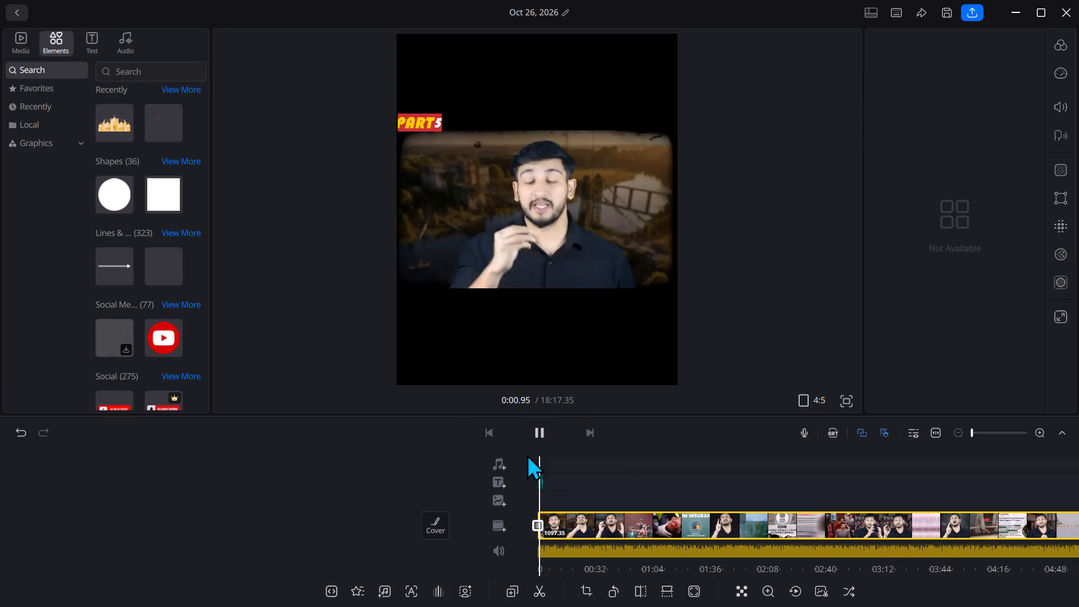
pyautogui.click(546, 435)
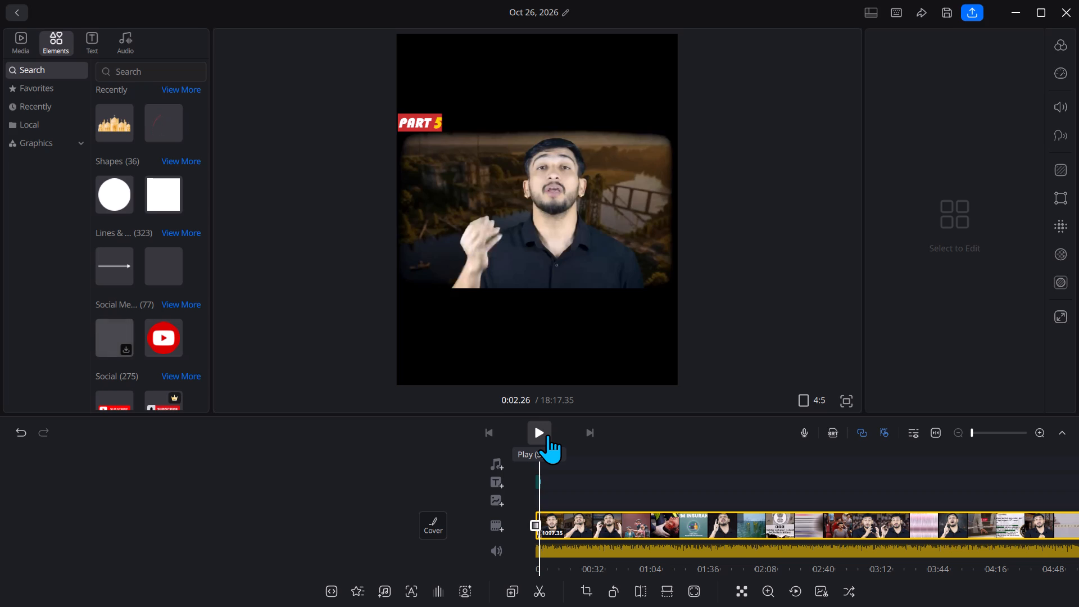
pyautogui.click(547, 434)
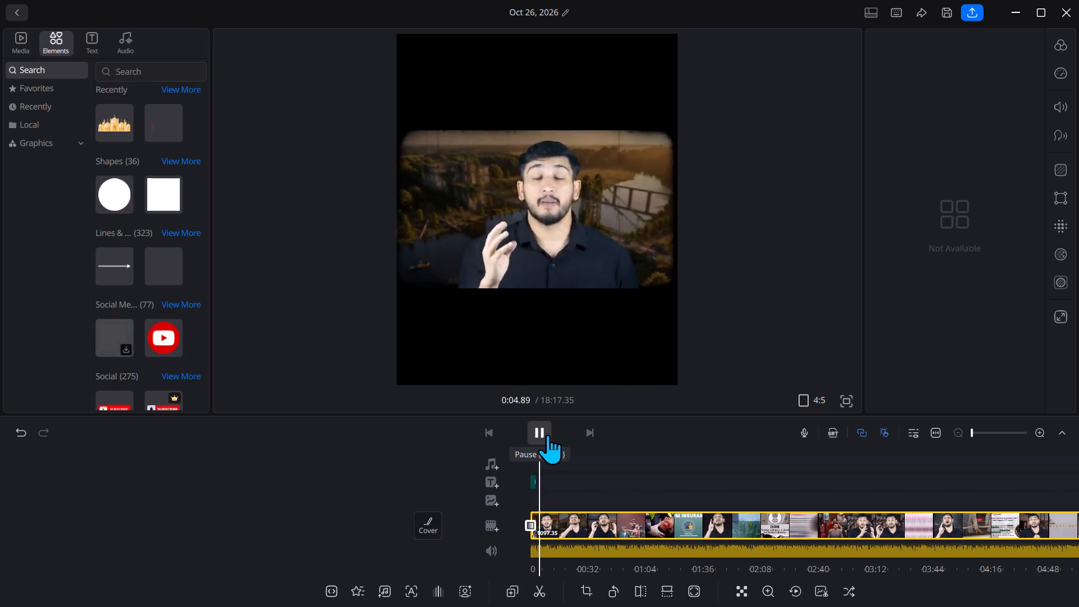
pyautogui.click(547, 434)
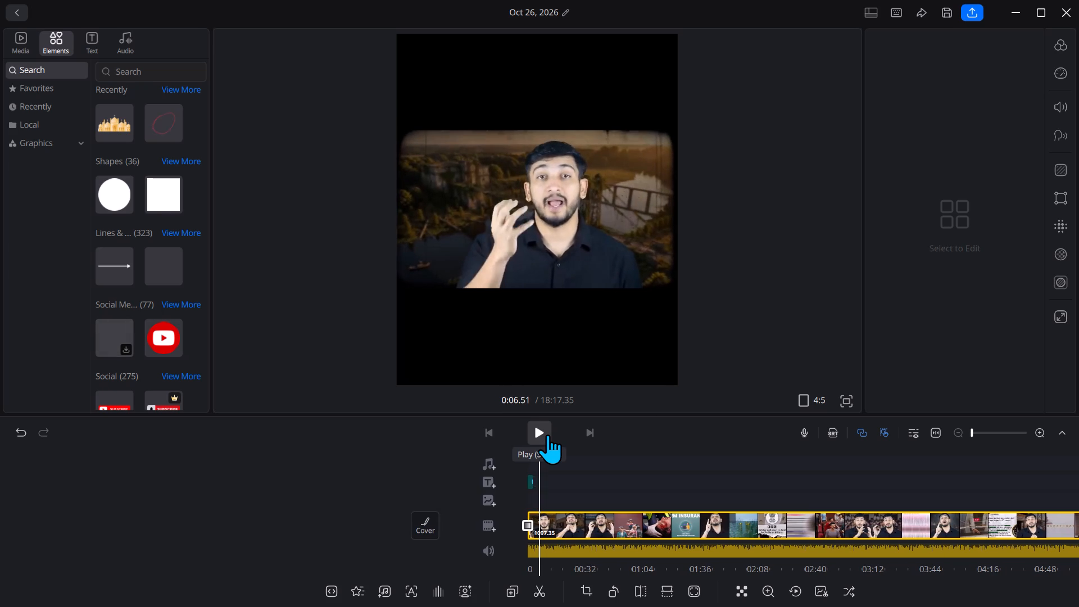
pyautogui.click(547, 434)
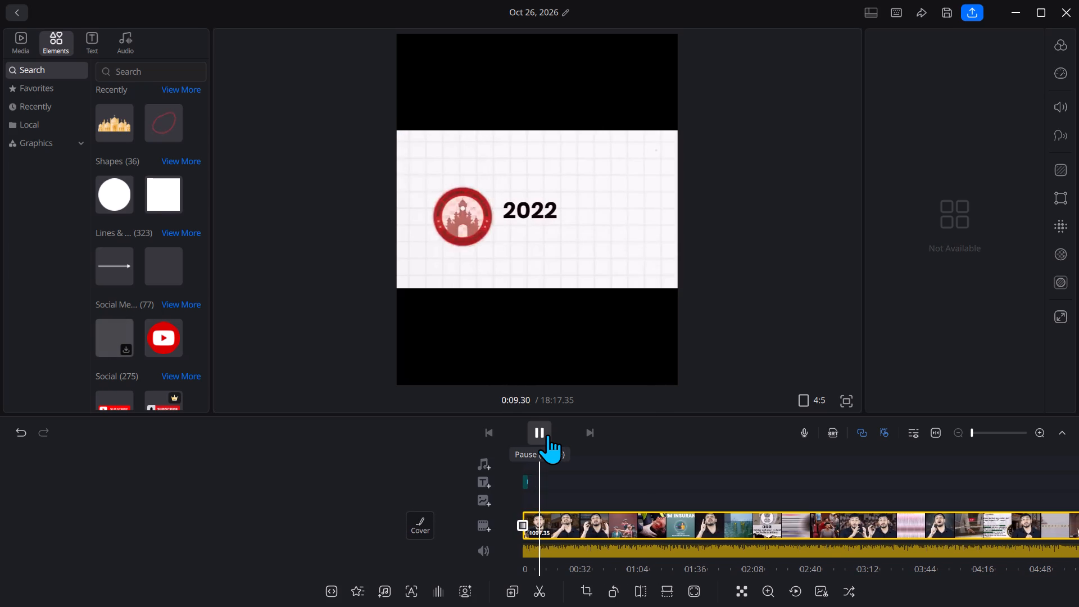
pyautogui.click(547, 434)
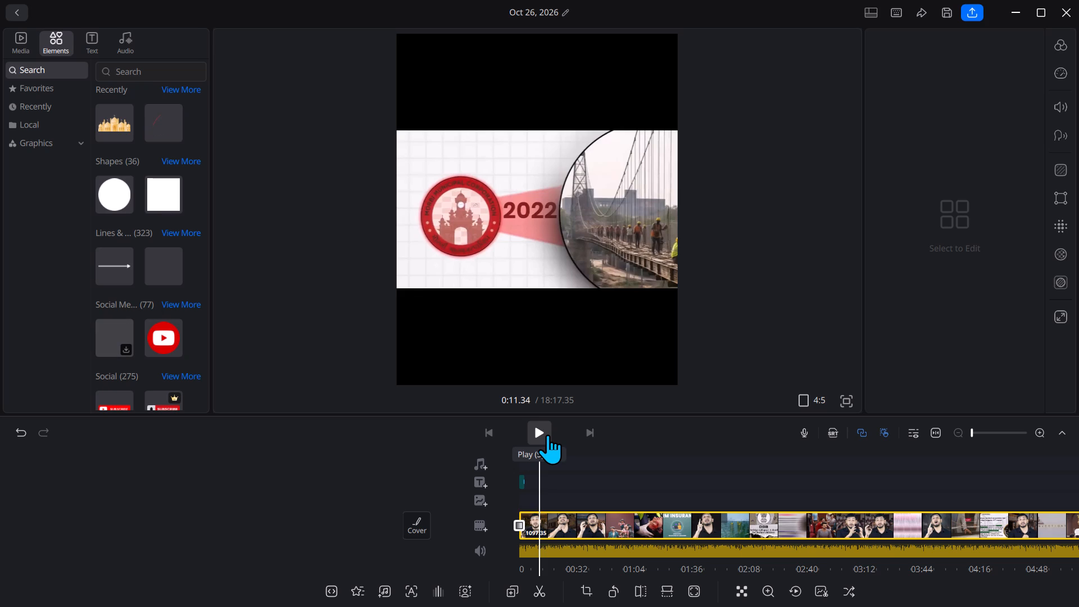
pyautogui.click(547, 434)
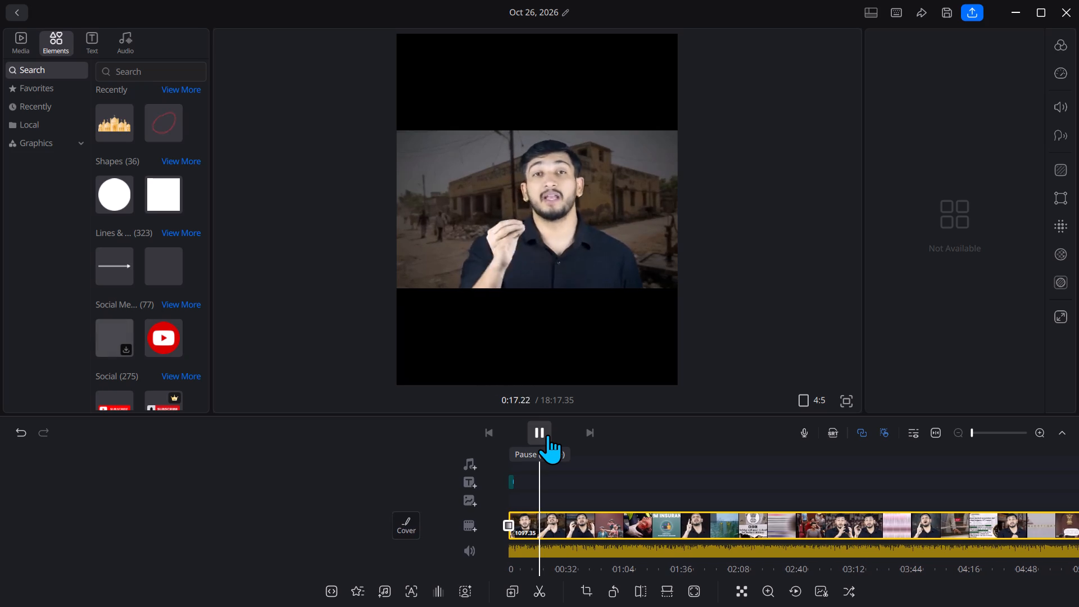
pyautogui.click(547, 434)
pyautogui.click(547, 434)
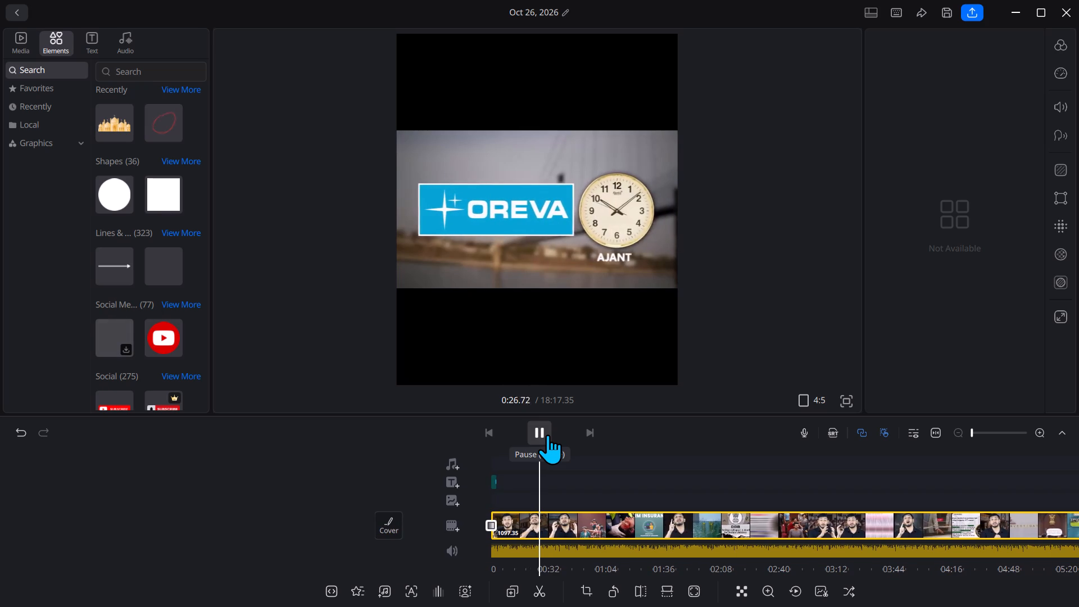
pyautogui.click(547, 434)
pyautogui.click(547, 434)
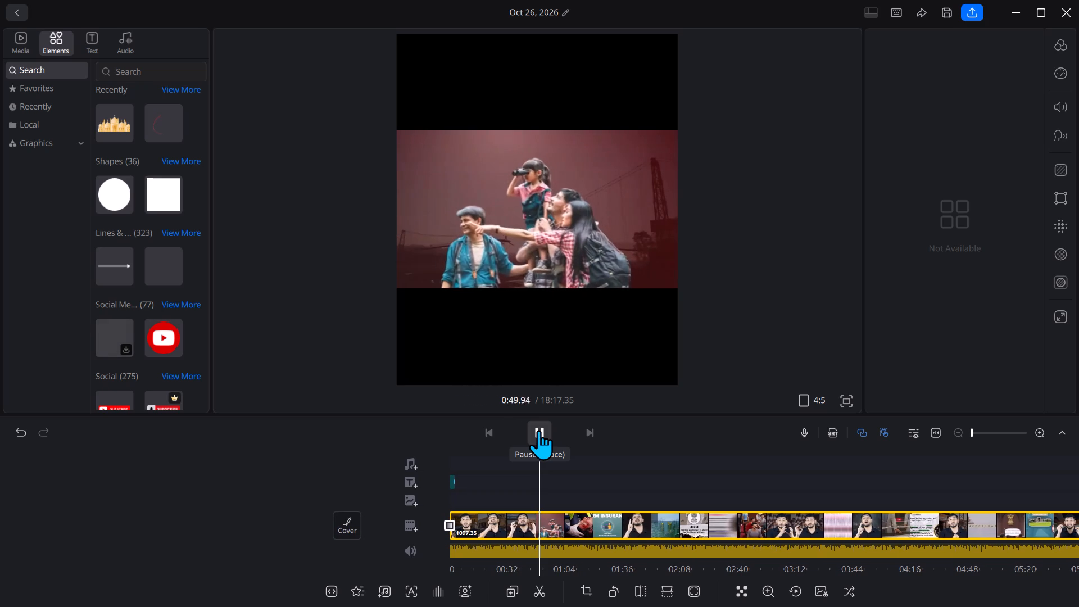
pyautogui.click(538, 430)
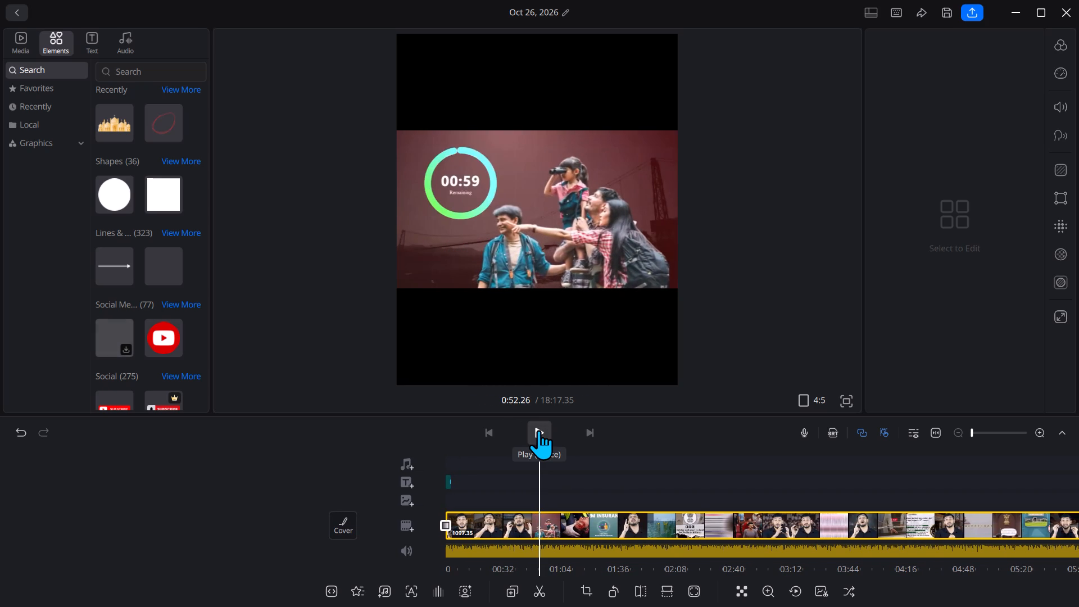
pyautogui.click(538, 430)
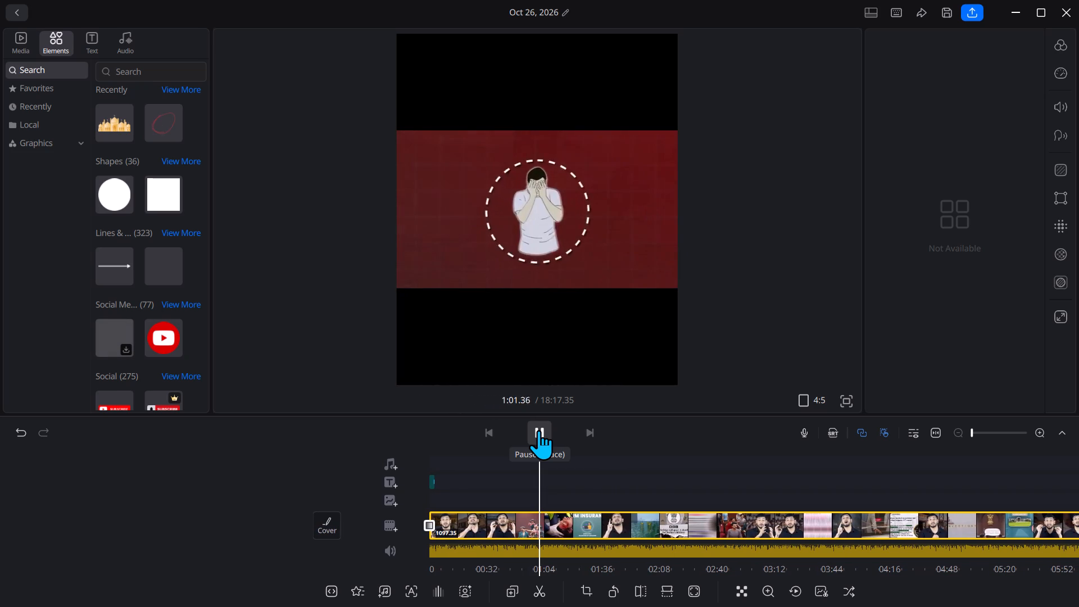
pyautogui.click(538, 430)
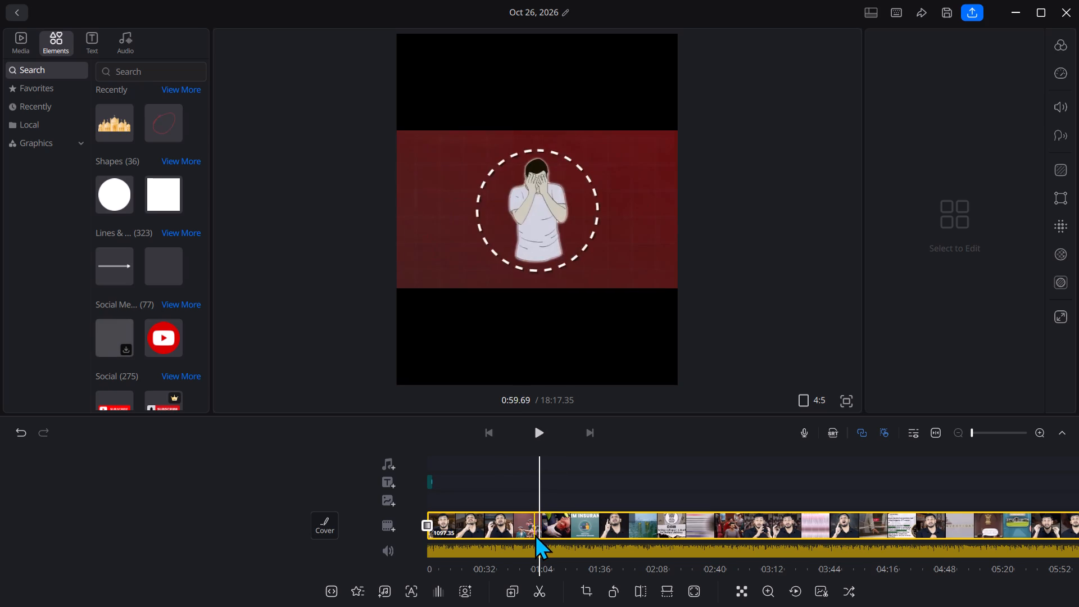
# Split the footage at 1:02.38 and delete everything after the cut.
pyautogui.click(542, 592)
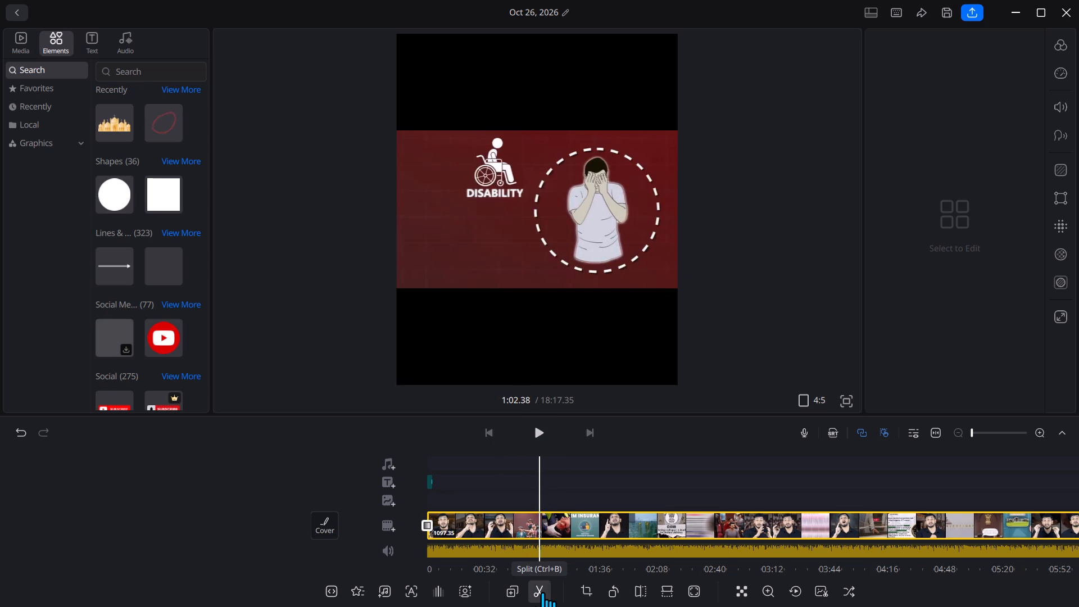
pyautogui.click(528, 410)
pyautogui.click(533, 431)
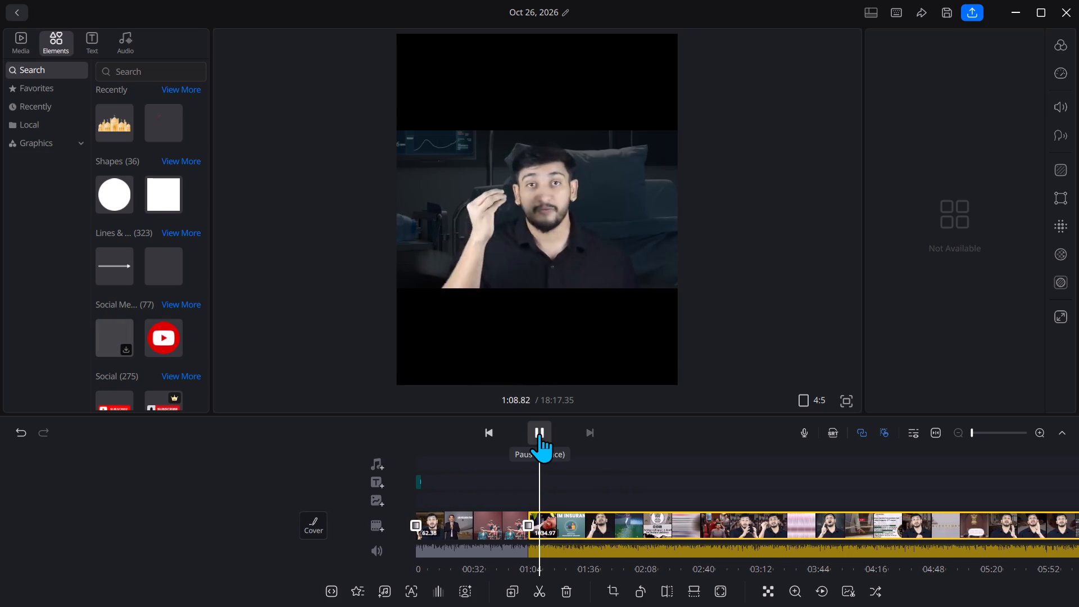
pyautogui.click(583, 520)
pyautogui.click(611, 487)
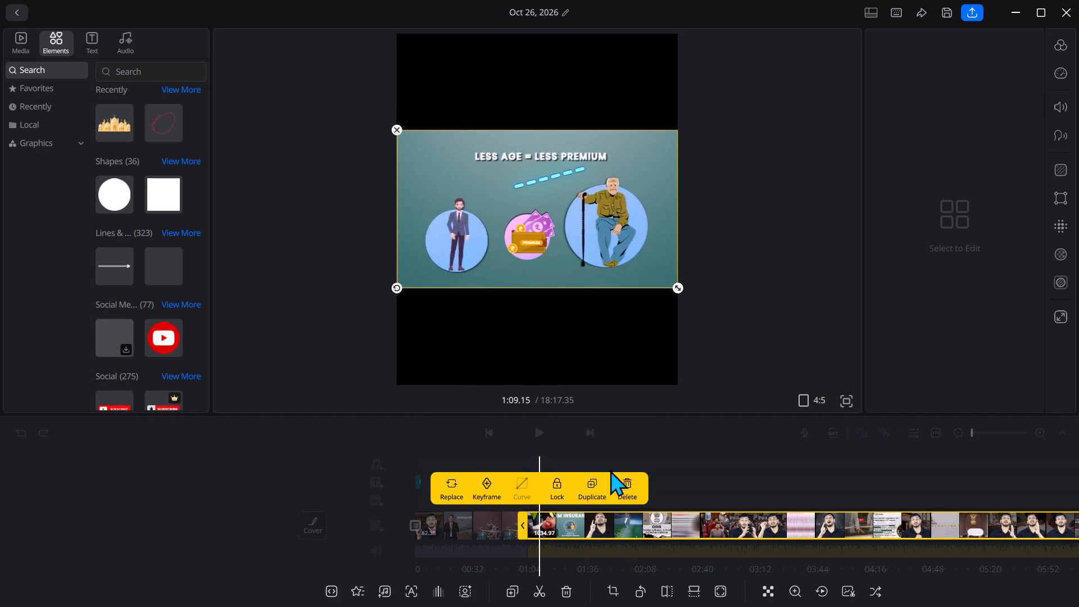
pyautogui.click(629, 459)
pyautogui.doubleClick(583, 513)
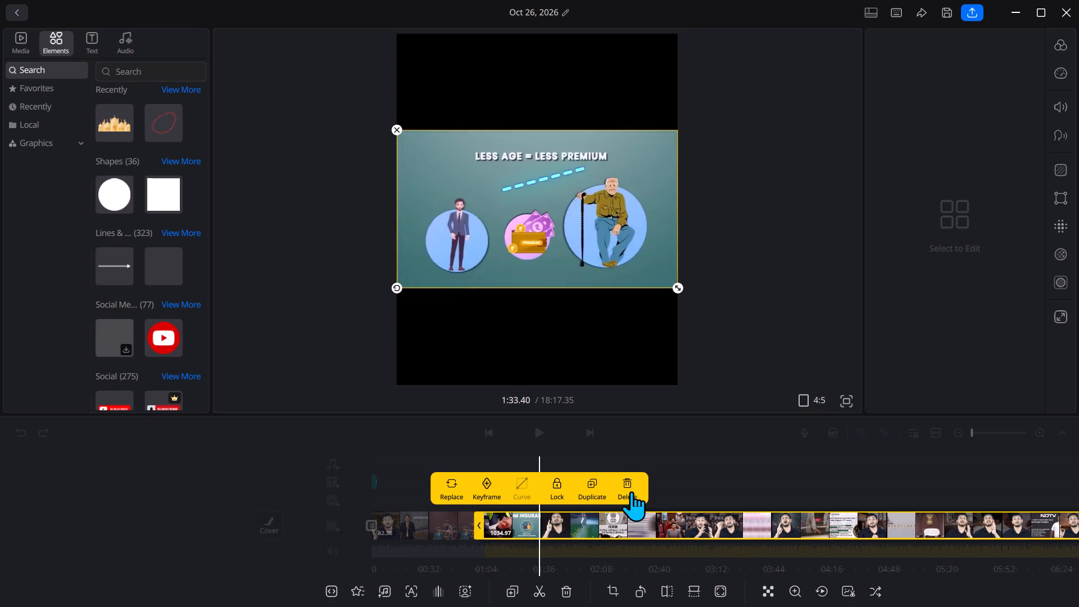
pyautogui.click(631, 490)
pyautogui.click(664, 440)
# Apply the Black transition to the end of the PART 5 clip.
pyautogui.click(541, 517)
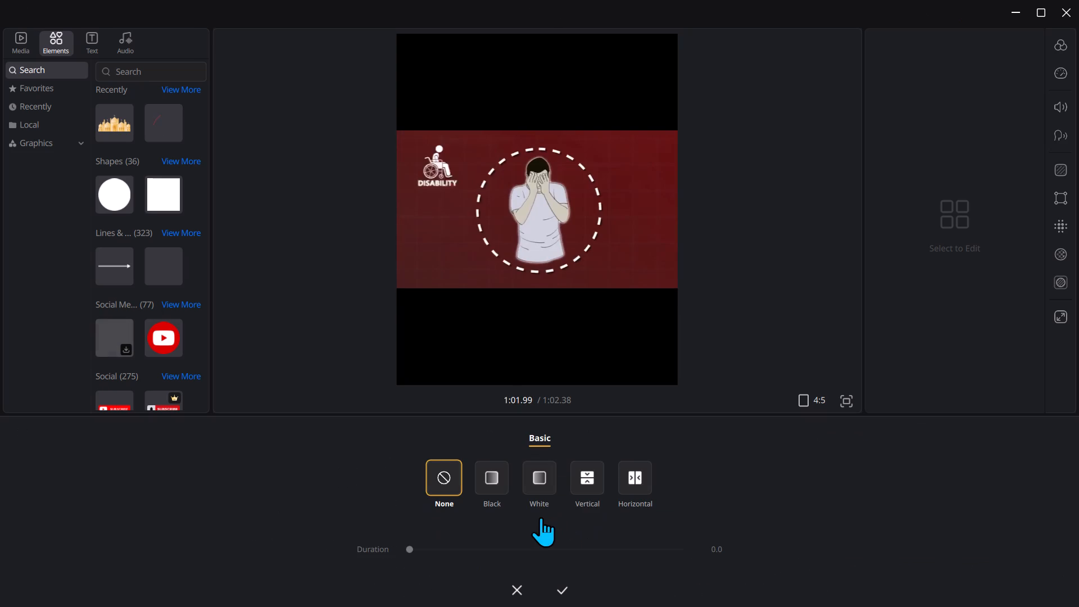
pyautogui.click(495, 481)
pyautogui.click(565, 586)
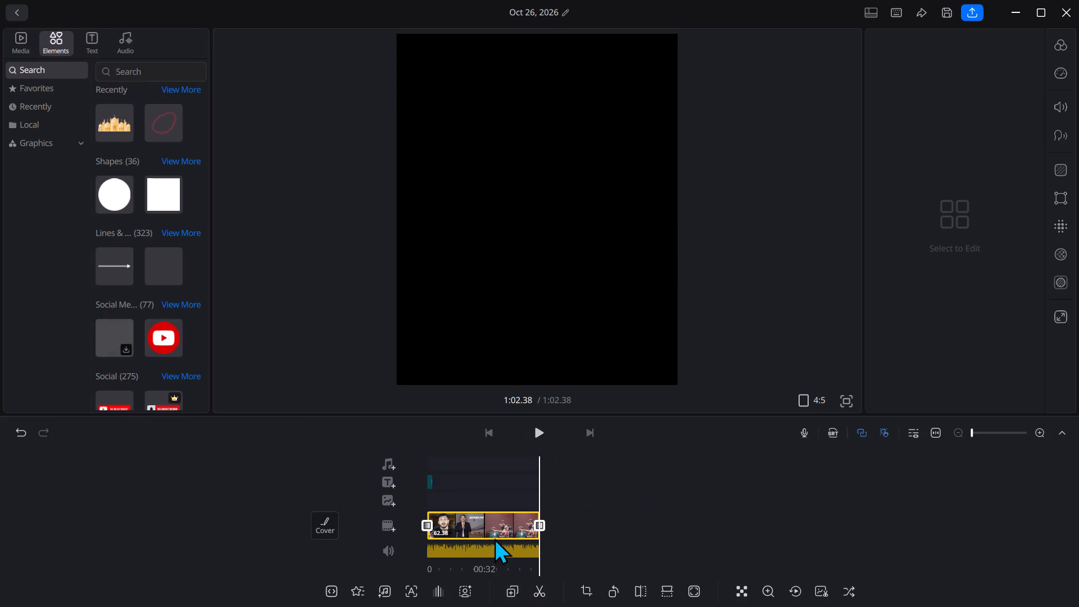
# Split the PART 5 clip at 0:31.76 and apply the Rotate 1 transition at the cut.
pyautogui.click(484, 519)
pyautogui.click(484, 519)
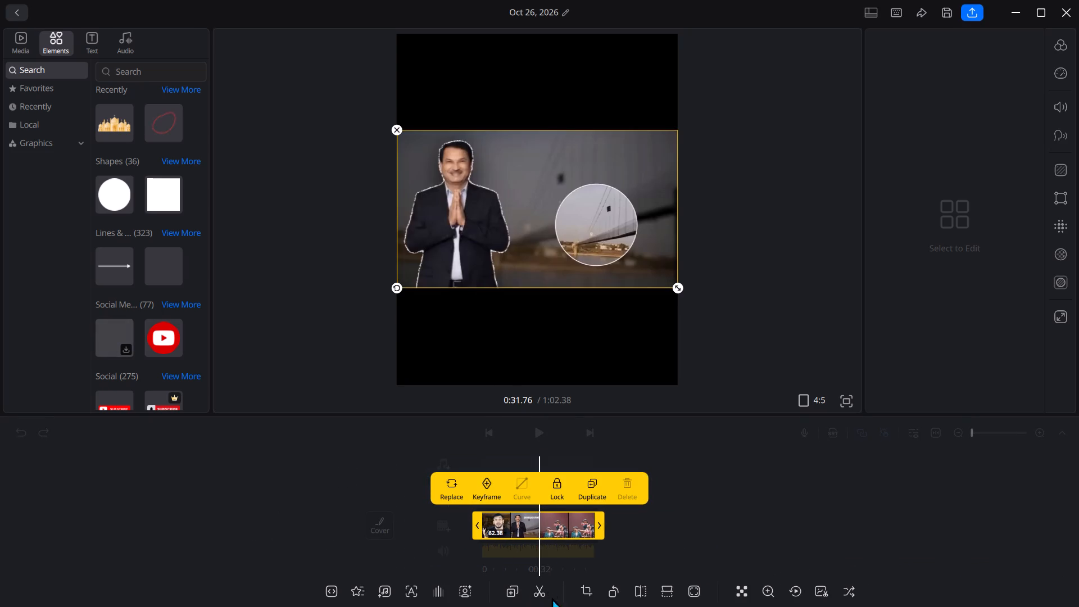
pyautogui.click(546, 591)
pyautogui.click(652, 511)
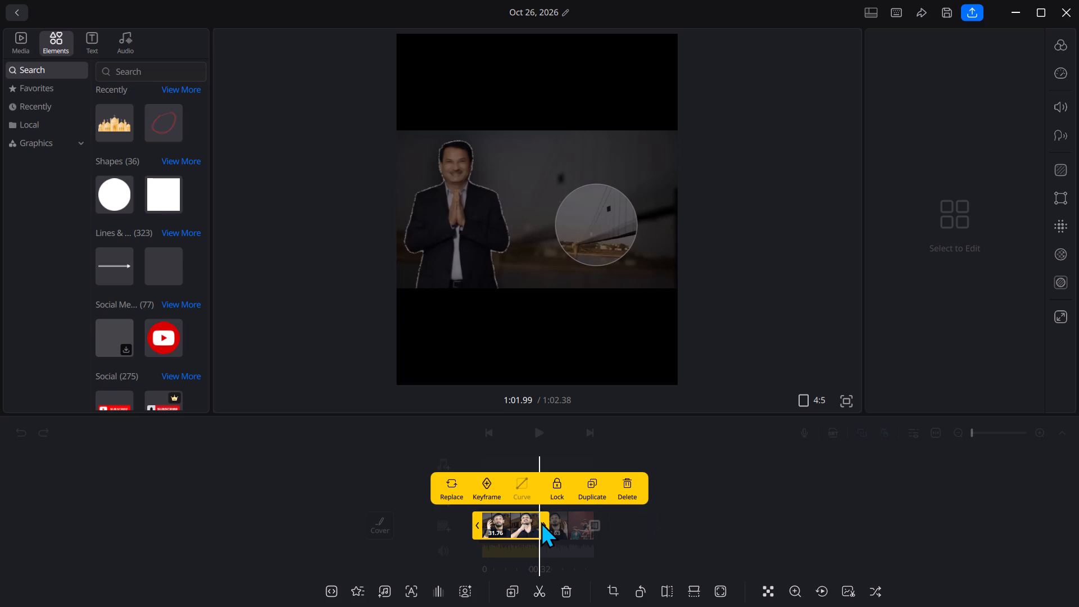
pyautogui.click(541, 522)
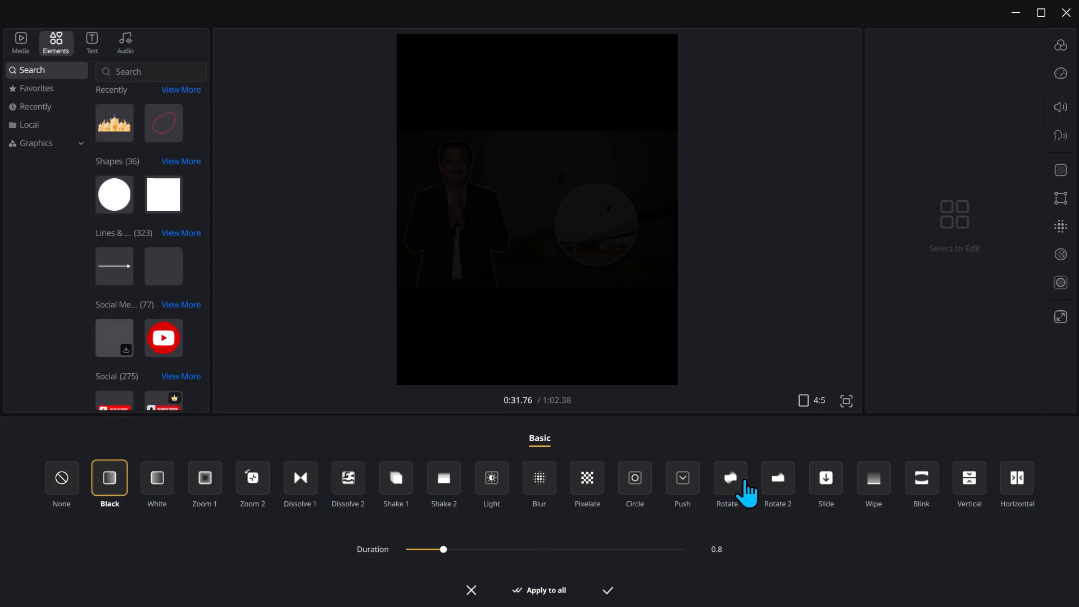
pyautogui.click(731, 484)
pyautogui.click(610, 585)
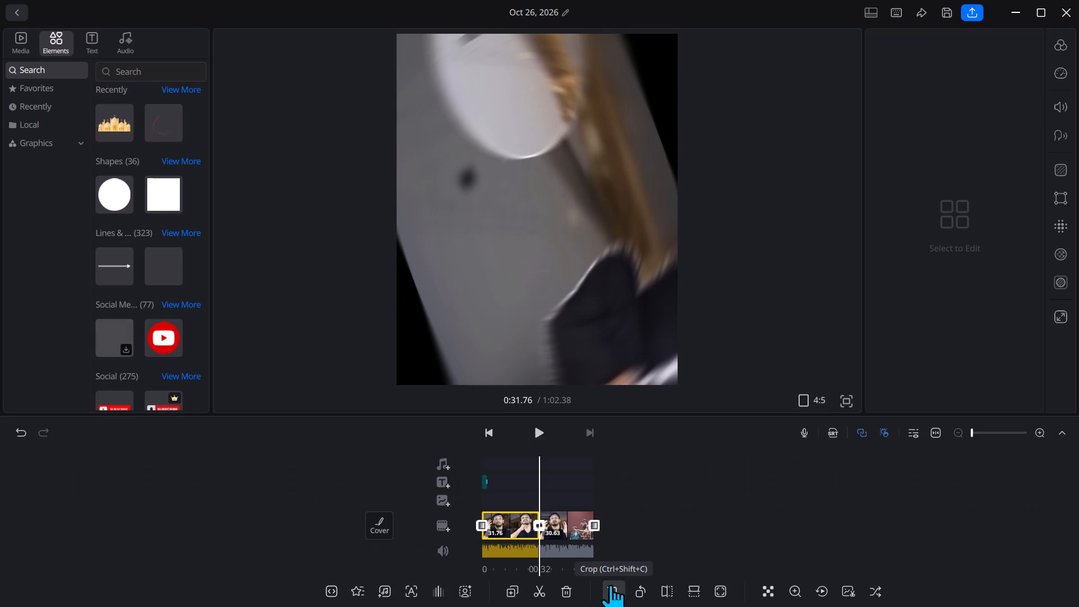
# Return the playhead to the start and export PART 5 to the Downloads folder with Auto quality at 480p, 30 fps.
pyautogui.moveTo(655, 513); pyautogui.dragTo(763, 494)
pyautogui.click(971, 5)
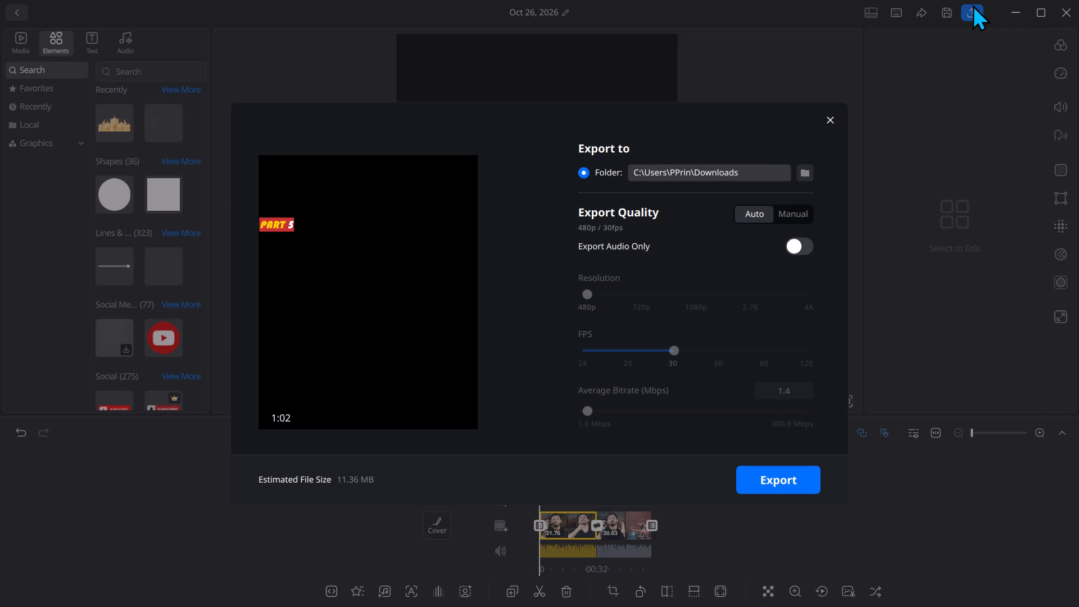
pyautogui.click(765, 487)
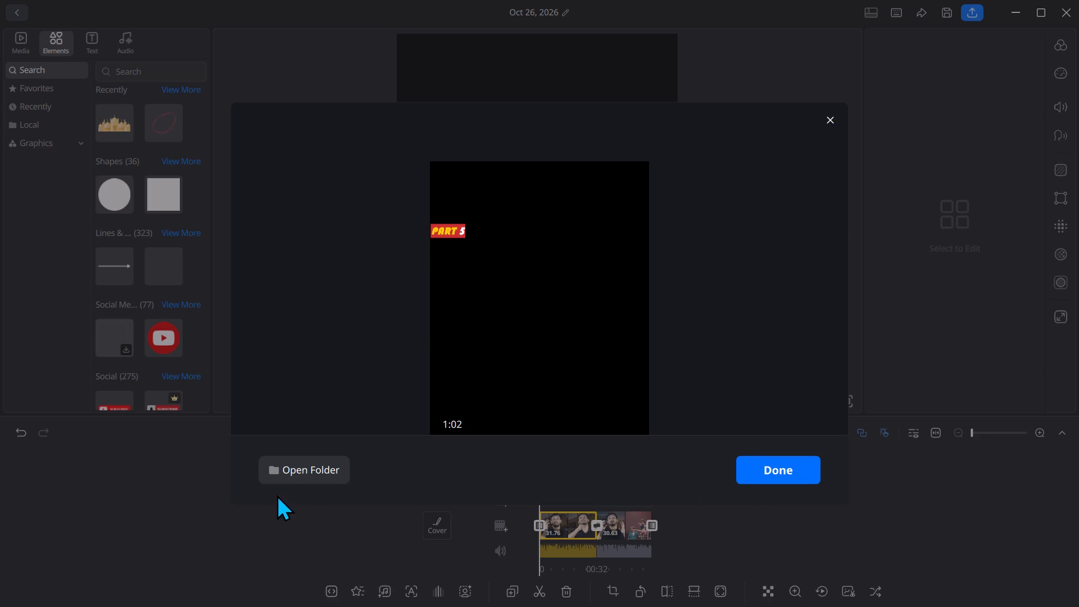
# Open the export folder in File Explorer, rename the newly exported video as PART 5, and return to the VN project.
pyautogui.click(297, 469)
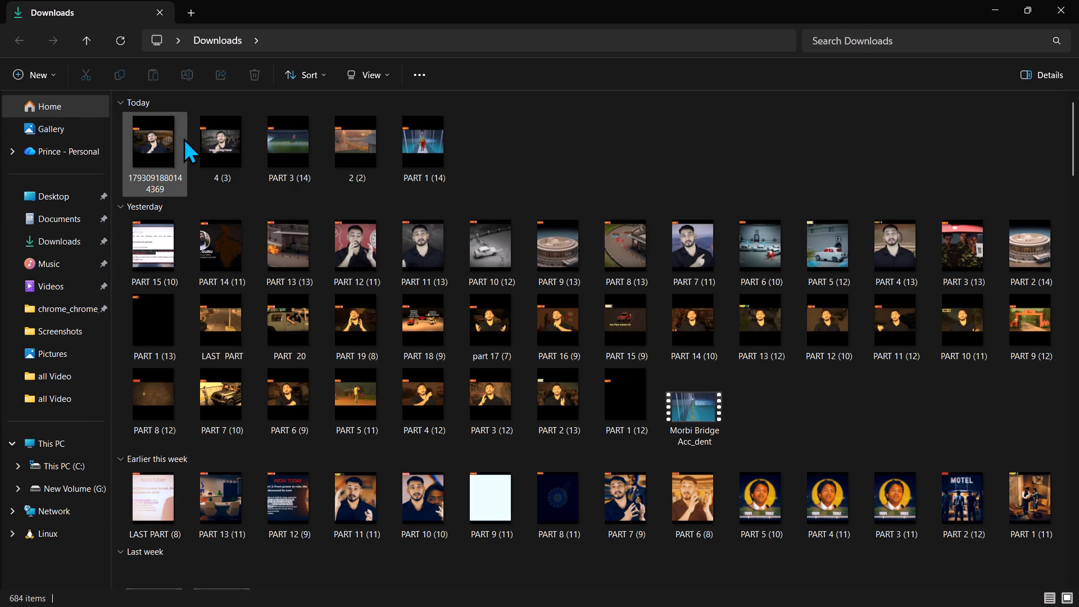
pyautogui.click(182, 138)
pyautogui.click(188, 76)
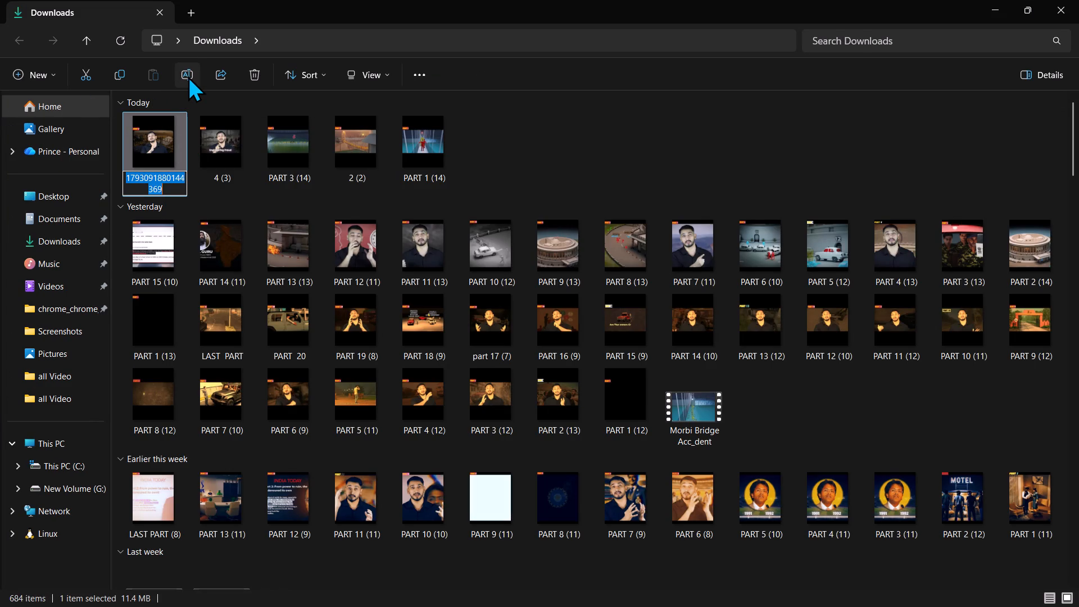
pyautogui.write('PART 5')
pyautogui.press('Return')
pyautogui.press('Return')
pyautogui.click(1078, 0)
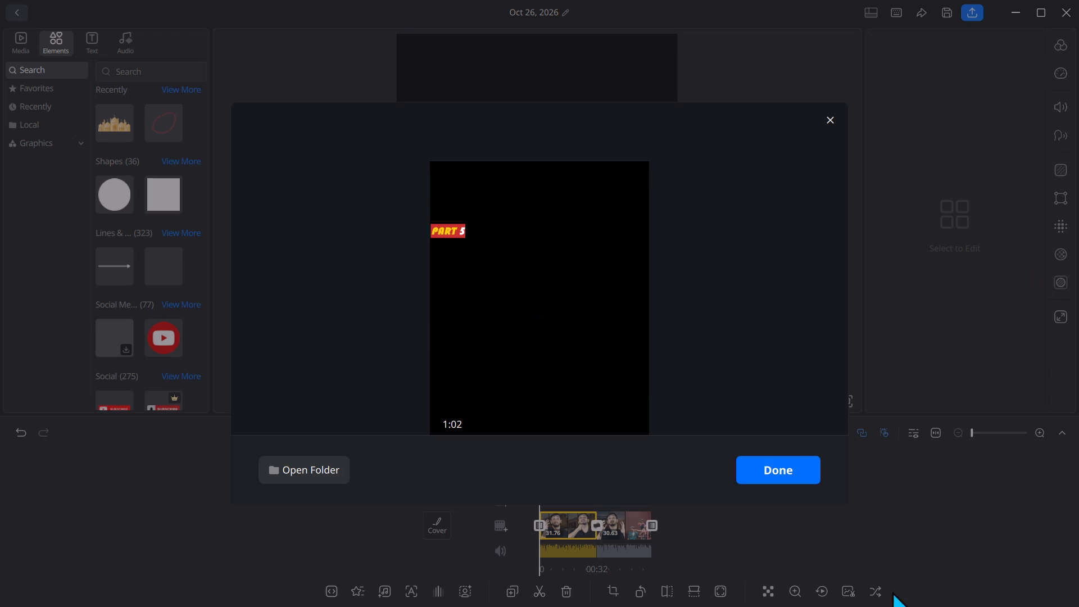
pyautogui.click(754, 474)
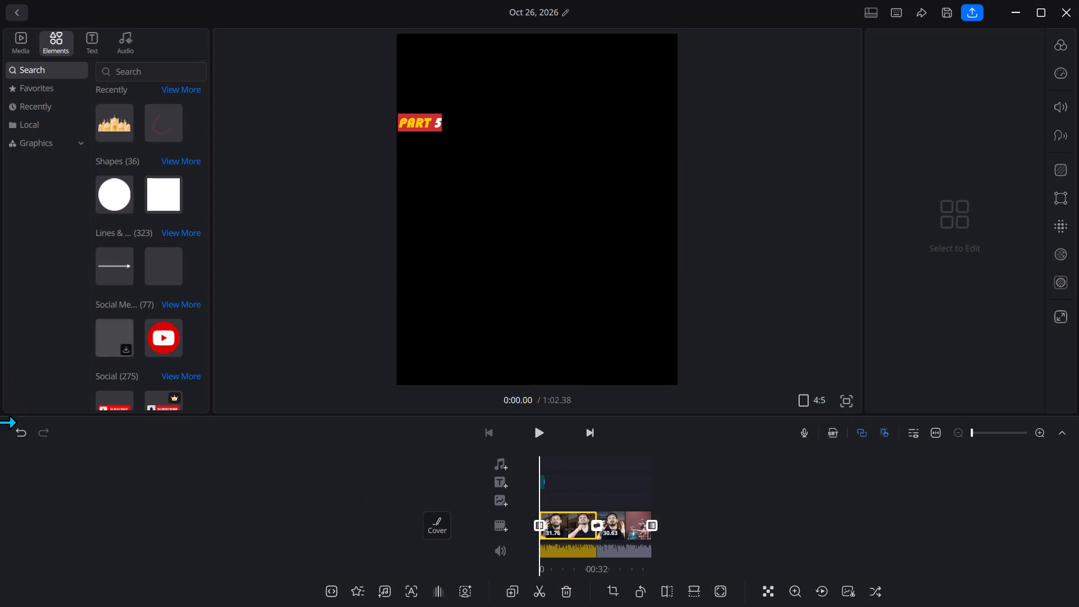
# Undo the Rotate 1 transition, the mid-clip split, the Black ending and the deletion of the remaining footage.
pyautogui.click(18, 428)
pyautogui.click(20, 427)
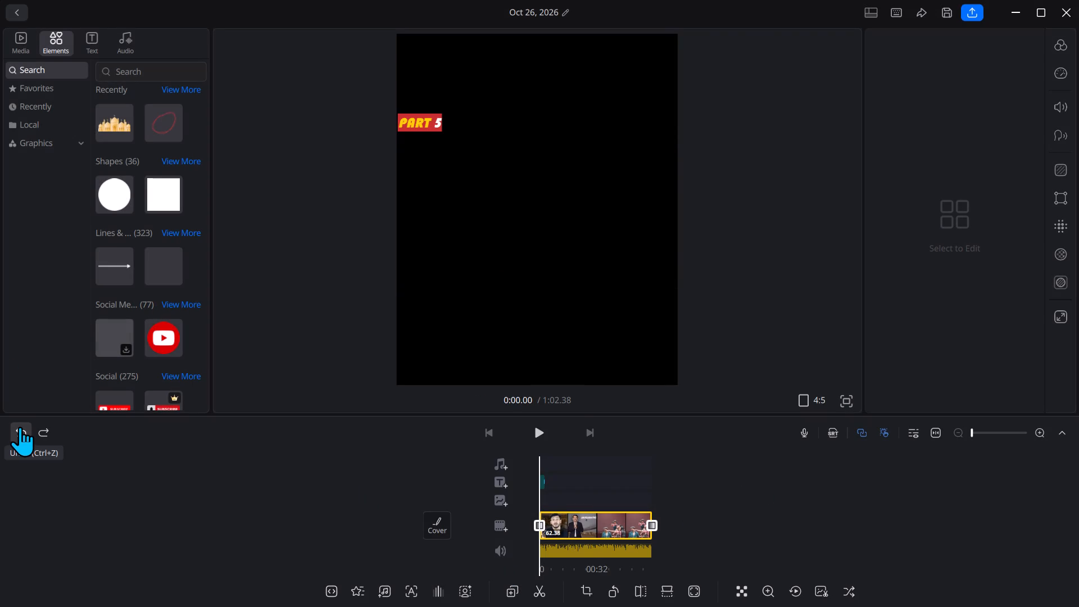
pyautogui.click(20, 427)
pyautogui.click(20, 427)
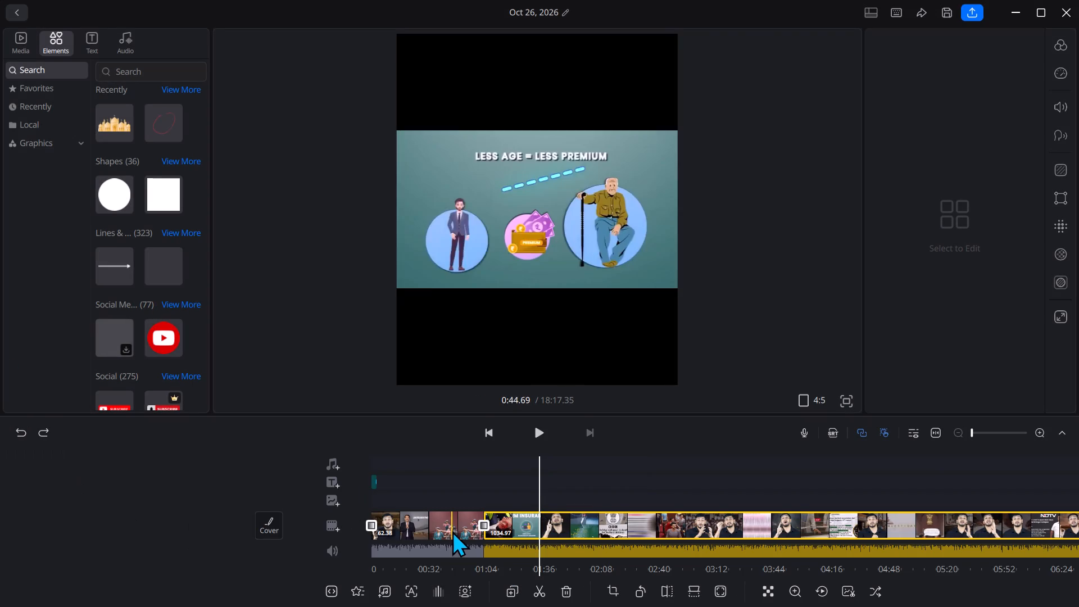
# Delete the exported PART 5 segment before the 1:02.38 cut from the timeline.
pyautogui.click(454, 532)
pyautogui.click(562, 590)
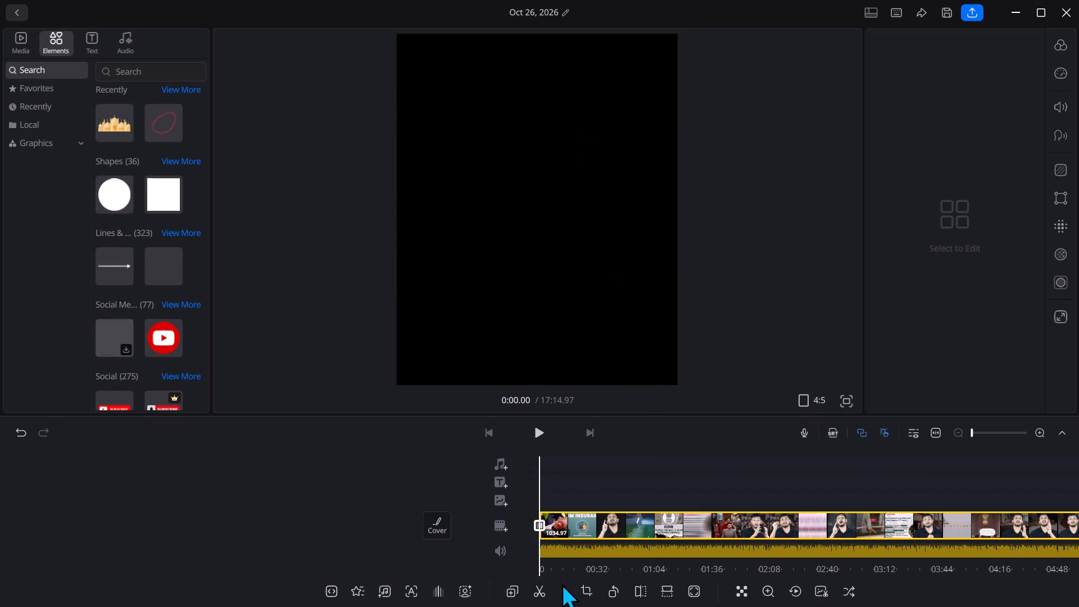
pyautogui.click(301, 483)
# Add a title reading PART 6 at the start of the remaining footage.
pyautogui.click(502, 475)
pyautogui.click(504, 475)
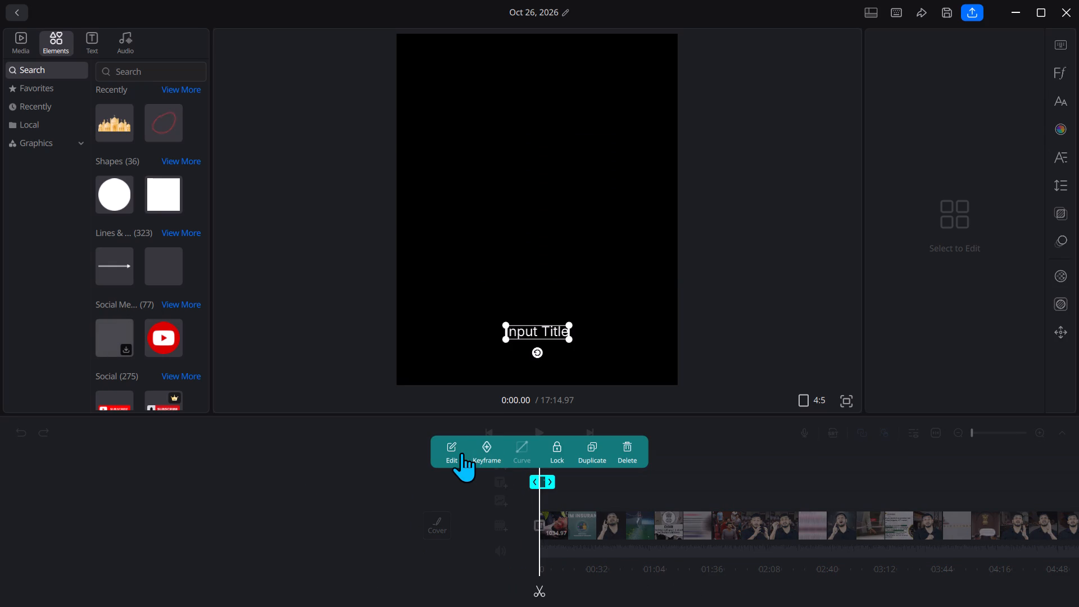
pyautogui.click(460, 452)
pyautogui.click(946, 117)
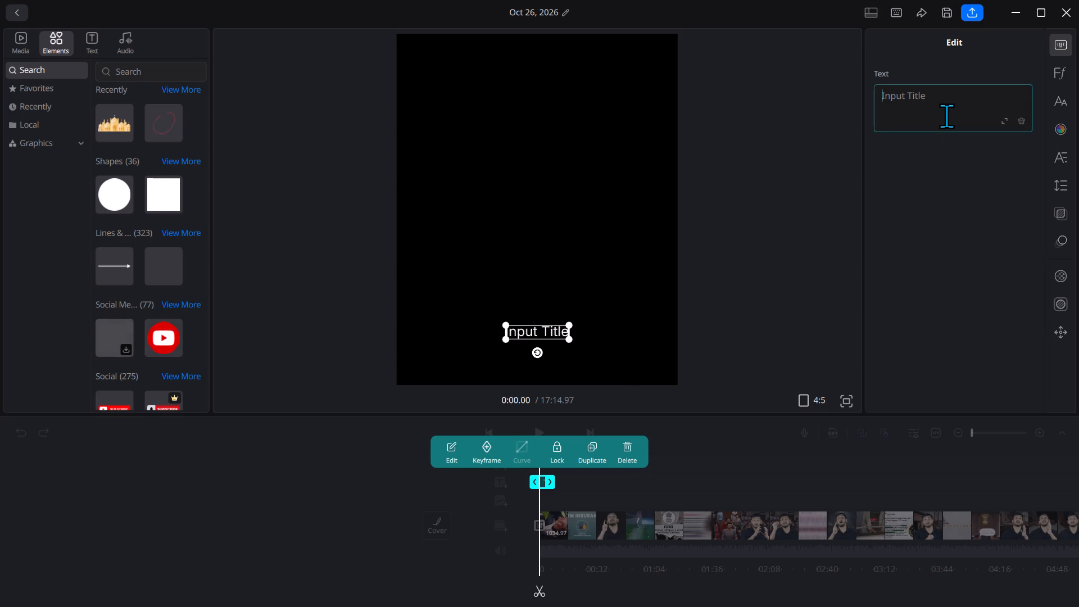
pyautogui.write('PART')
pyautogui.press('space')
pyautogui.press('6')
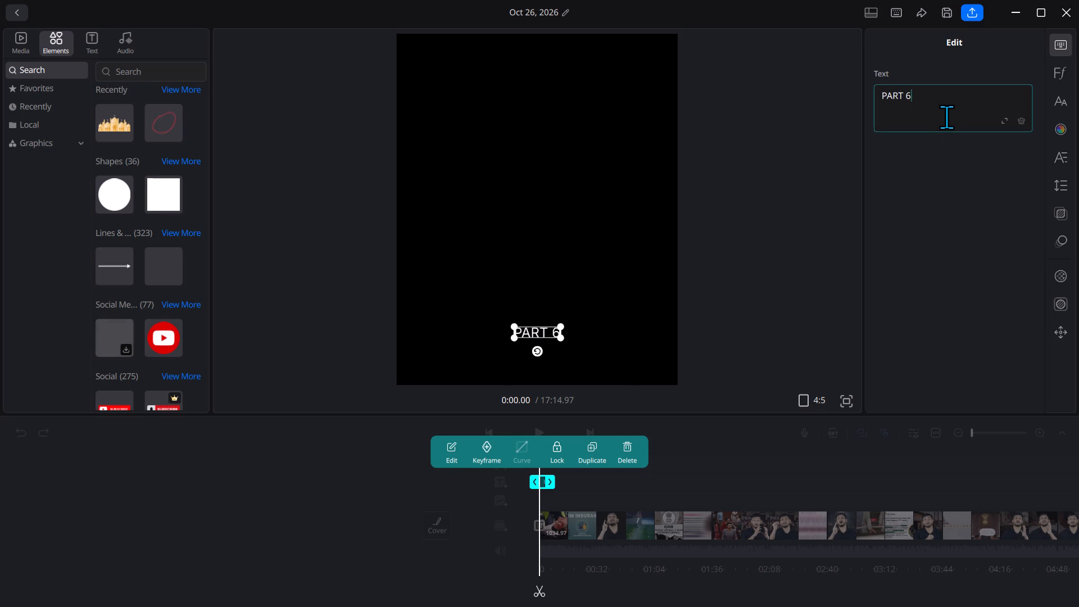
# Apply the text style with white FFFFFF fill and purple BB6BD9 stroke to the PART 6 title.
pyautogui.press('Return')
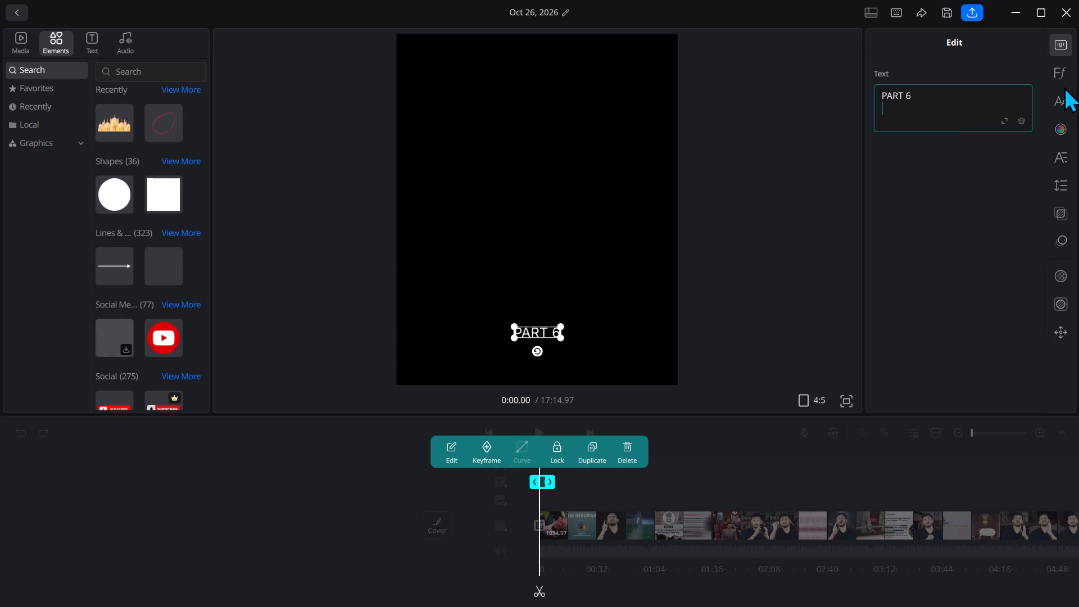
pyautogui.click(1064, 85)
pyautogui.click(1047, 110)
pyautogui.click(1054, 94)
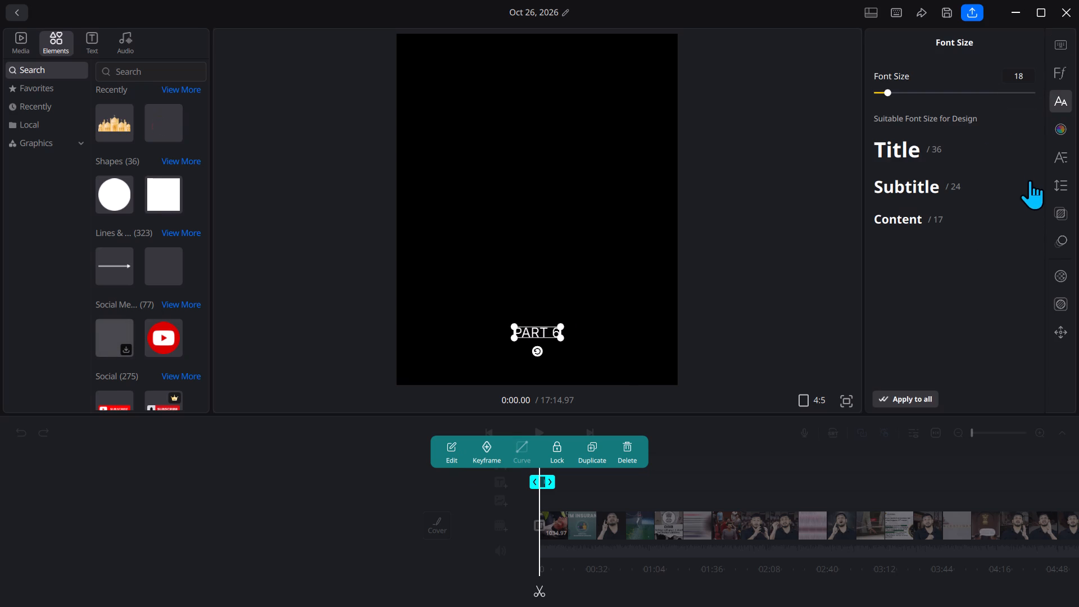
pyautogui.click(1054, 133)
pyautogui.click(933, 121)
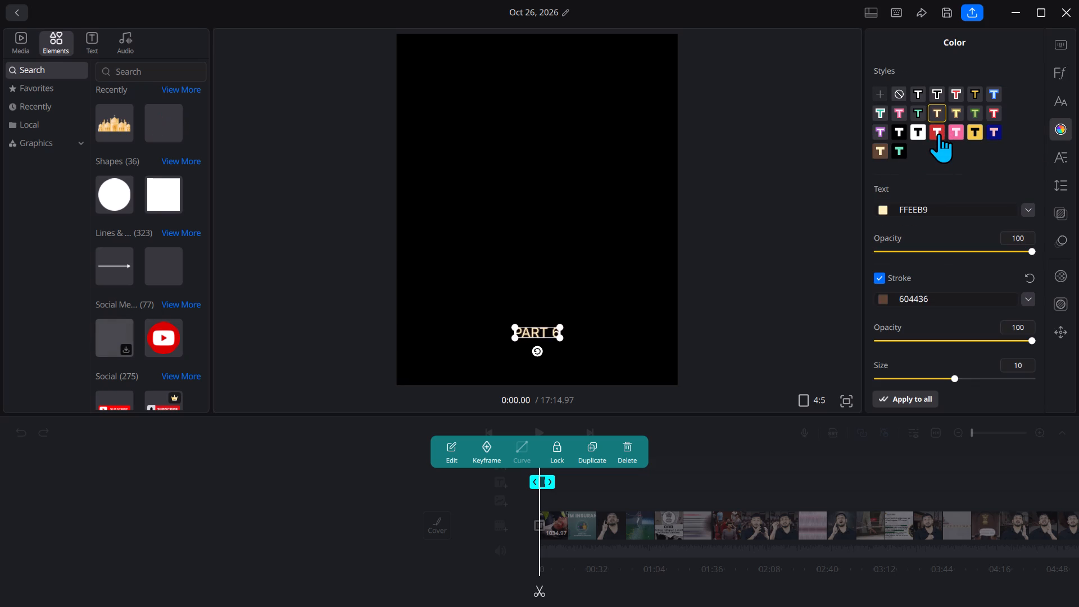
pyautogui.click(876, 130)
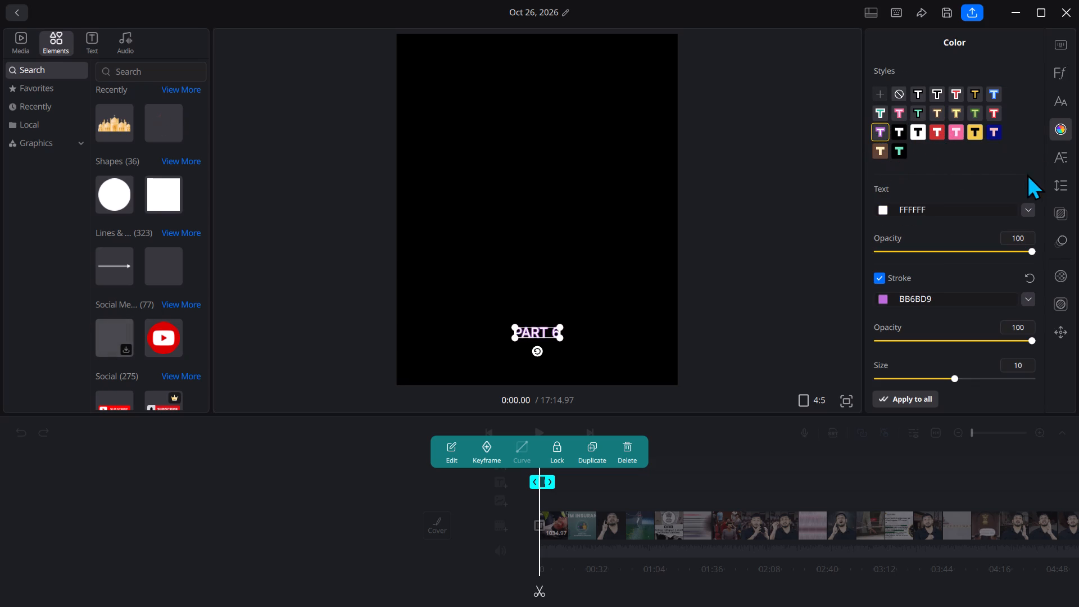
# Set the PART 6 title's font to Bauhaus 93 Regular.
pyautogui.click(1049, 166)
pyautogui.click(1051, 102)
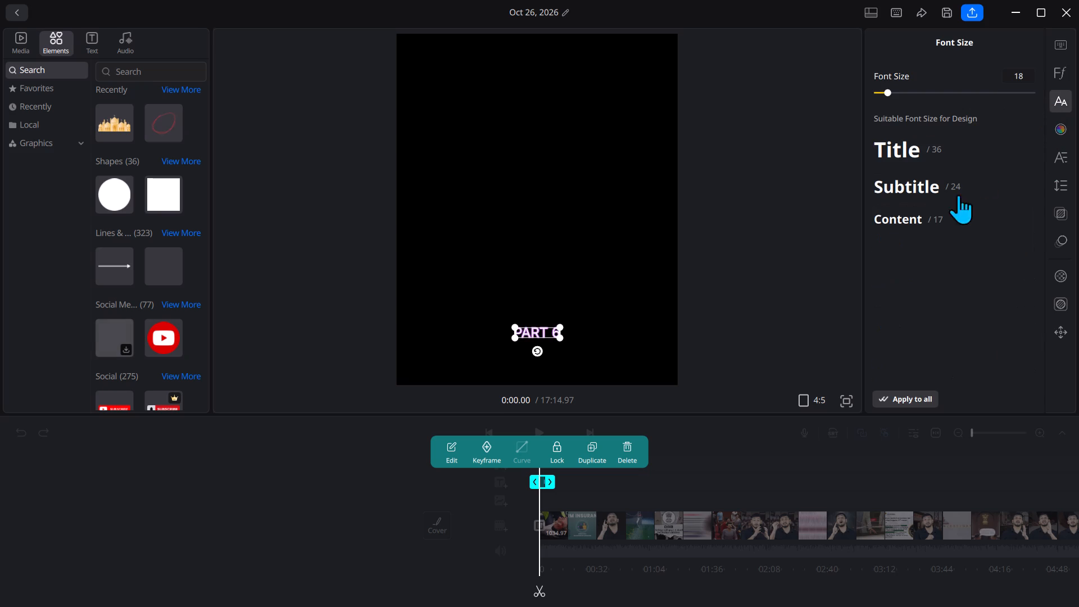
pyautogui.click(1053, 66)
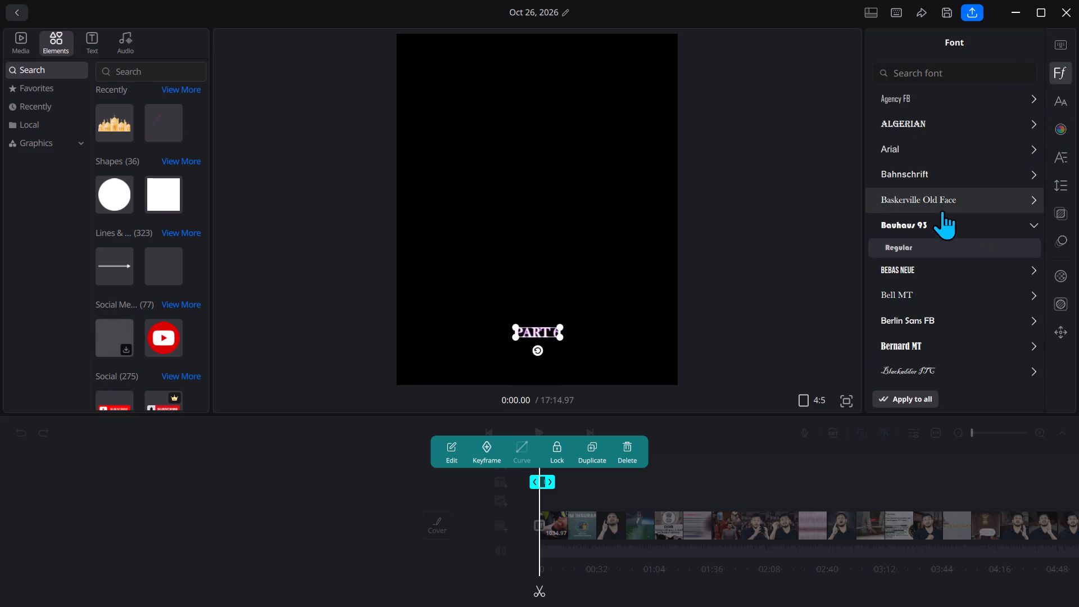
pyautogui.click(935, 229)
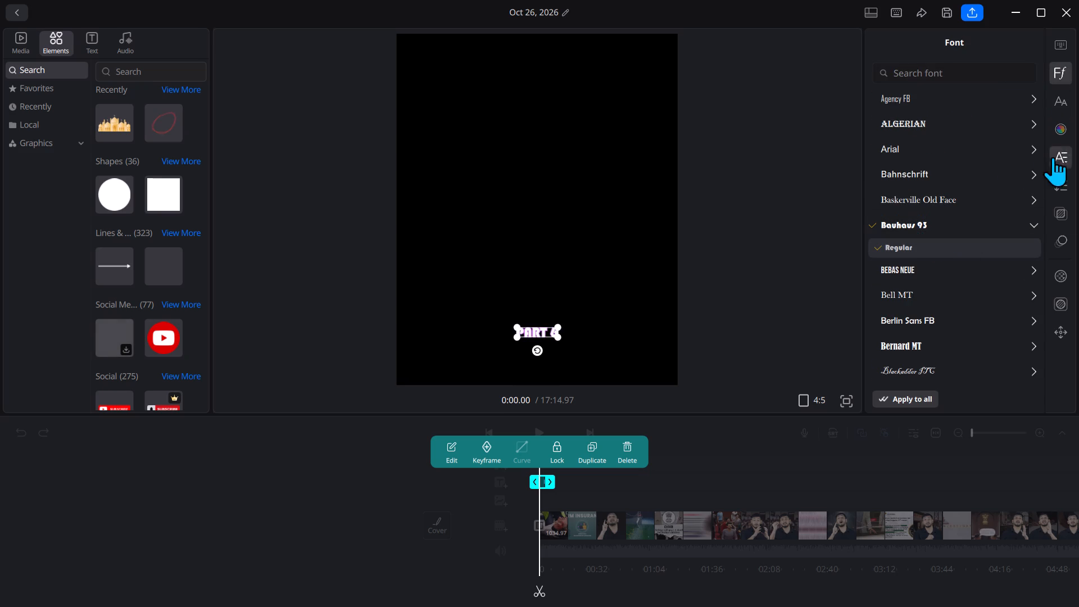
# Apply the second Active caption animation to the PART 6 title.
pyautogui.click(1060, 235)
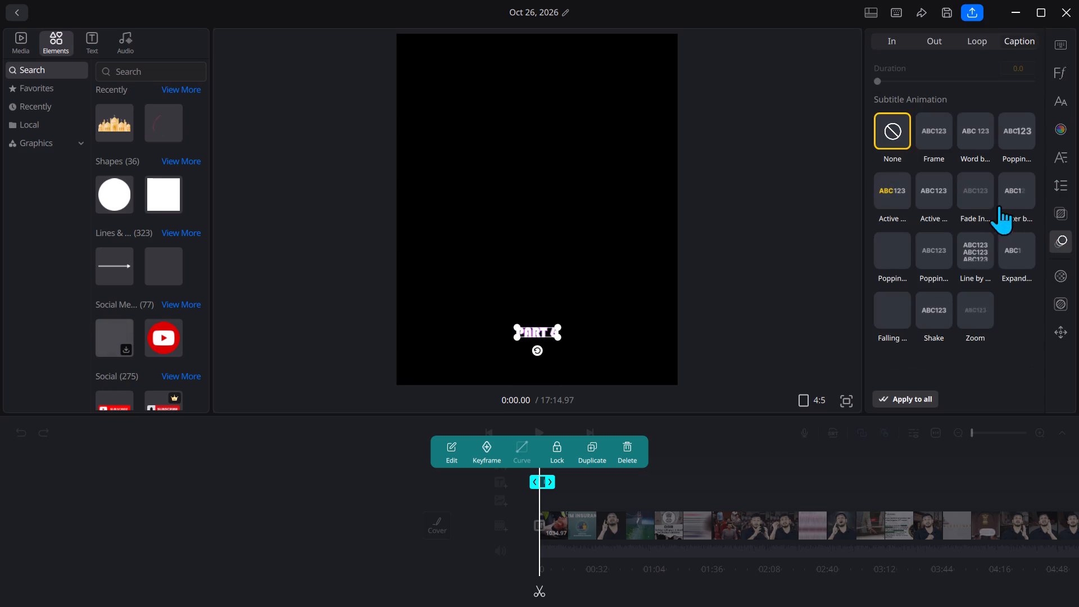
pyautogui.click(929, 187)
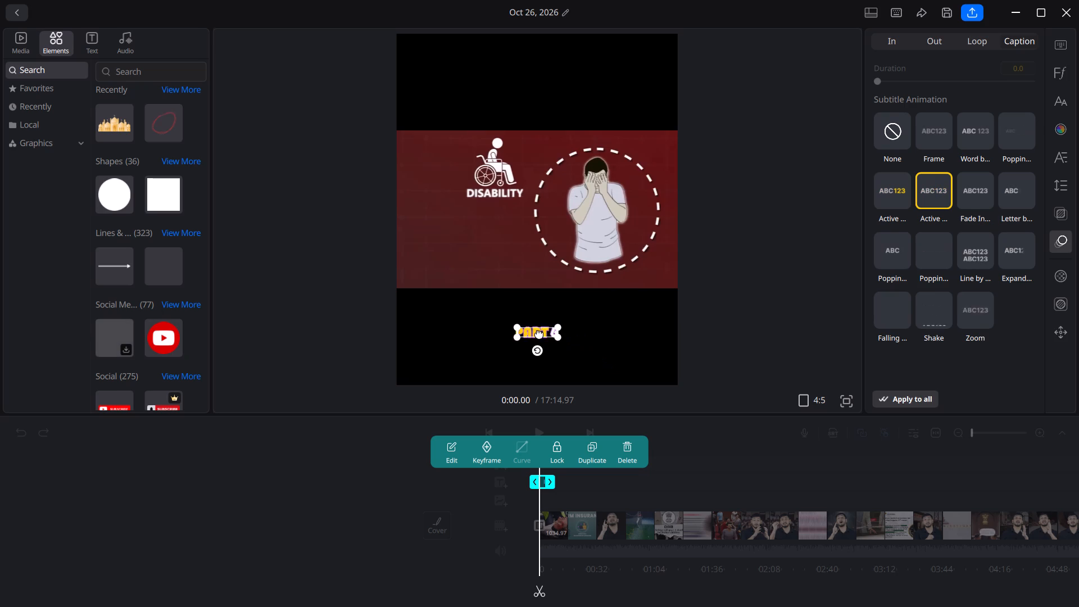
# Place the PART 6 title at the frame's left edge, over the video picture's top border, and enlarge it about one and a half times.
pyautogui.moveTo(539, 336); pyautogui.dragTo(419, 124)
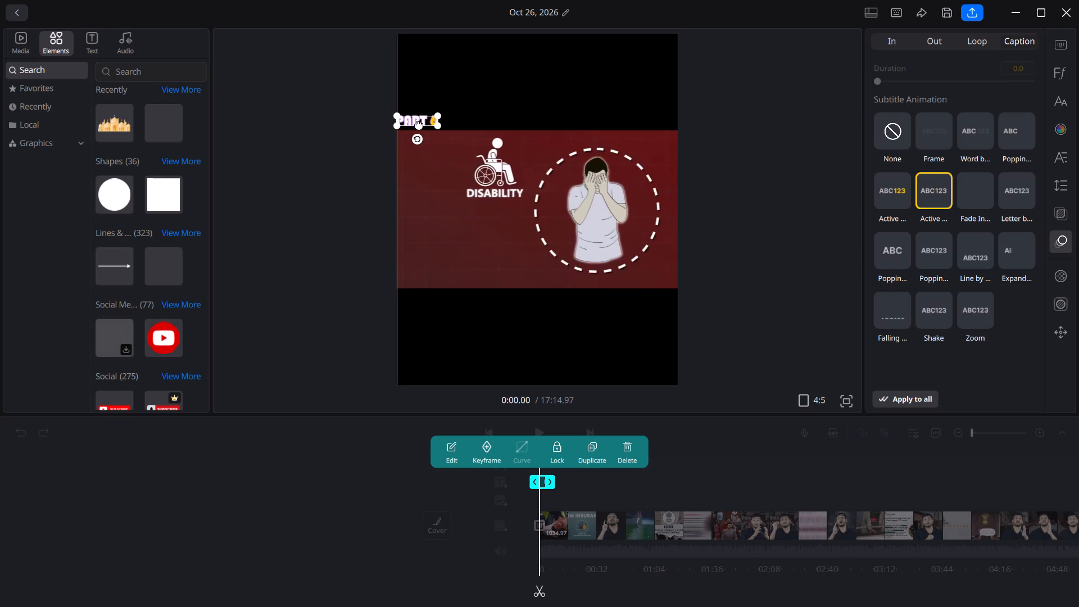
pyautogui.moveTo(419, 124); pyautogui.dragTo(418, 123)
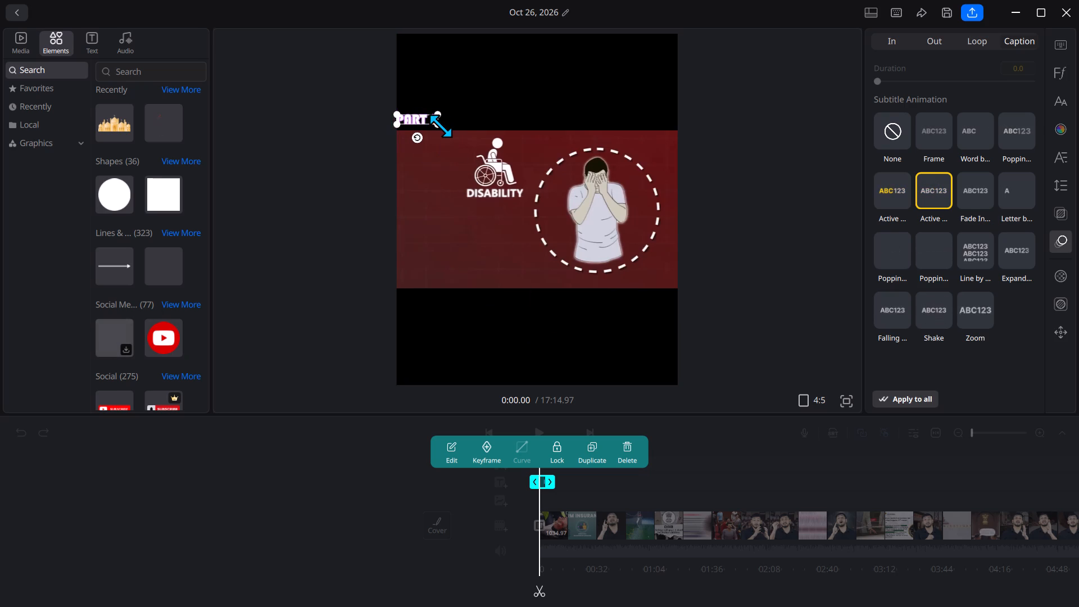
pyautogui.moveTo(439, 128); pyautogui.dragTo(457, 150)
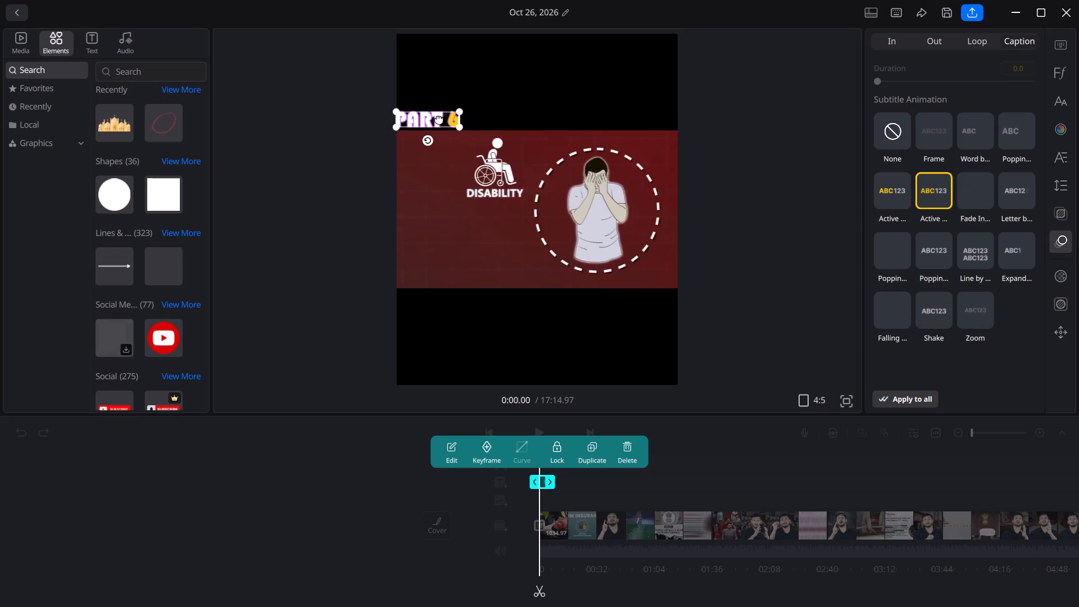
pyautogui.moveTo(439, 119); pyautogui.dragTo(438, 124)
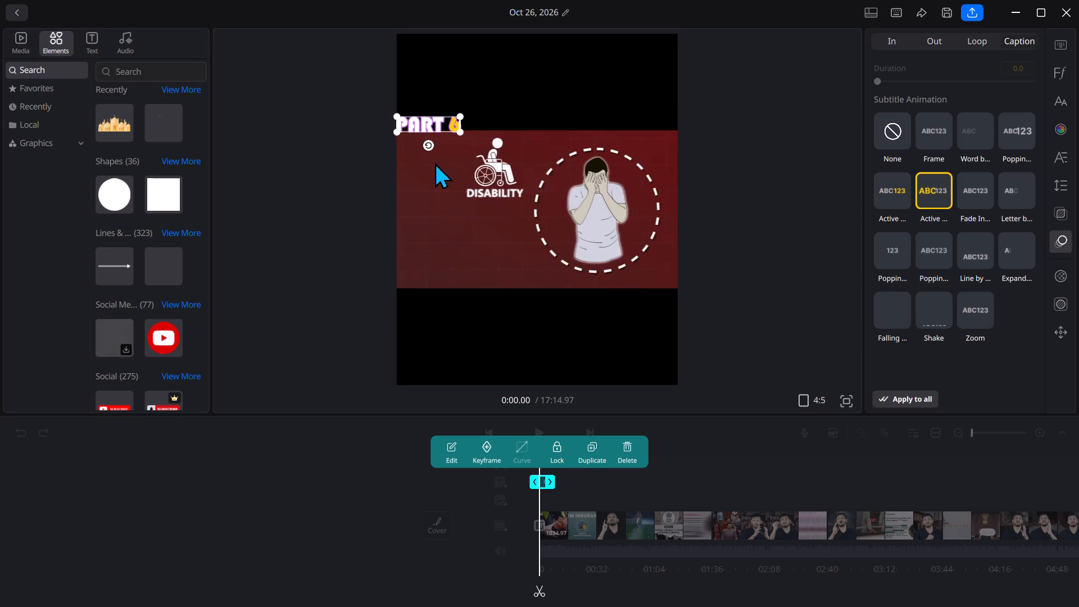
pyautogui.moveTo(352, 502); pyautogui.dragTo(361, 502)
# Preview the PART 6 footage and examine the passage around 0:44 to 0:52 for a suitable ending point.
pyautogui.click(536, 430)
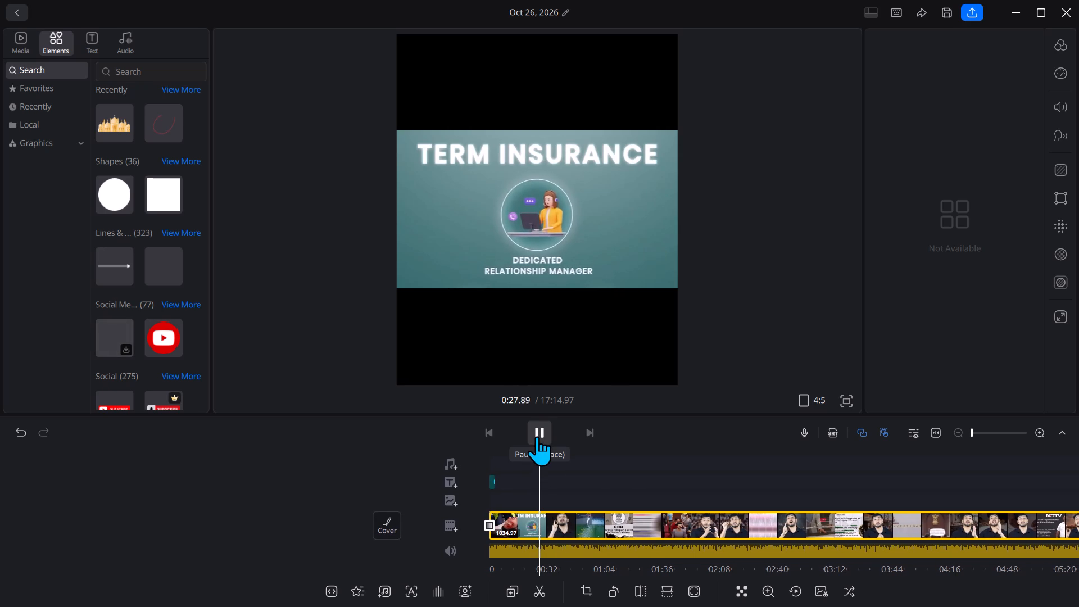
pyautogui.keyDown('shift'); pyautogui.click(537, 436); pyautogui.keyUp('shift')
pyautogui.keyDown('shift'); pyautogui.doubleClick(554, 517); pyautogui.keyUp('shift')
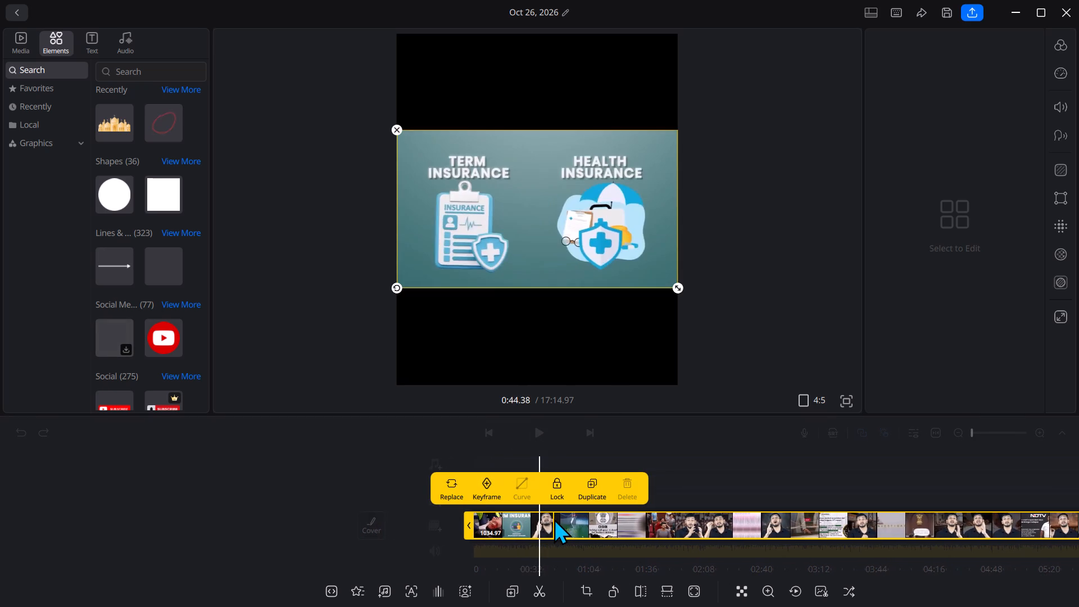
pyautogui.keyDown('shift'); pyautogui.click(554, 518); pyautogui.keyUp('shift')
pyautogui.click(554, 518)
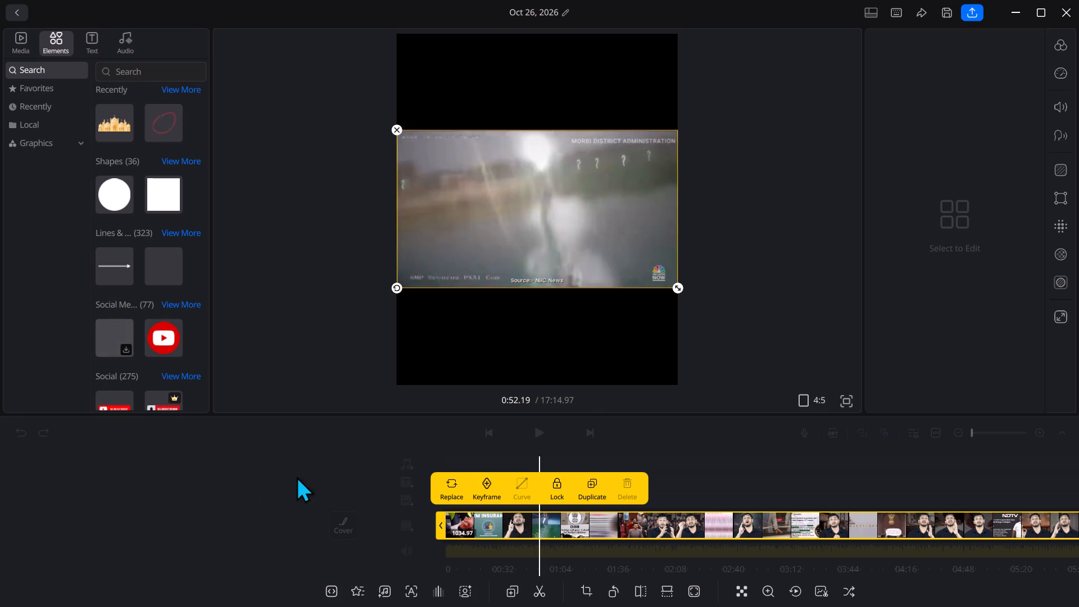
pyautogui.click(536, 532)
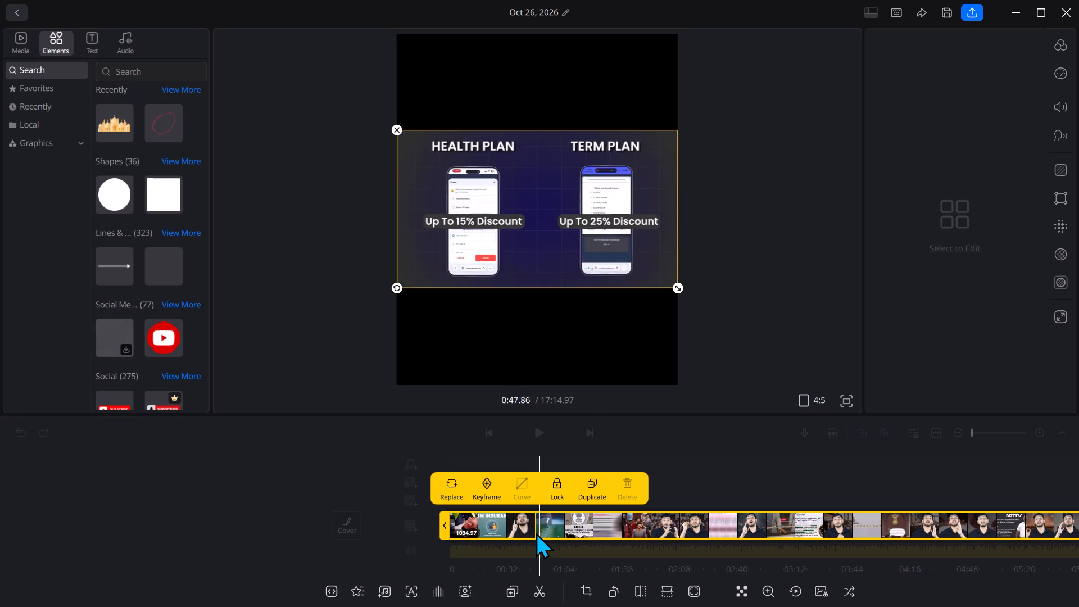
pyautogui.click(518, 430)
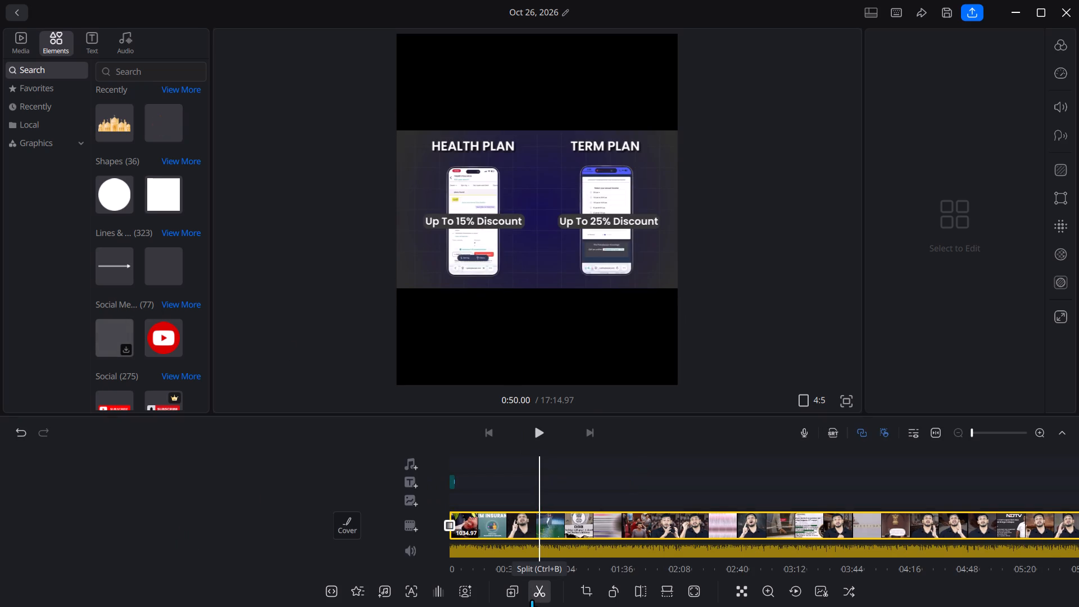
pyautogui.press('space')
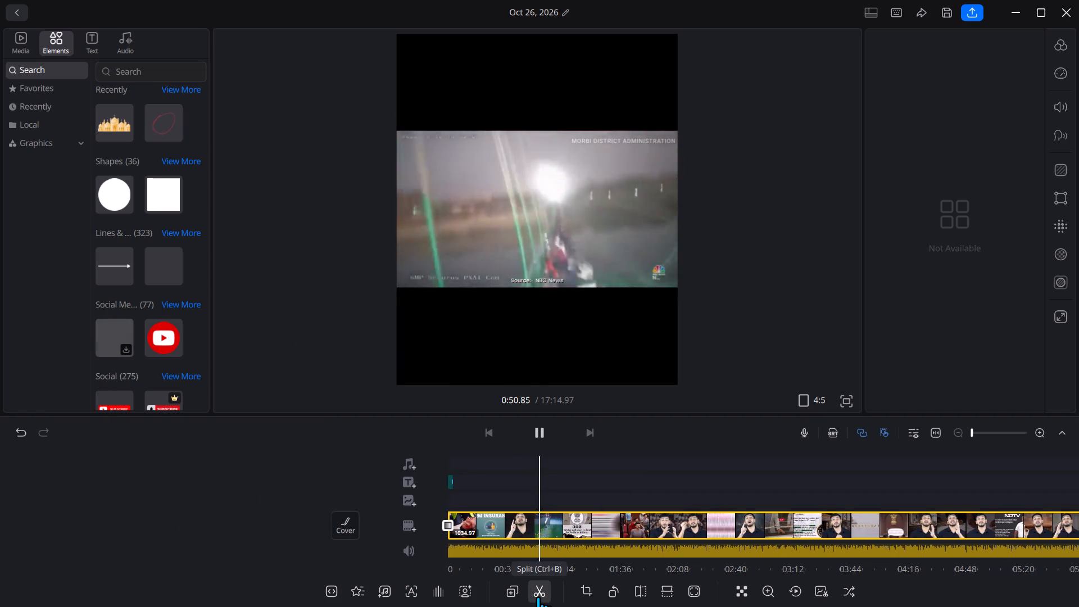
pyautogui.press('space')
pyautogui.doubleClick(529, 522)
pyautogui.click(530, 520)
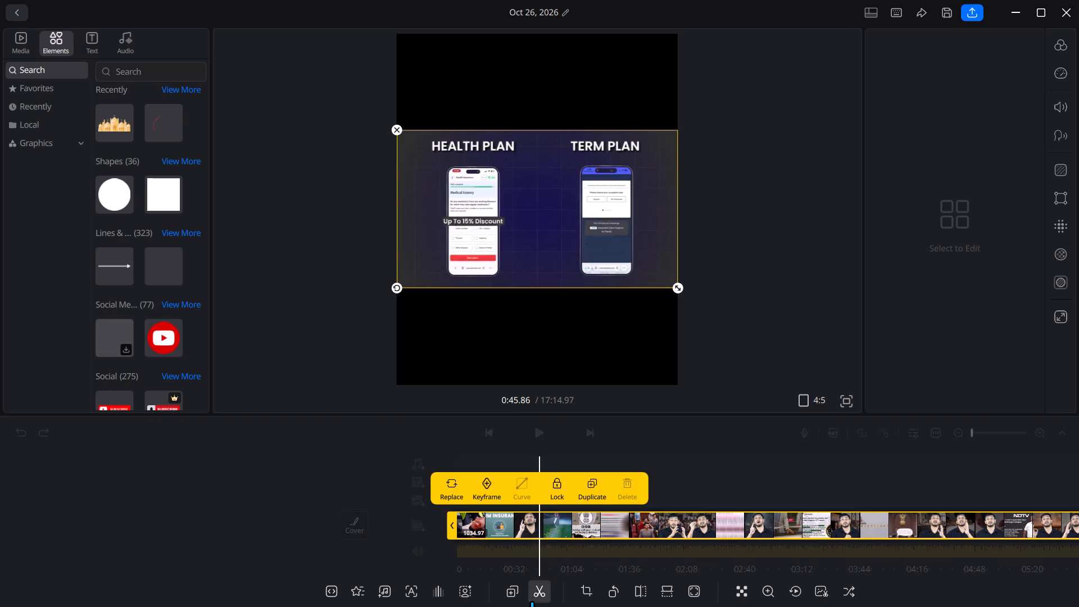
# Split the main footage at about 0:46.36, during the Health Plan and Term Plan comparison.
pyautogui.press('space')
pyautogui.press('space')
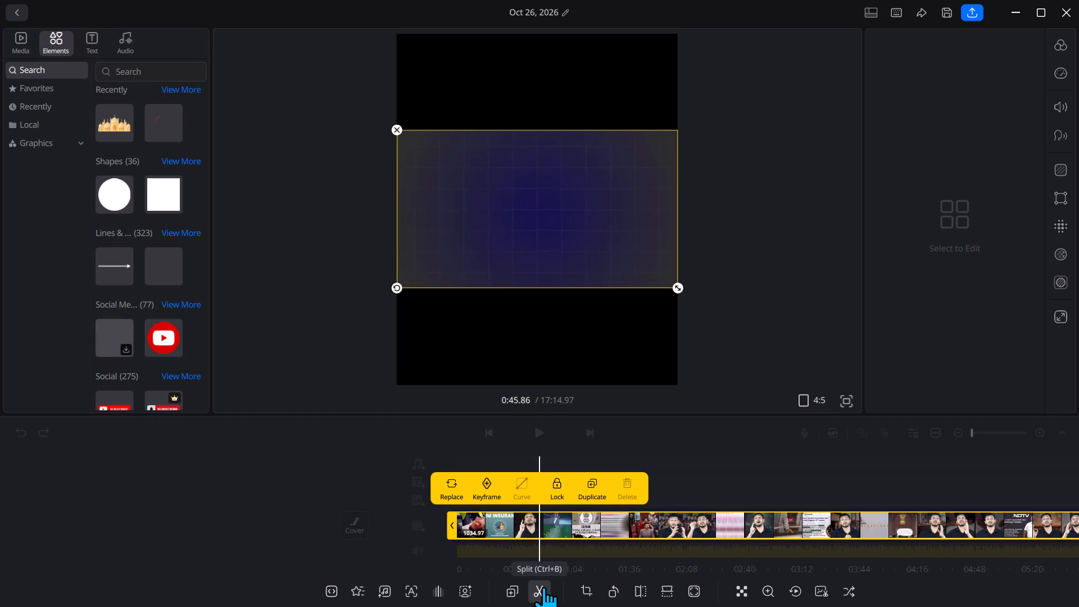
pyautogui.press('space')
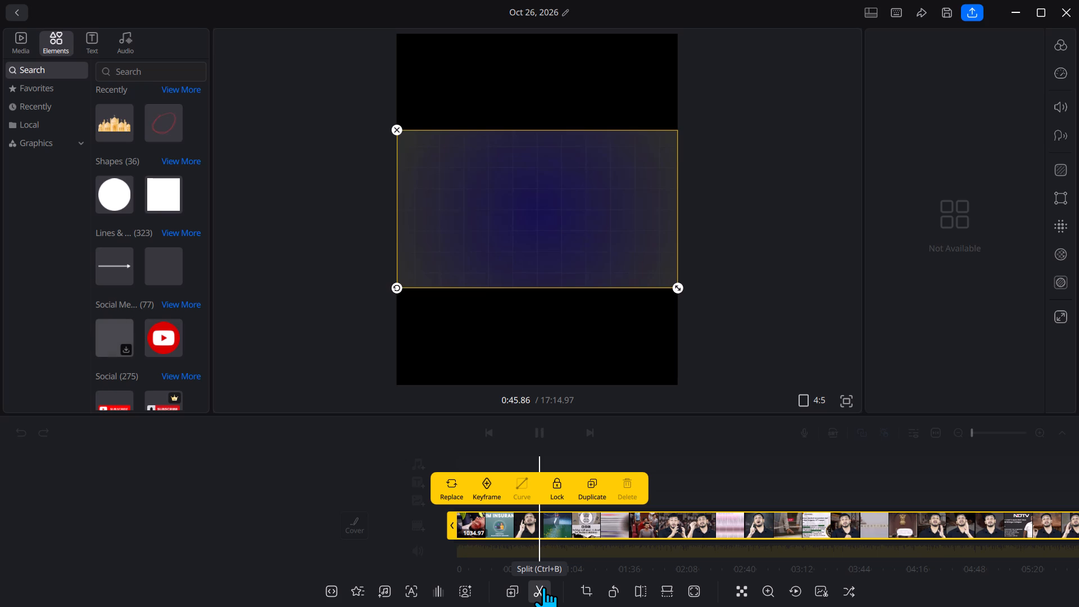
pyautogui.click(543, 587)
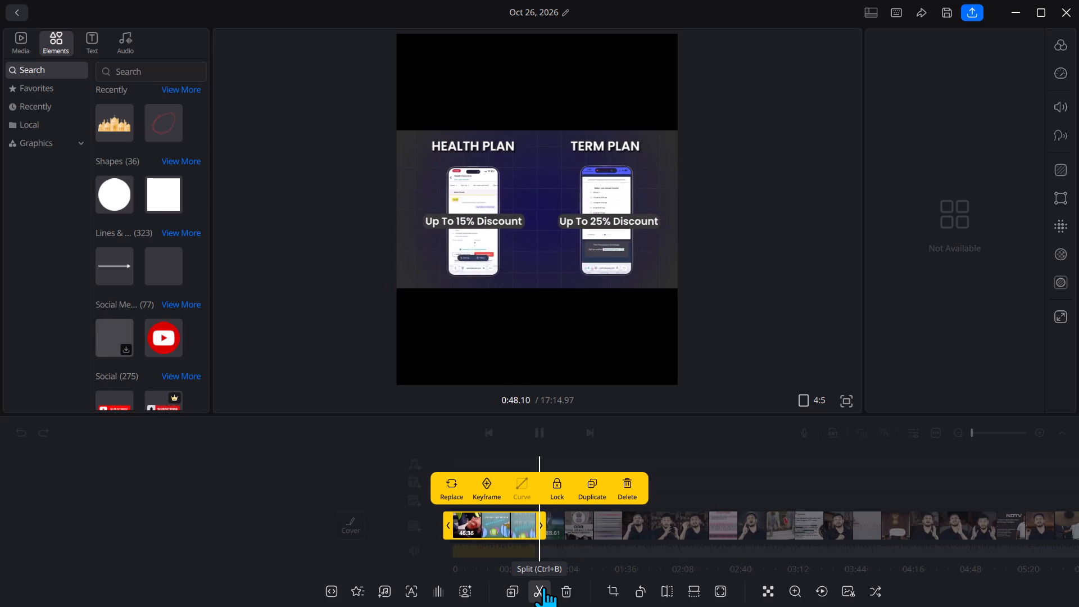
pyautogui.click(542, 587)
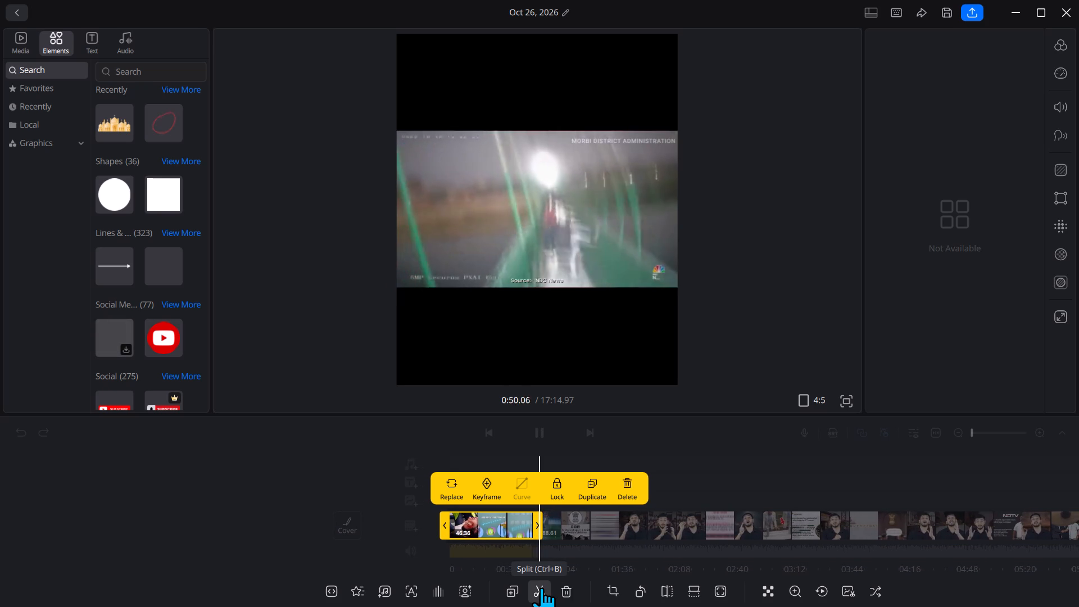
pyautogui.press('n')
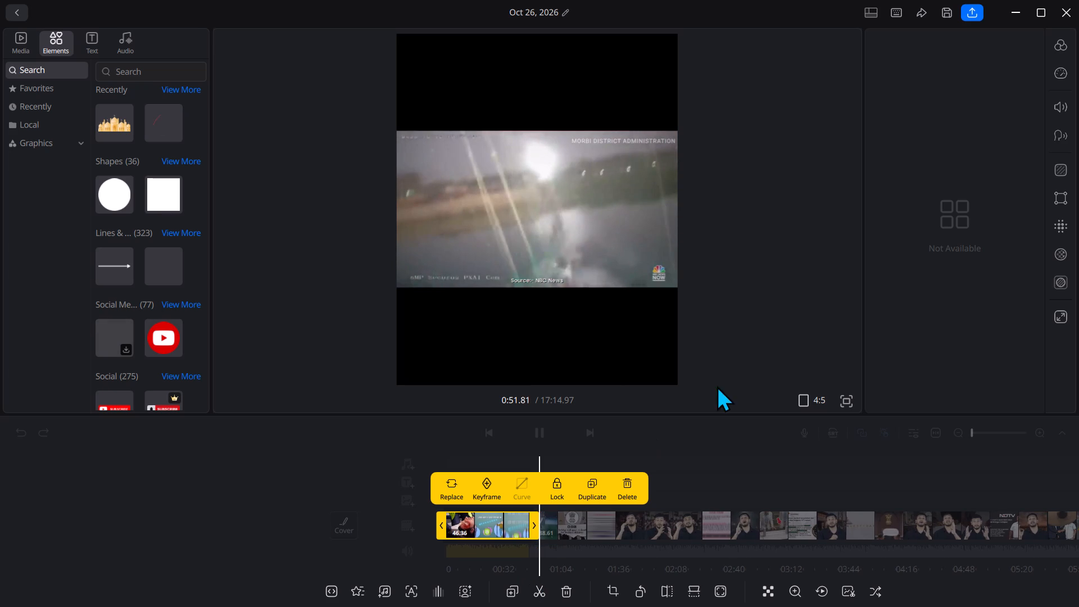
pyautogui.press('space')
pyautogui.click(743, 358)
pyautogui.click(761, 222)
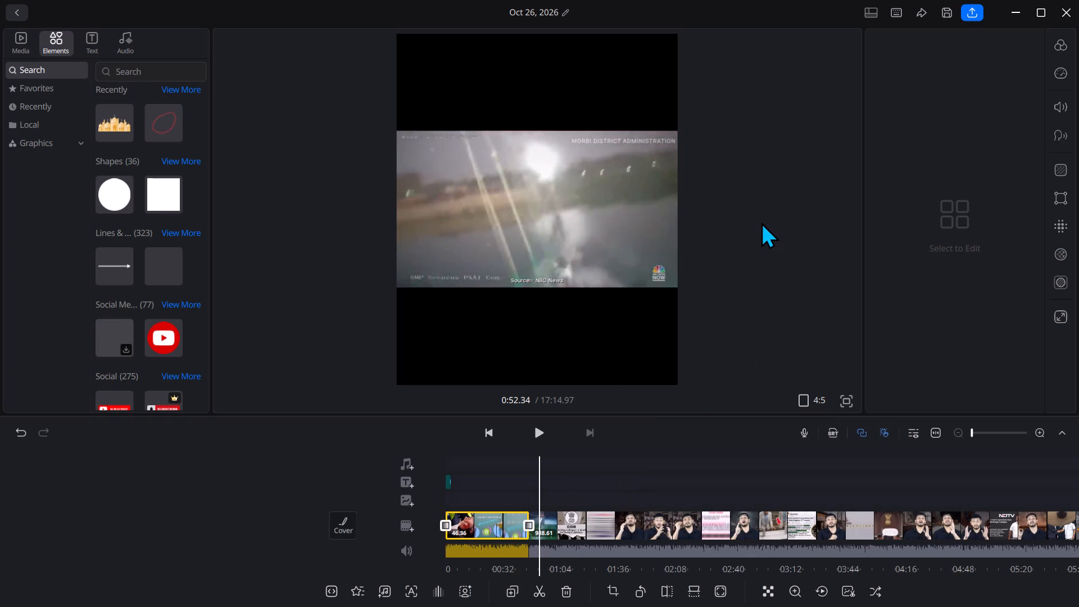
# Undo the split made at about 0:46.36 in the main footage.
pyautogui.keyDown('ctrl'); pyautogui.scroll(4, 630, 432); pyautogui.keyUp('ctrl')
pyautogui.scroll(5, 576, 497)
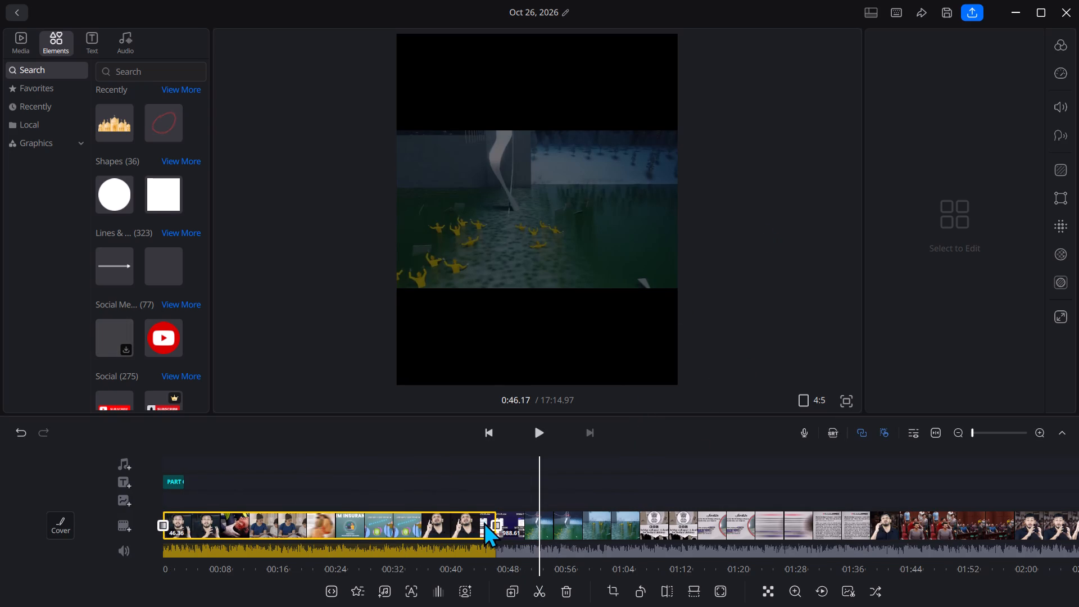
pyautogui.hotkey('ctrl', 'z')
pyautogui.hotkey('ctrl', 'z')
# Split the main footage at about 0:49.79, where the Health Plan and Term Plan comparison gives way to the Morbi bridge footage.
pyautogui.click(522, 527)
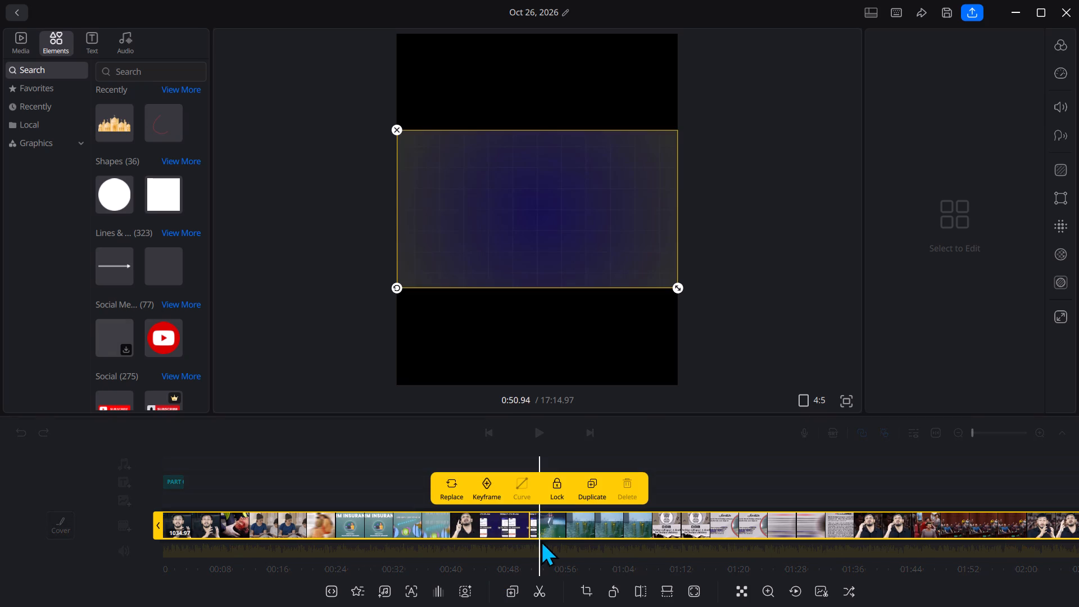
pyautogui.click(645, 392)
pyautogui.moveTo(590, 528); pyautogui.dragTo(619, 523)
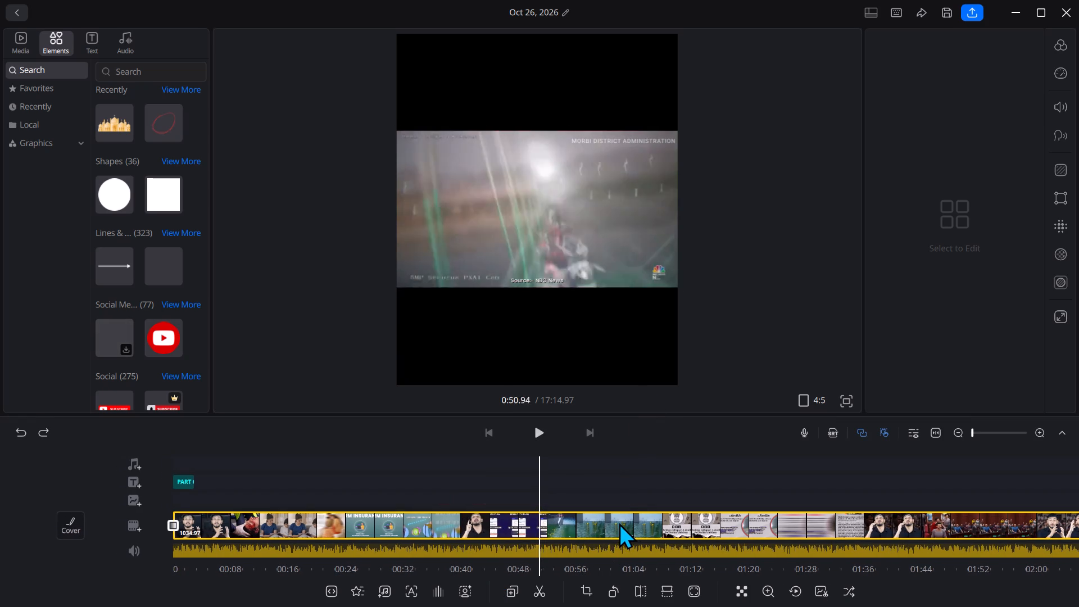
pyautogui.moveTo(619, 523); pyautogui.dragTo(604, 533)
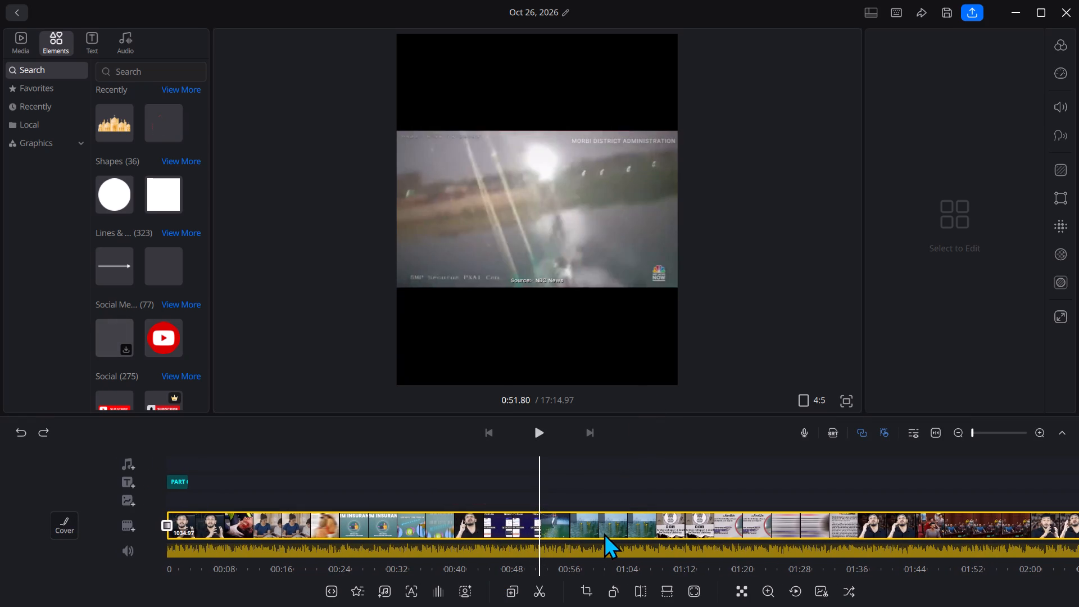
pyautogui.moveTo(604, 533); pyautogui.dragTo(621, 536)
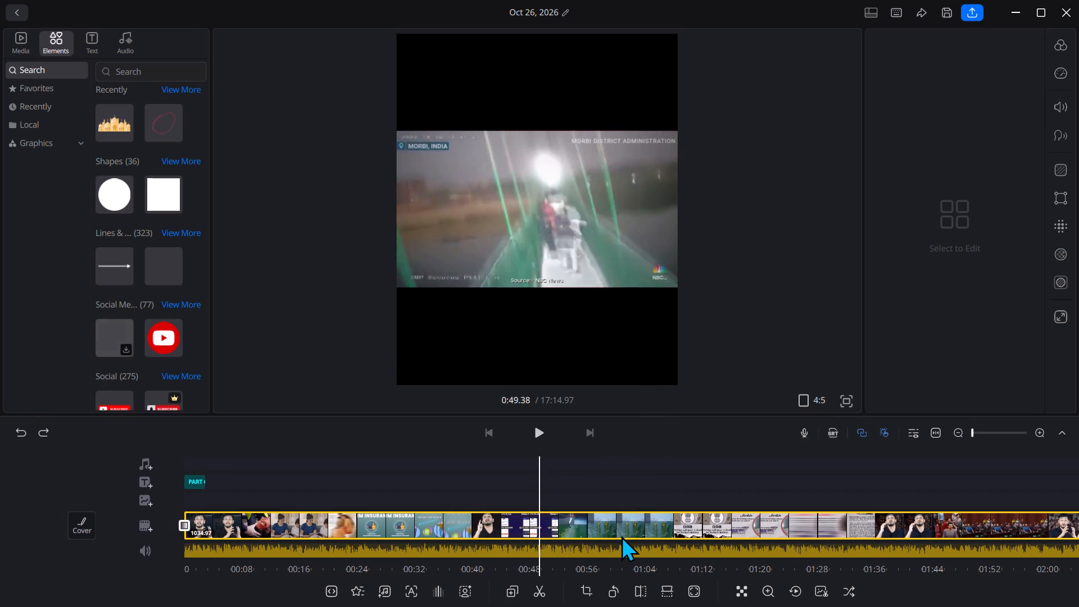
pyautogui.moveTo(621, 536); pyautogui.dragTo(618, 545)
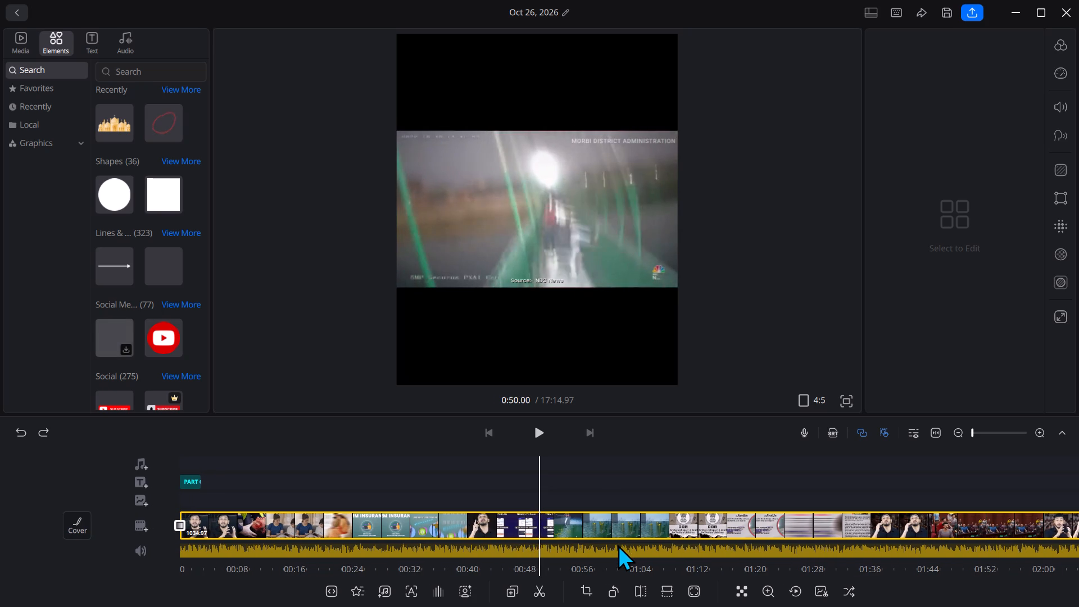
pyautogui.moveTo(618, 545); pyautogui.dragTo(622, 547)
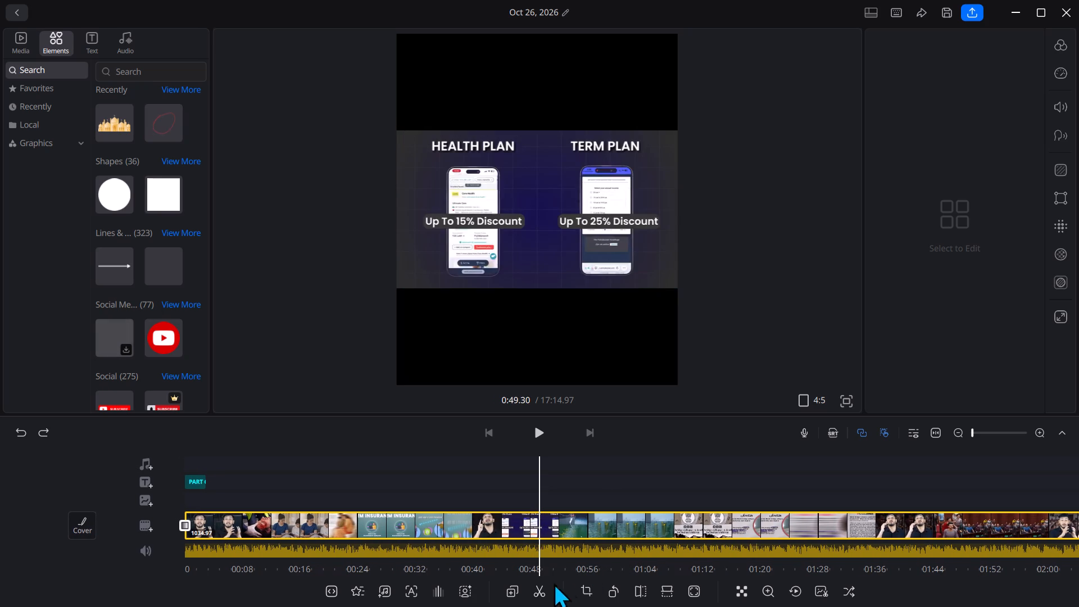
pyautogui.press('space')
pyautogui.click(547, 586)
pyautogui.press('space')
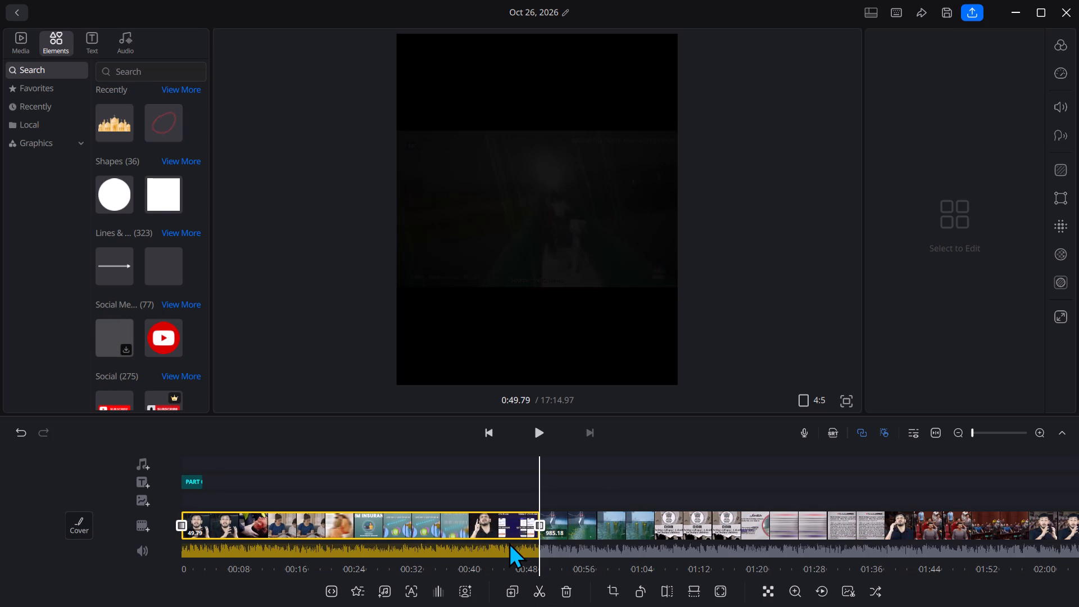
# Move the PART 6 title from the start of the timeline to the start of the second clip, at about 0:50.
pyautogui.click(511, 540)
pyautogui.click(323, 524)
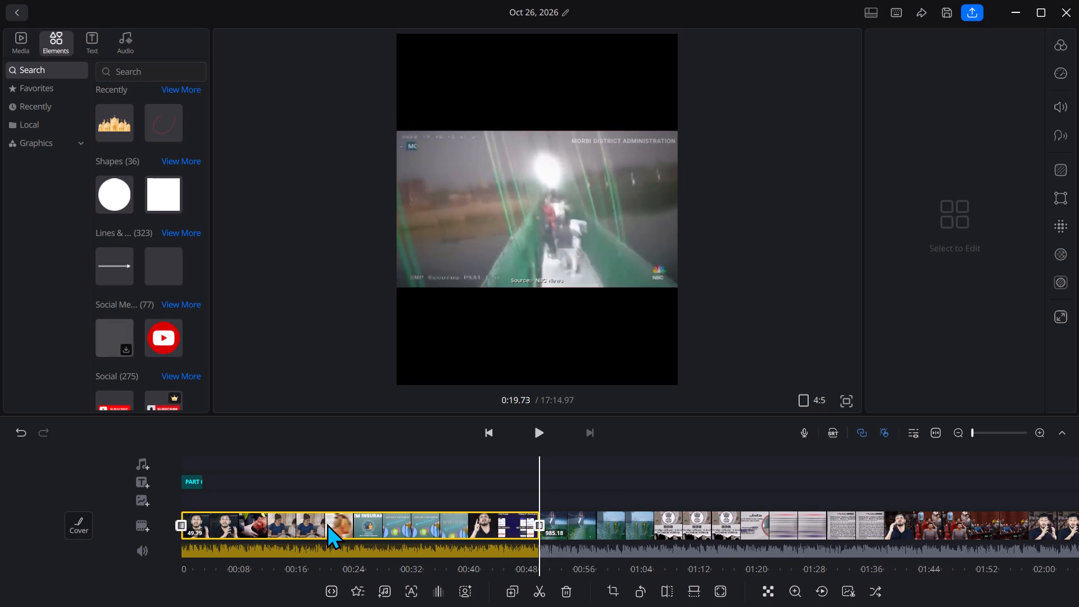
pyautogui.click(327, 523)
pyautogui.click(355, 397)
pyautogui.click(411, 473)
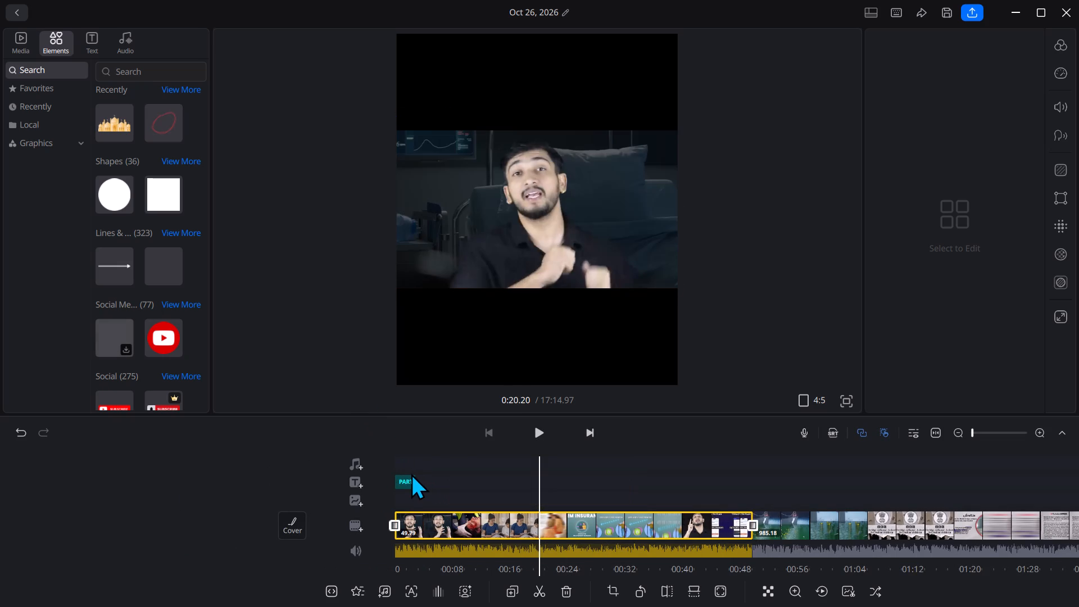
pyautogui.moveTo(402, 479); pyautogui.dragTo(451, 480)
pyautogui.doubleClick(439, 474)
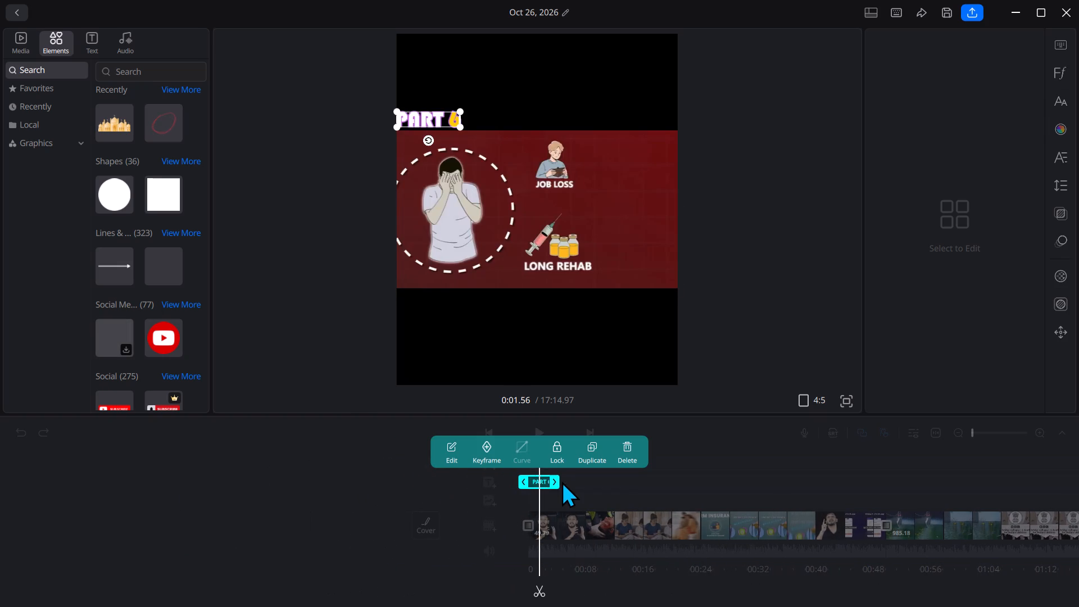
pyautogui.moveTo(537, 479); pyautogui.dragTo(620, 484)
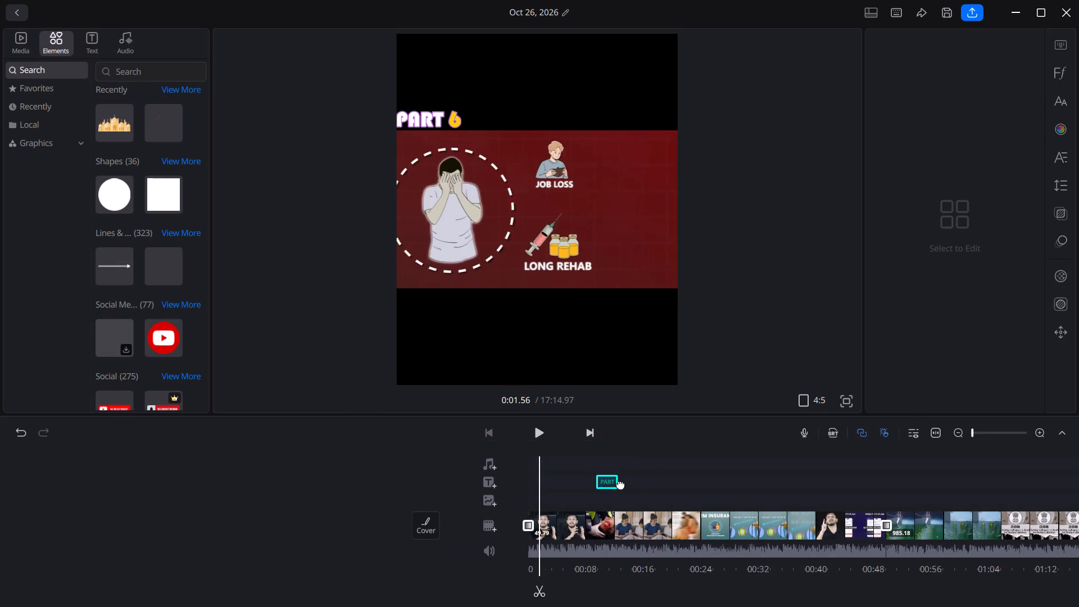
pyautogui.moveTo(620, 484); pyautogui.dragTo(897, 497)
# Delete the first clip, the 49.79-second section before the split, and go to the start of the remaining footage.
pyautogui.click(713, 518)
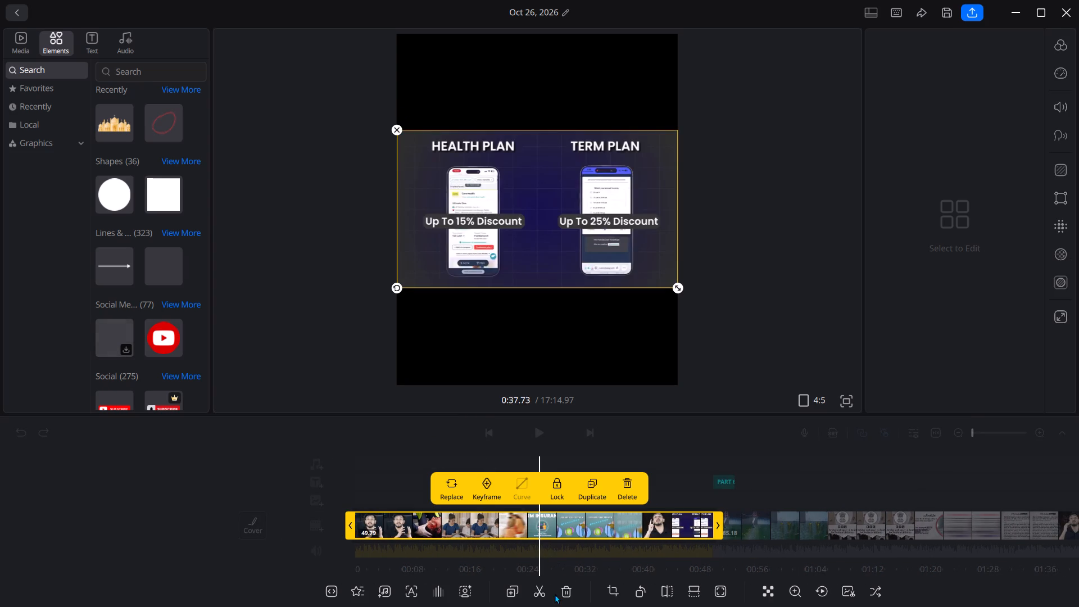
pyautogui.click(559, 592)
pyautogui.click(219, 501)
pyautogui.moveTo(568, 480); pyautogui.dragTo(601, 479)
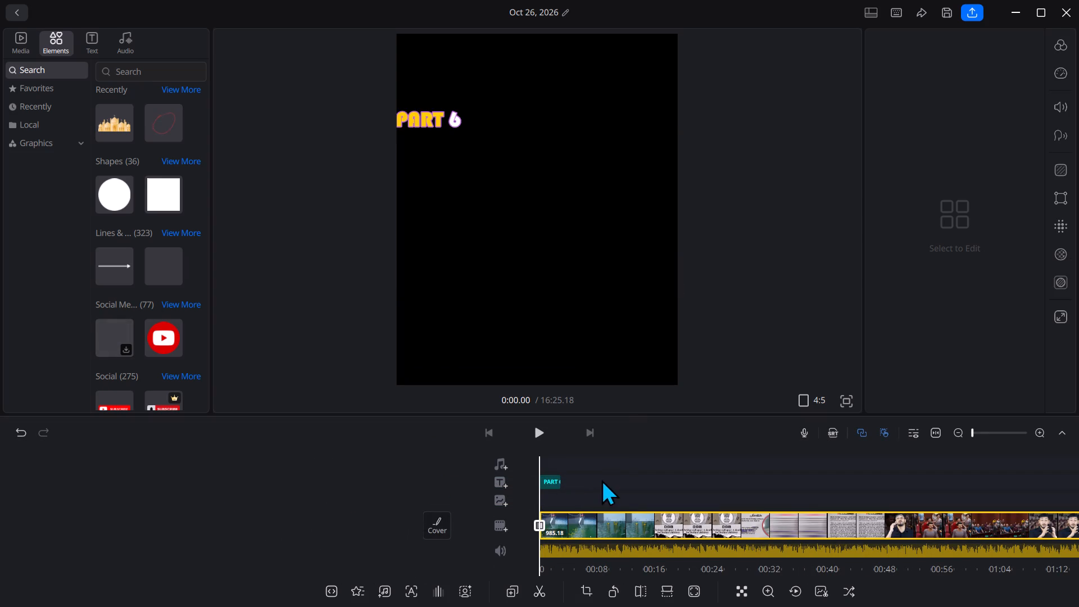
pyautogui.moveTo(601, 479); pyautogui.dragTo(598, 481)
# Preview the footage's opening under the PART 6 title and examine the courtroom passage from about 1:00 to 1:05 for an ending point.
pyautogui.click(531, 433)
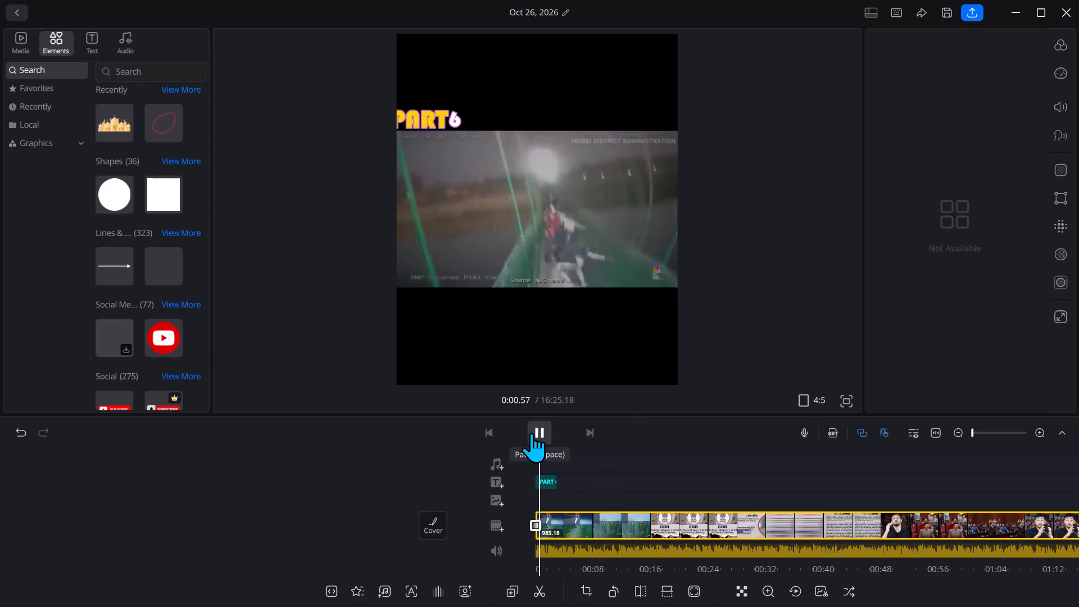
pyautogui.click(531, 433)
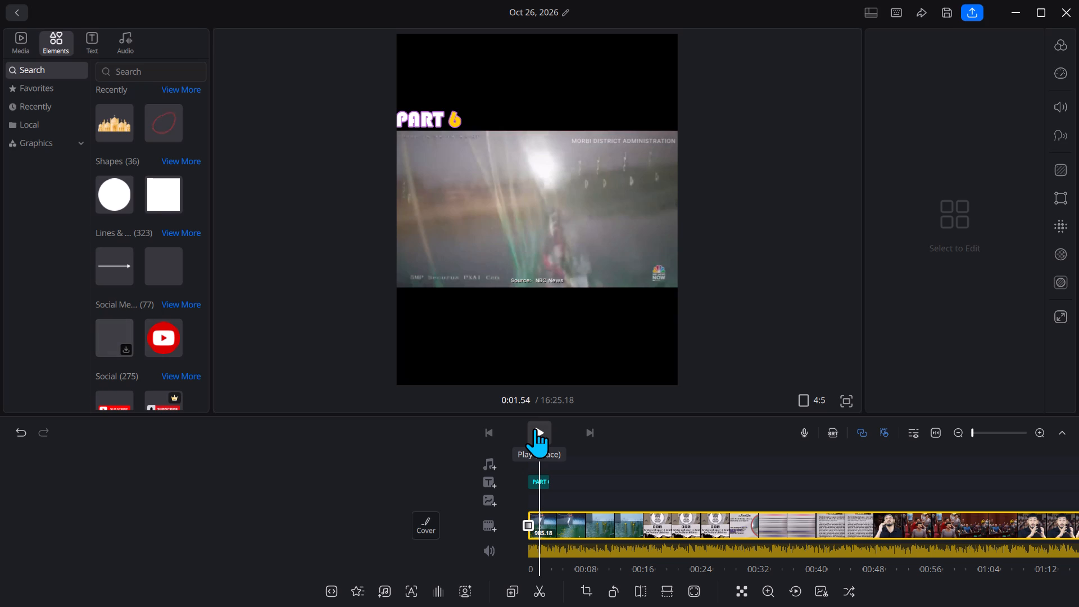
pyautogui.click(578, 506)
pyautogui.doubleClick(578, 528)
pyautogui.tripleClick(583, 528)
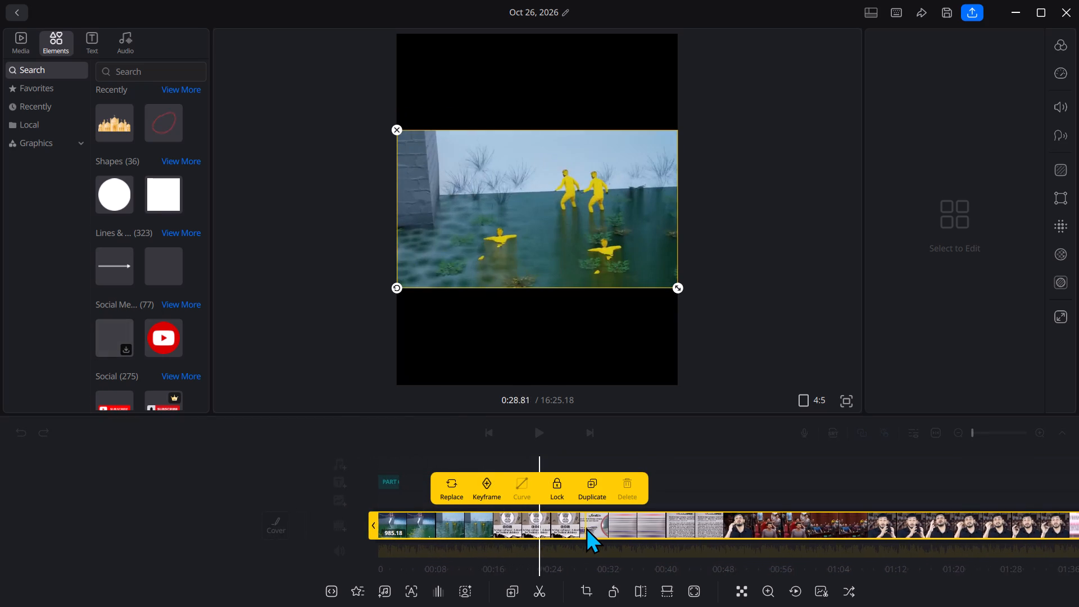
pyautogui.click(586, 527)
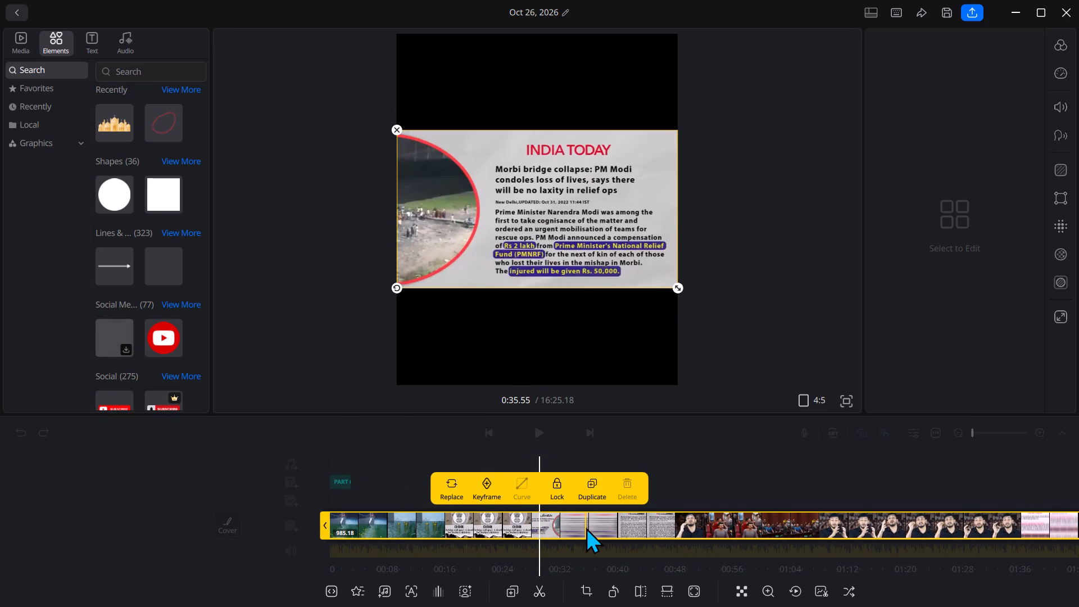
pyautogui.keyDown('ctrl'); pyautogui.scroll(-6, 521, 502); pyautogui.keyUp('ctrl')
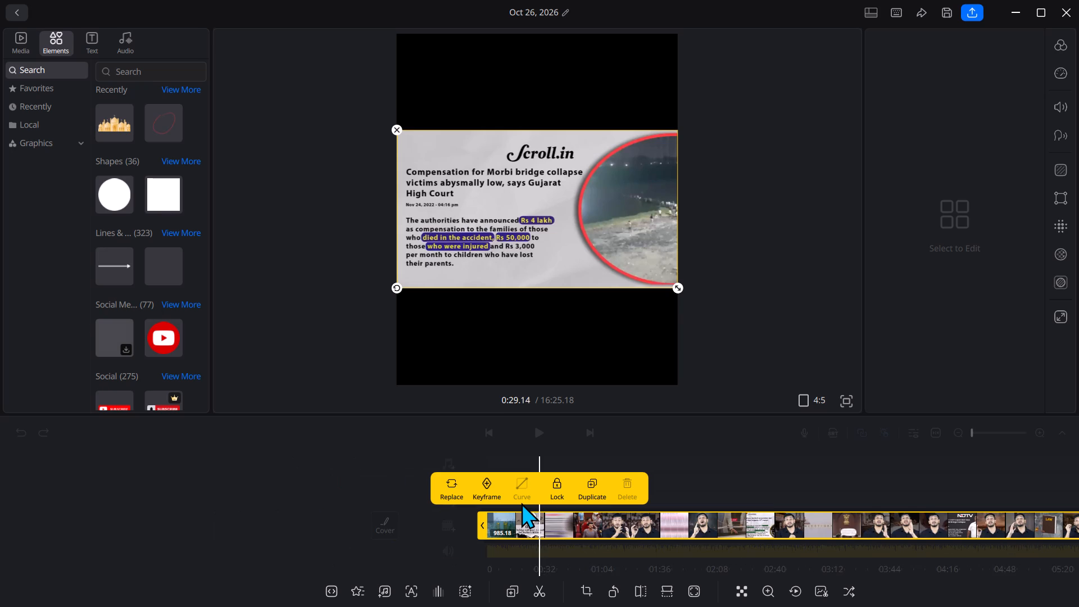
pyautogui.keyDown('ctrl'); pyautogui.scroll(-5, 521, 502); pyautogui.keyUp('ctrl')
pyautogui.click(550, 529)
pyautogui.click(550, 529)
pyautogui.click(550, 529)
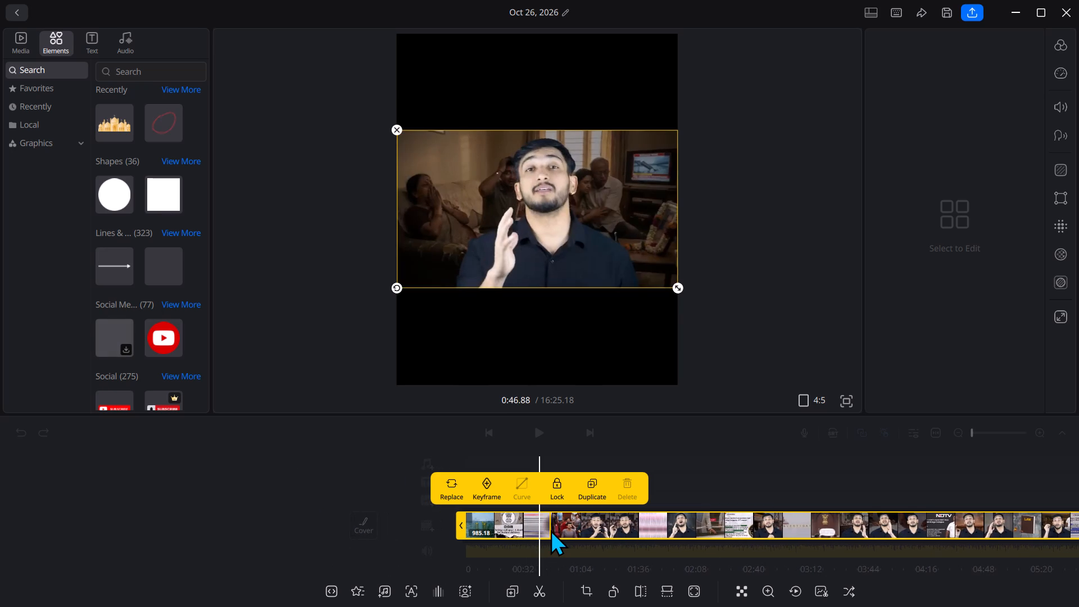
pyautogui.click(550, 529)
pyautogui.click(550, 529)
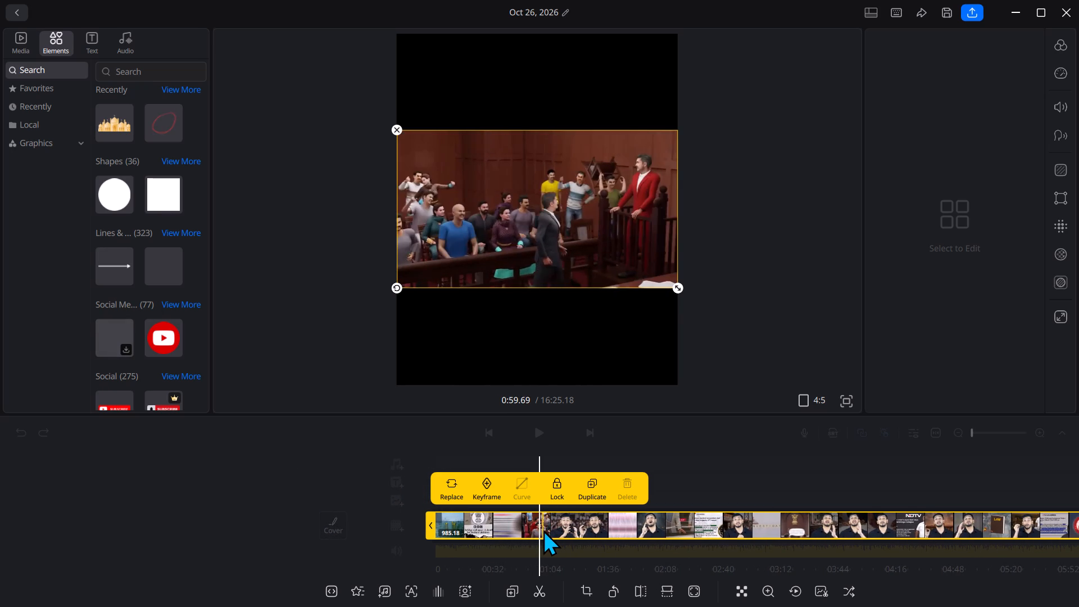
pyautogui.click(543, 529)
pyautogui.click(618, 414)
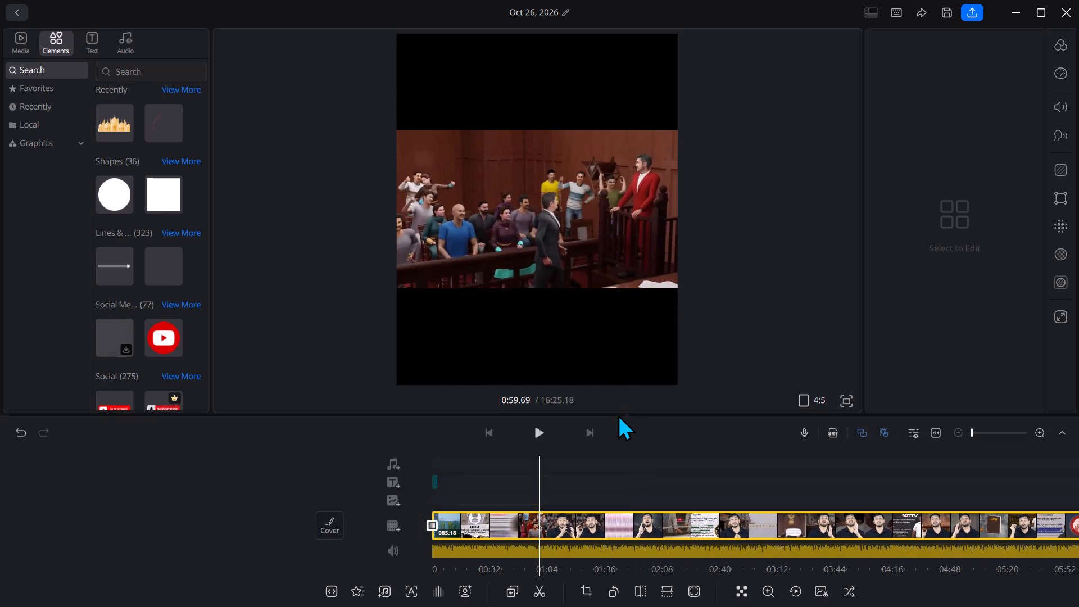
pyautogui.write('M')
pyautogui.press('space')
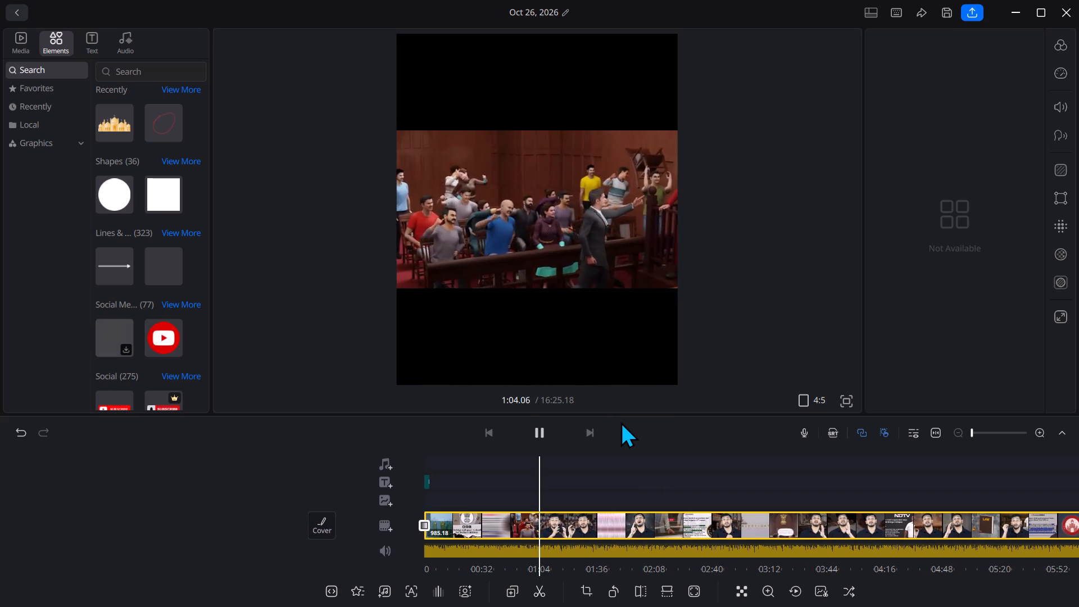
pyautogui.press('space')
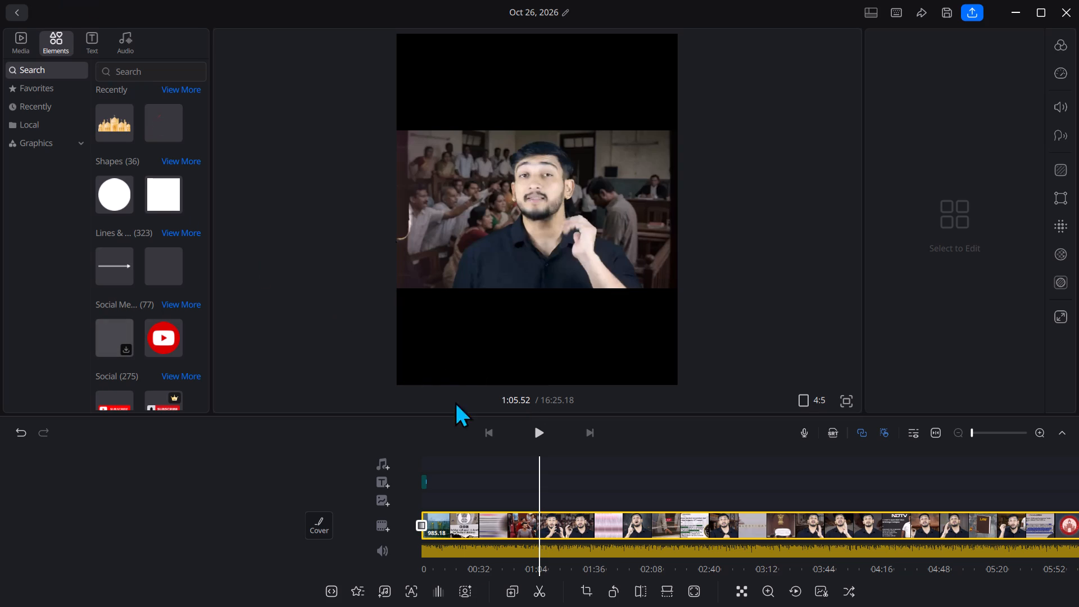
# Replay the courtroom scene and split the main footage at about 1:01.74.
pyautogui.click(523, 527)
pyautogui.click(523, 527)
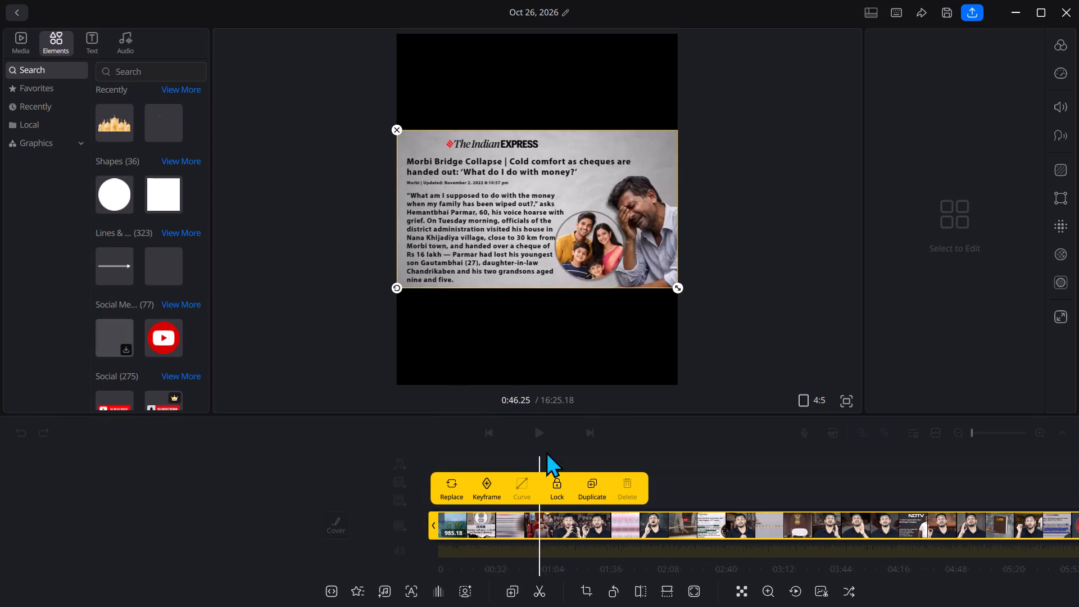
pyautogui.press('space')
pyautogui.click(620, 411)
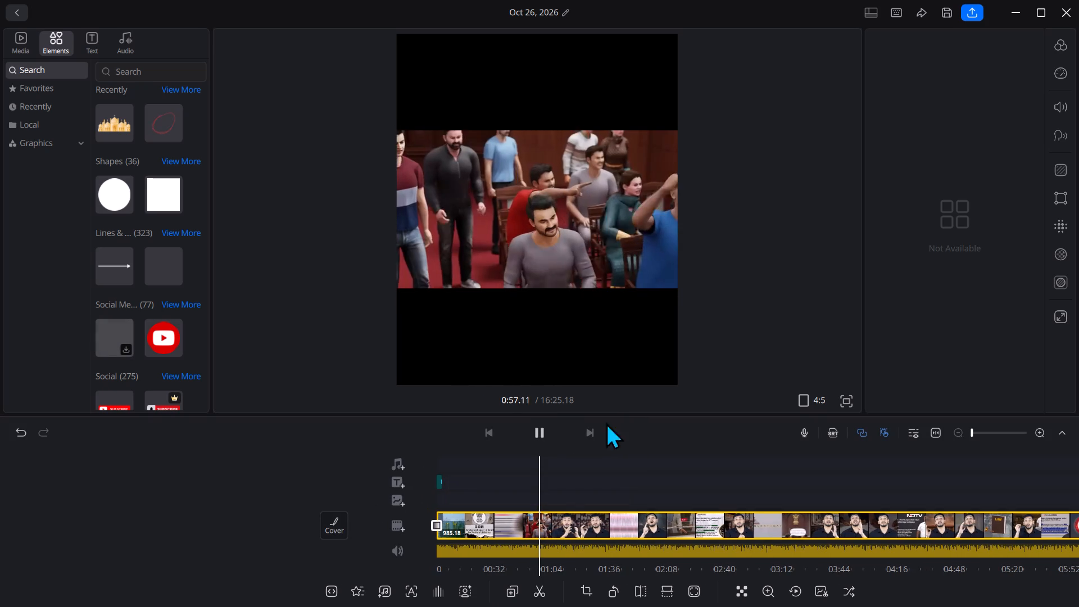
pyautogui.press('space')
pyautogui.press('space')
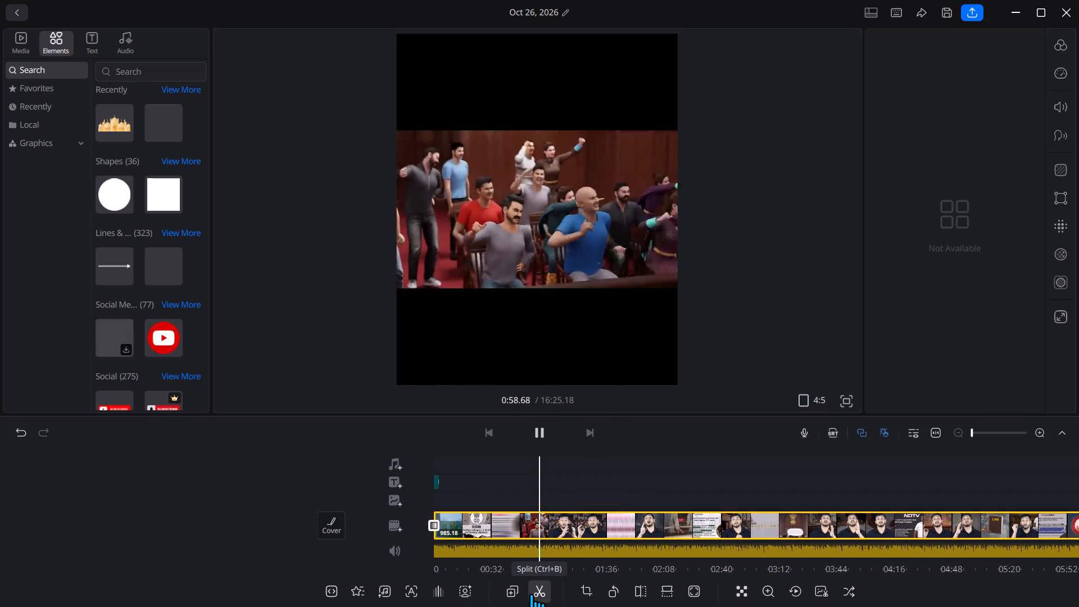
pyautogui.press('space')
pyautogui.press('space')
pyautogui.press('space')
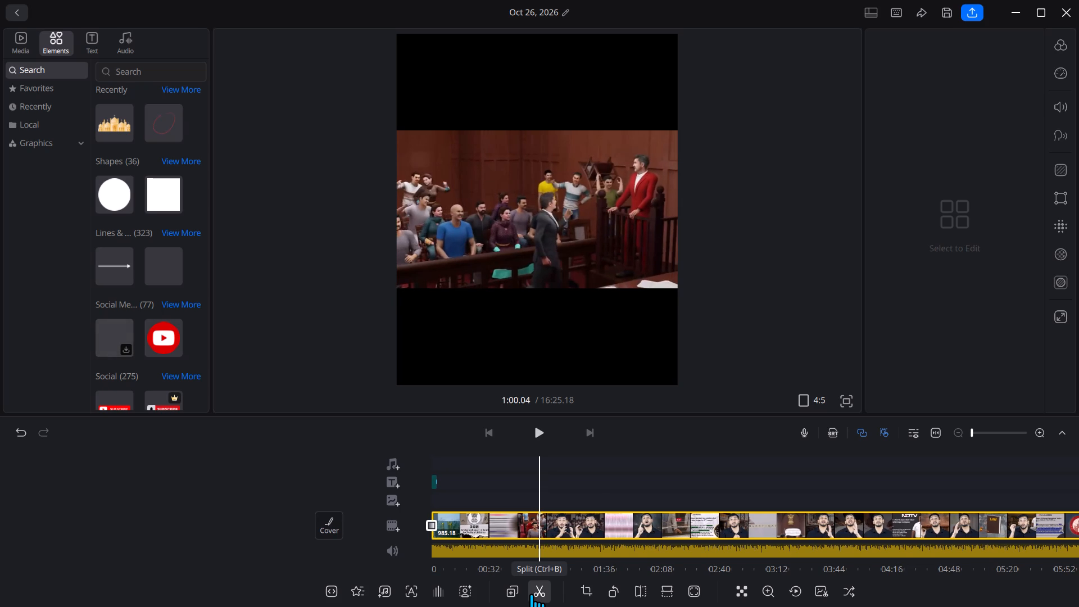
pyautogui.press('space')
pyautogui.press('space')
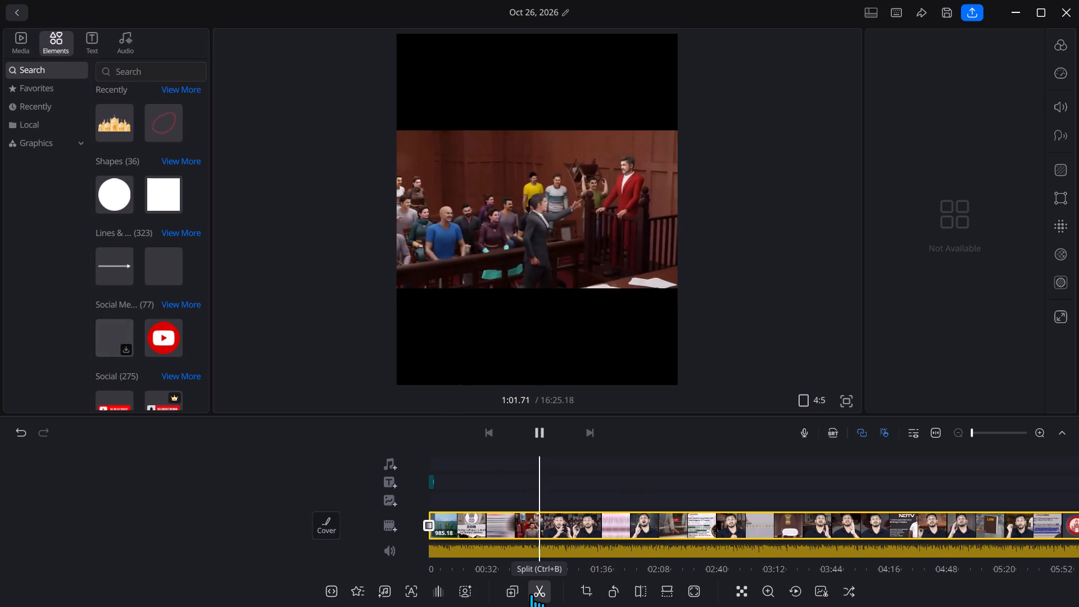
pyautogui.click(531, 594)
# Delete the long remaining clip after the 1:01.74 split.
pyautogui.doubleClick(558, 545)
pyautogui.doubleClick(568, 518)
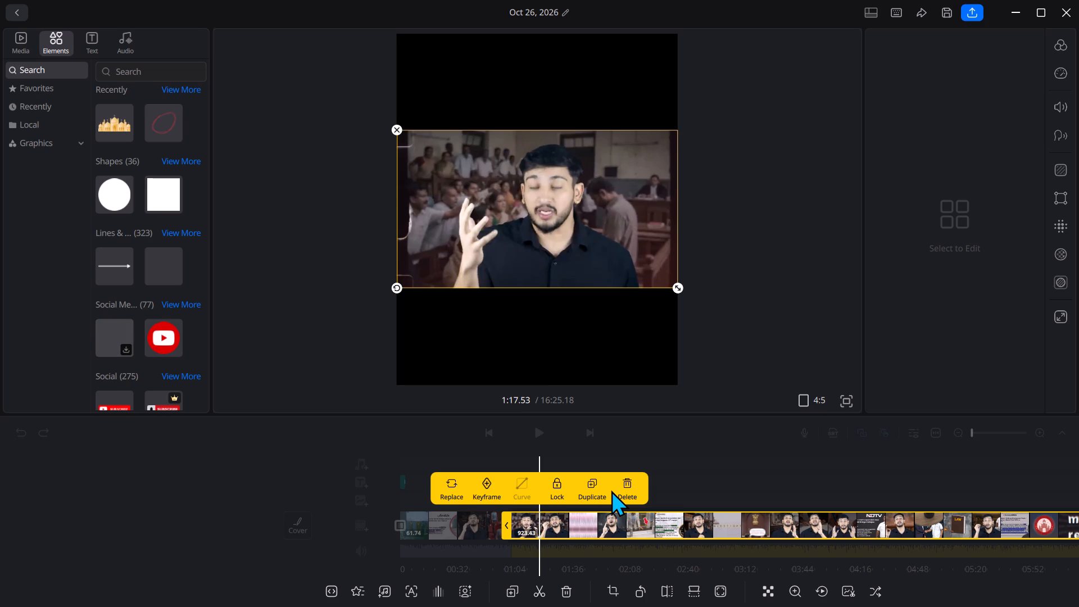
pyautogui.click(611, 490)
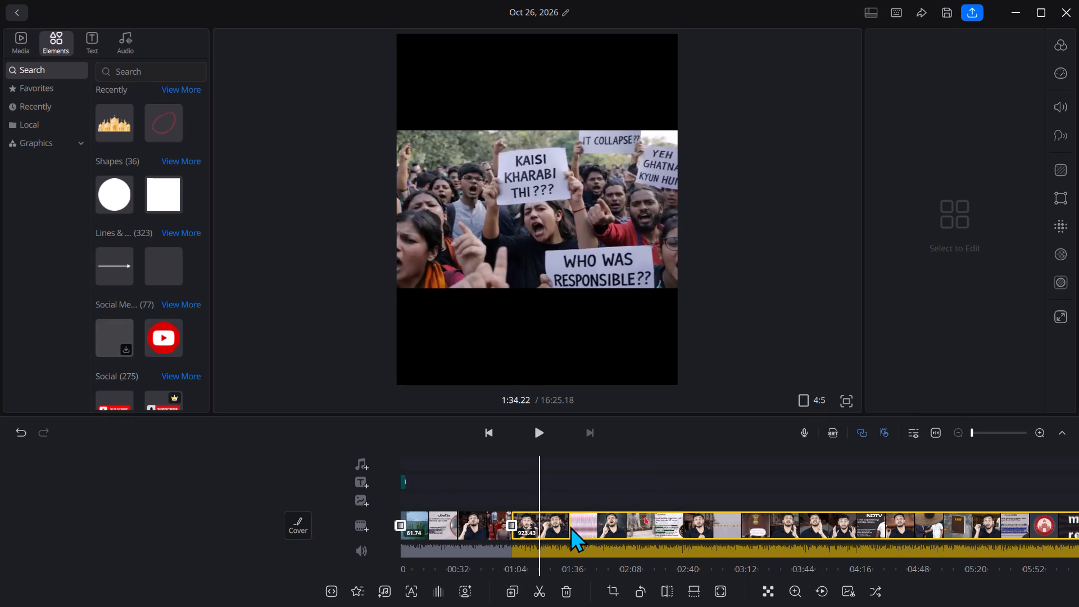
pyautogui.click(570, 526)
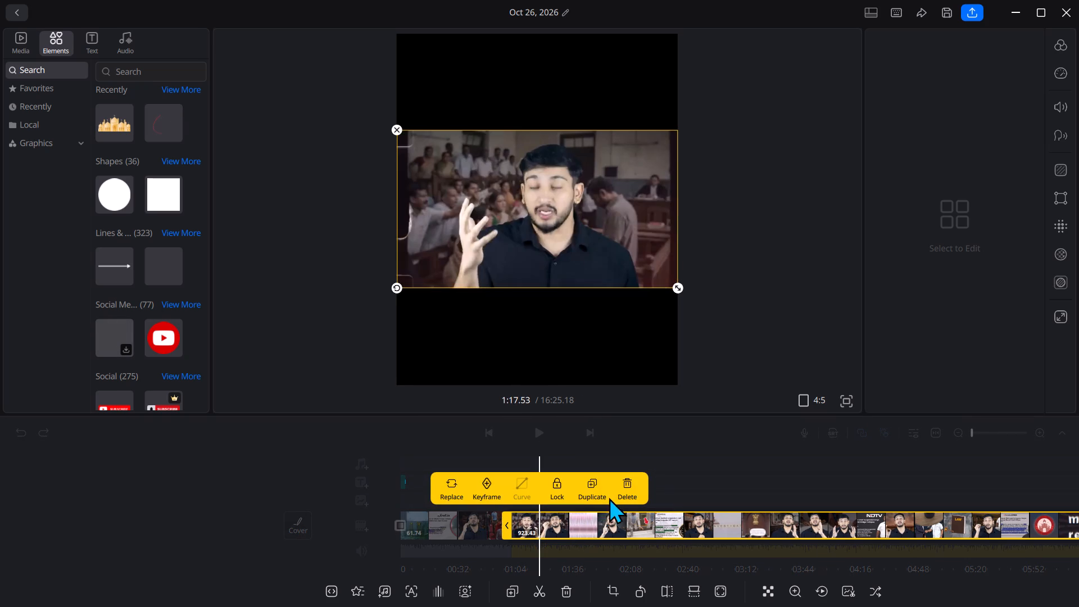
pyautogui.click(629, 481)
# Apply the Black transition with a duration of 0.8 at the end of the trimmed clip.
pyautogui.click(584, 533)
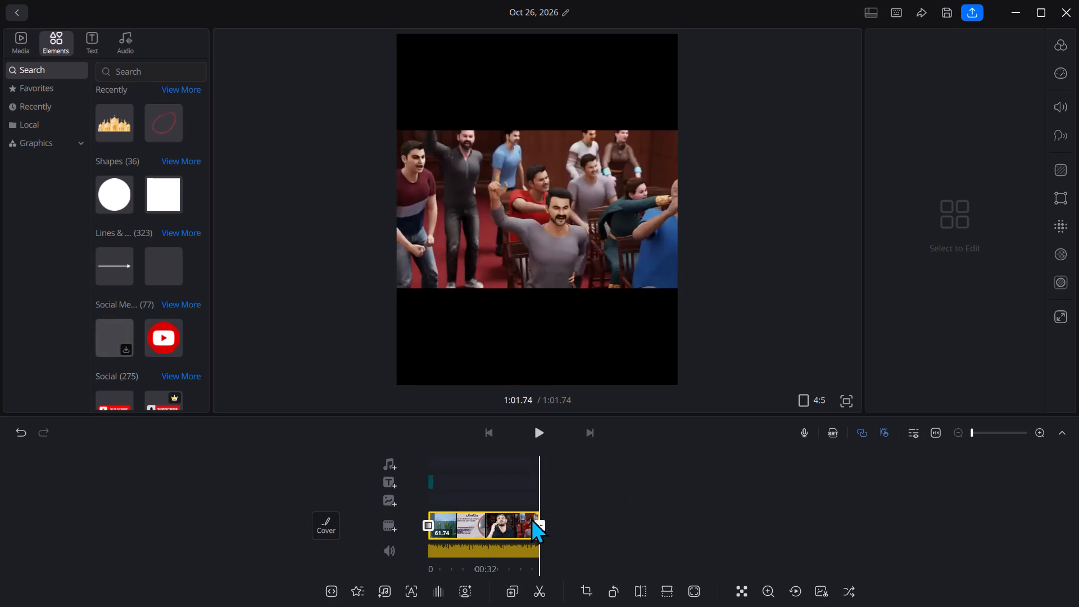
pyautogui.click(546, 522)
pyautogui.click(498, 484)
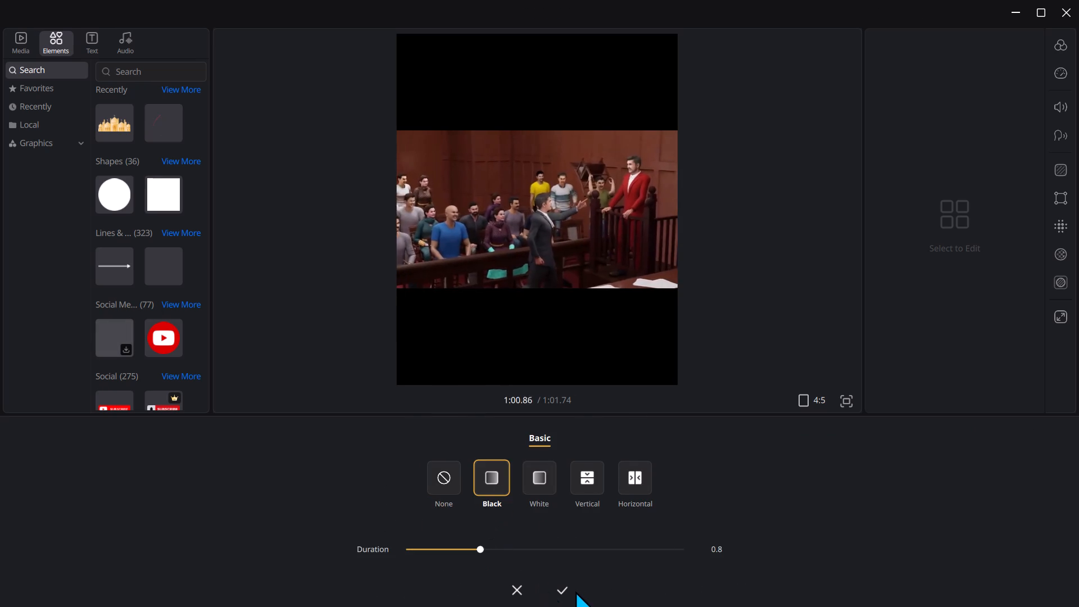
pyautogui.click(558, 582)
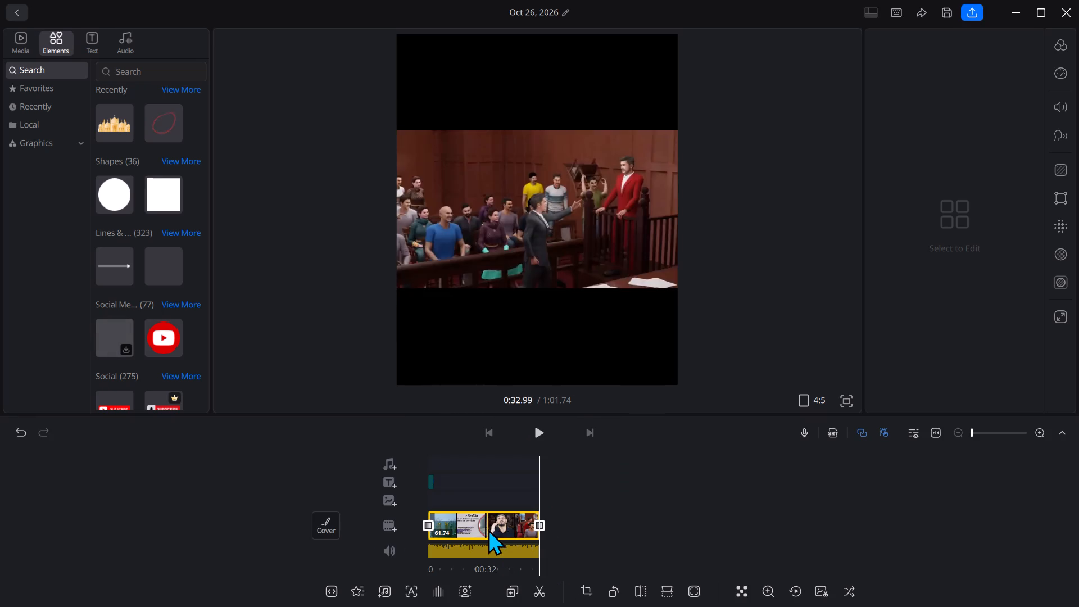
# Split the 61.74-second PART 6 clip near its middle, at about 0:32.99.
pyautogui.click(488, 529)
pyautogui.click(488, 529)
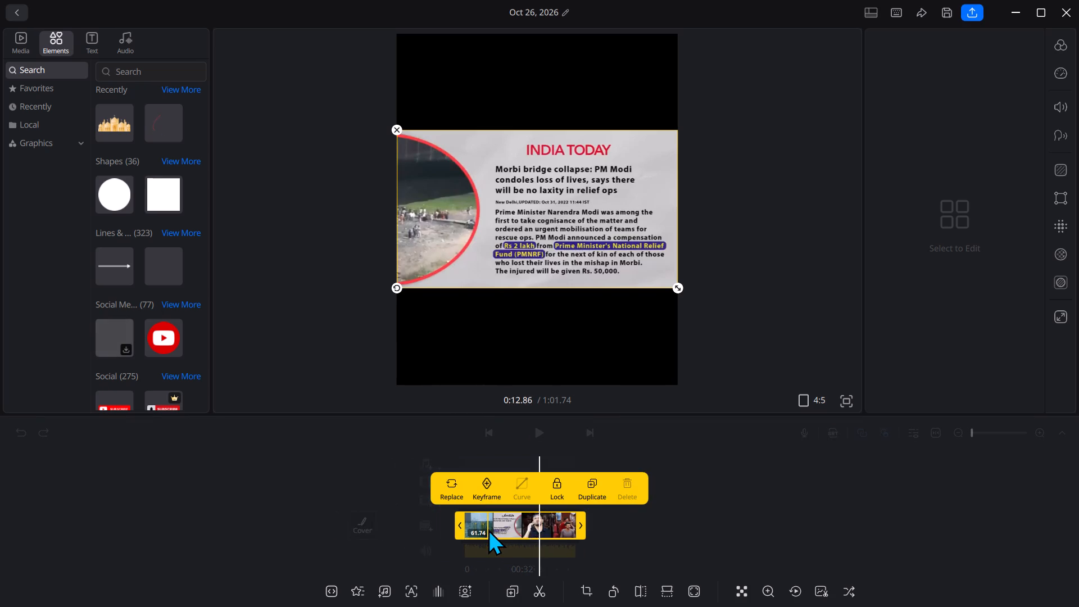
pyautogui.click(545, 593)
pyautogui.click(634, 542)
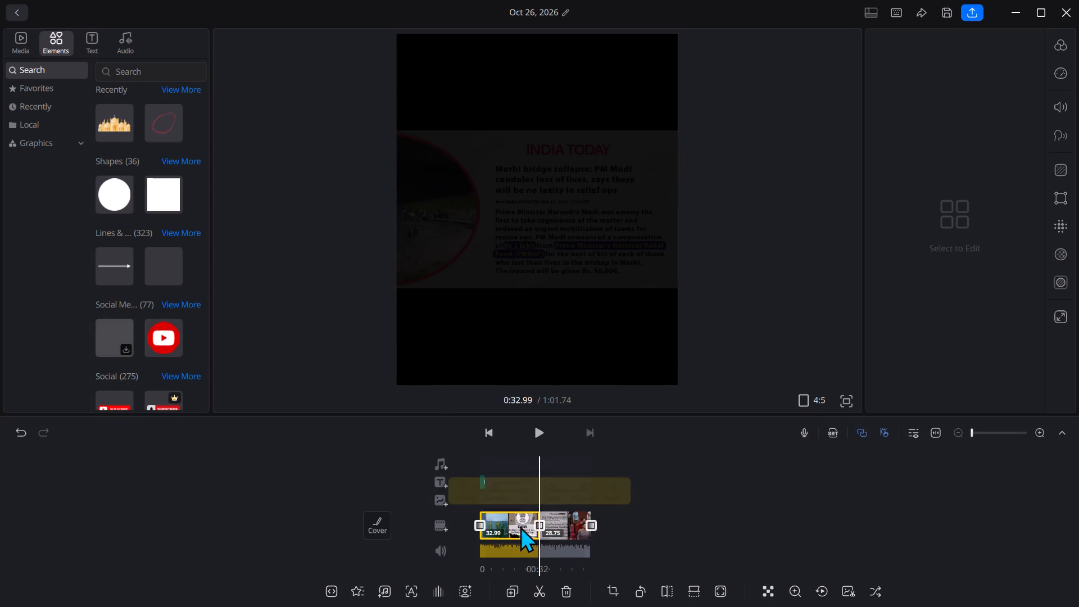
# Apply the Black transition with a duration of 0.8 at the join between the two PART 6 clips.
pyautogui.click(539, 526)
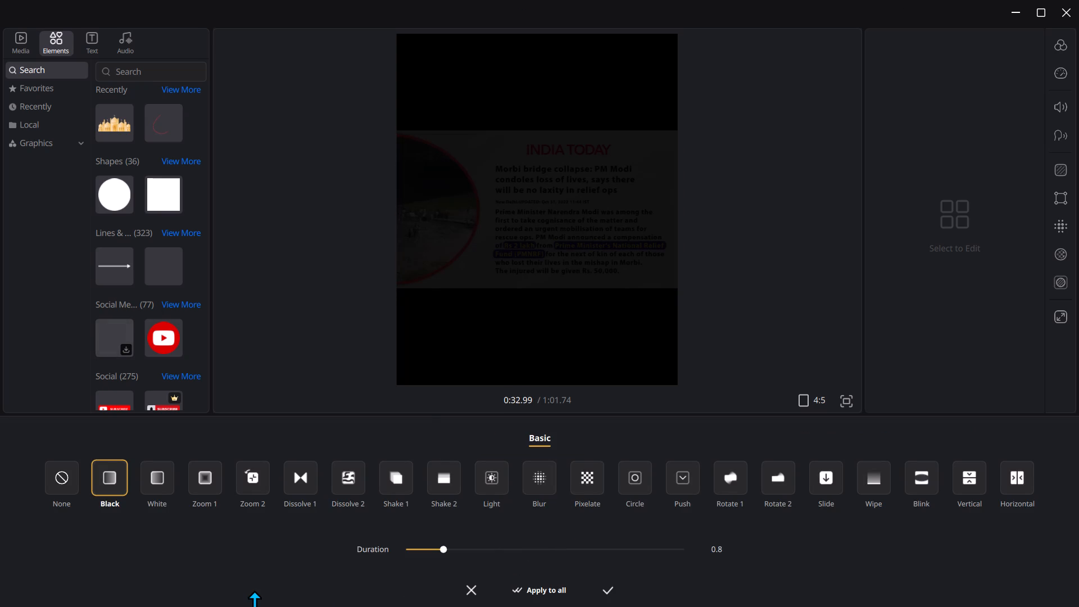
pyautogui.click(189, 487)
pyautogui.click(159, 479)
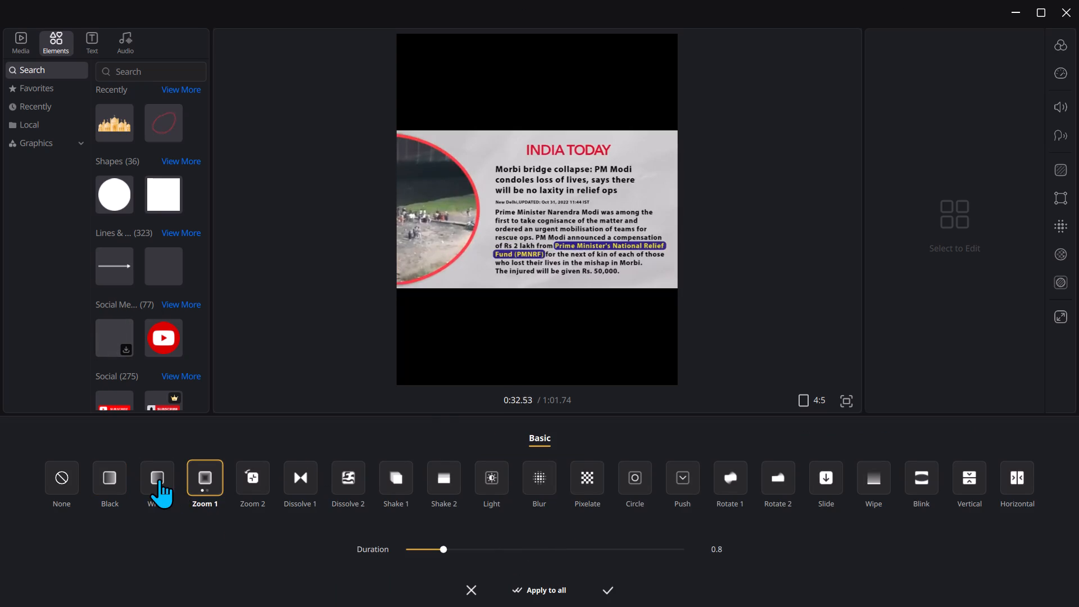
pyautogui.click(110, 466)
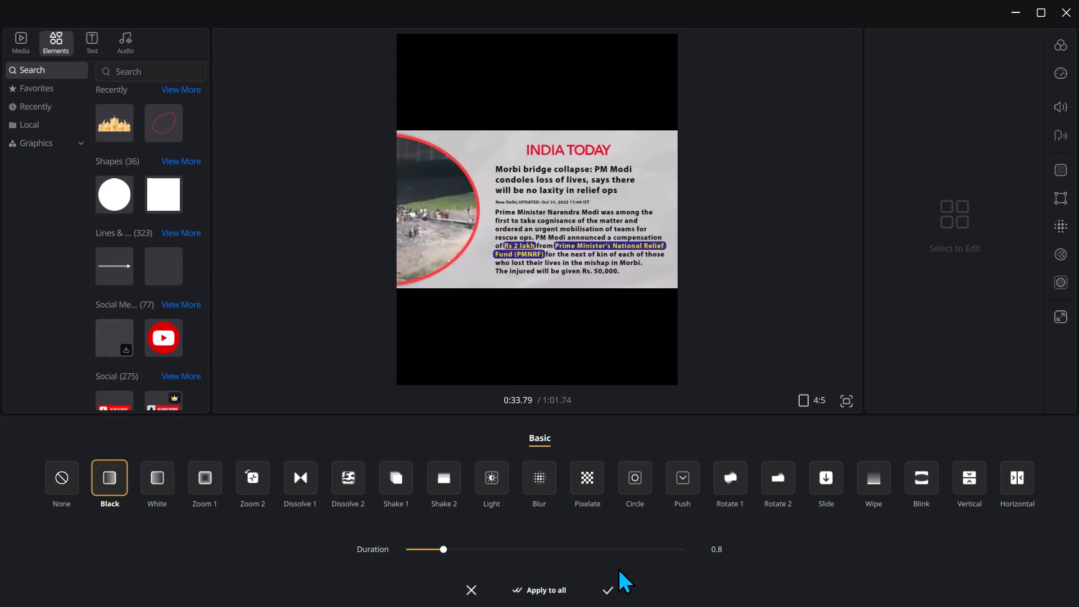
pyautogui.click(603, 588)
# Preview the opening under the PART 6 title and export the video to the Downloads folder at 480p and 30 fps.
pyautogui.moveTo(633, 510); pyautogui.dragTo(712, 505)
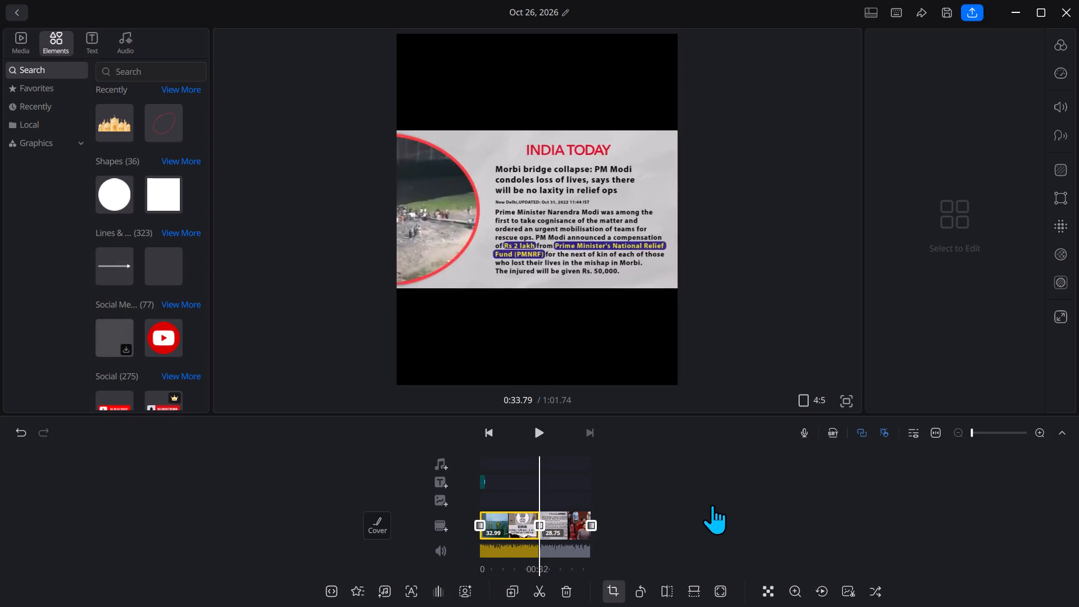
pyautogui.moveTo(712, 505); pyautogui.dragTo(717, 507)
pyautogui.moveTo(659, 547); pyautogui.dragTo(723, 527)
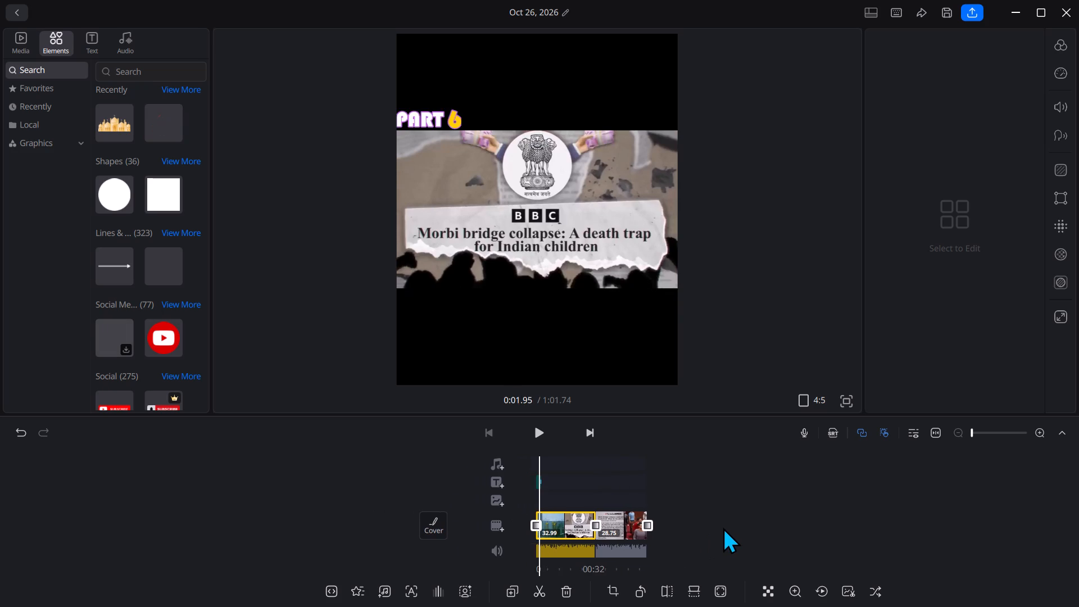
pyautogui.moveTo(723, 527); pyautogui.dragTo(735, 528)
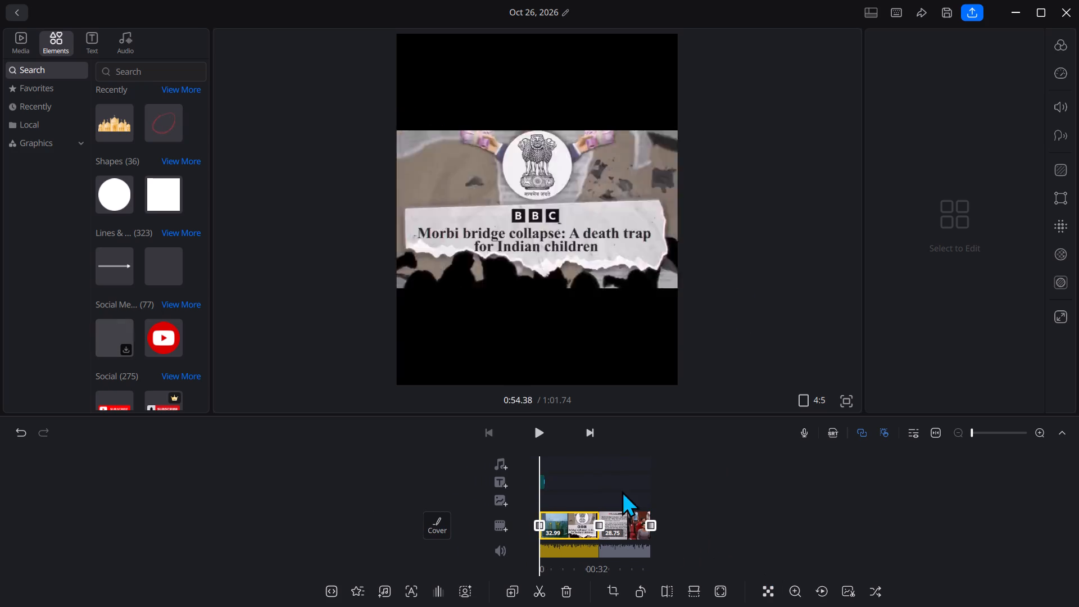
pyautogui.click(533, 433)
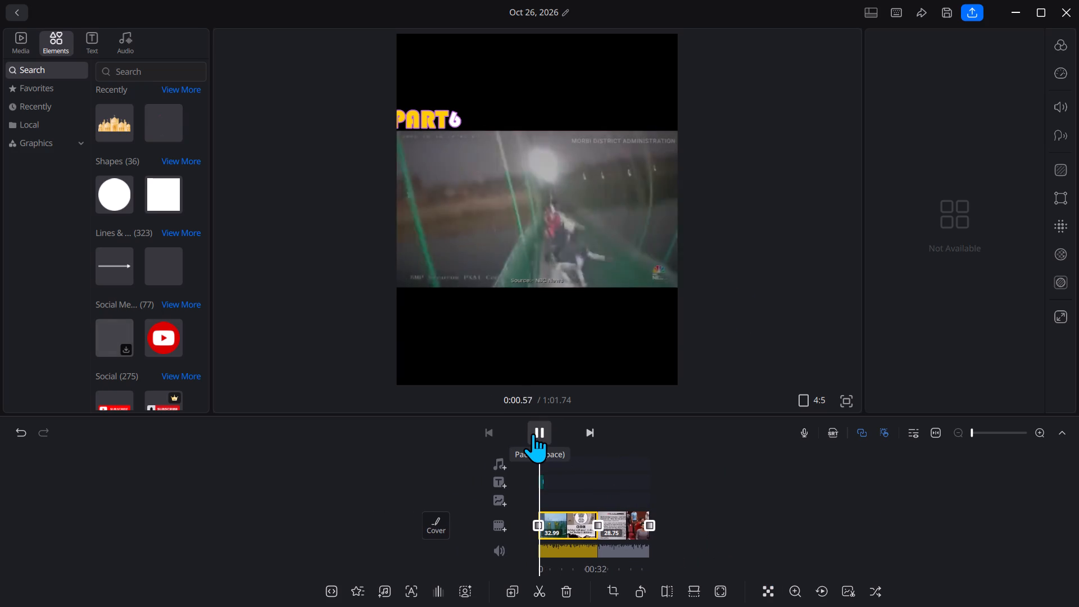
pyautogui.click(533, 432)
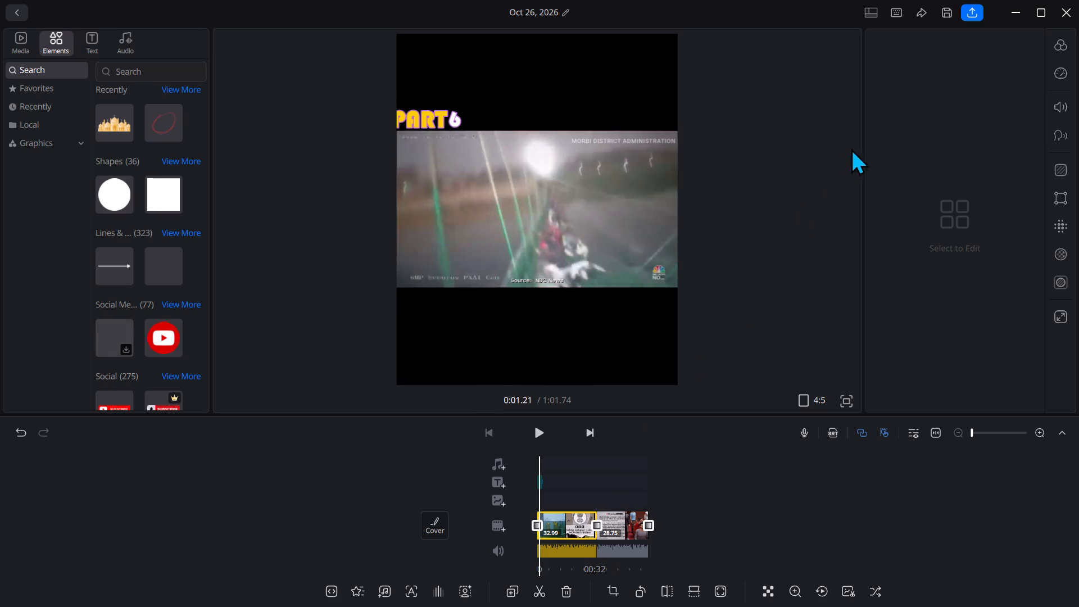
pyautogui.click(973, 10)
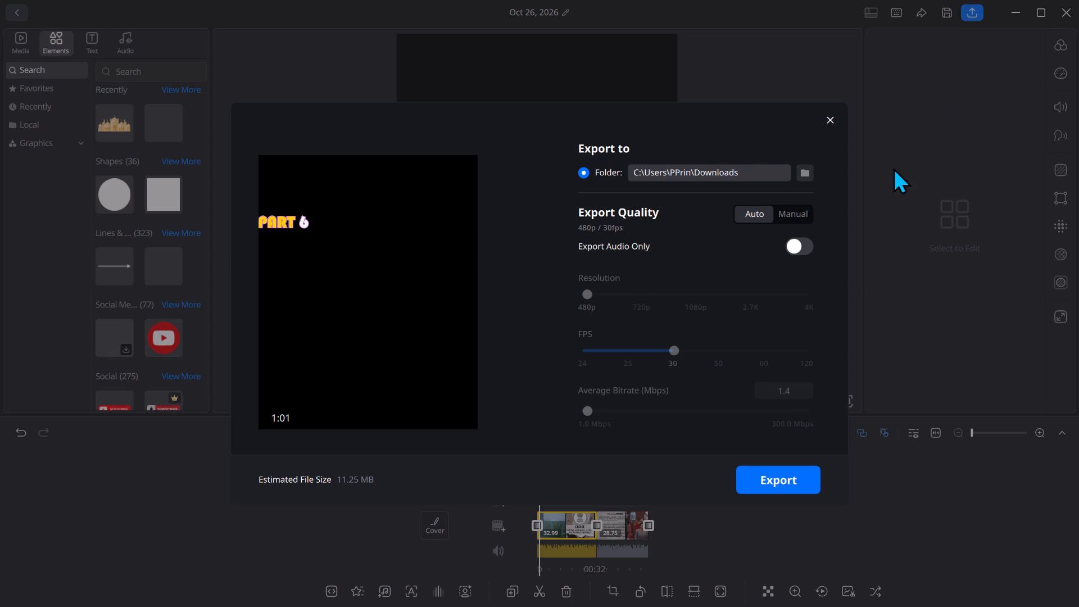
pyautogui.click(763, 469)
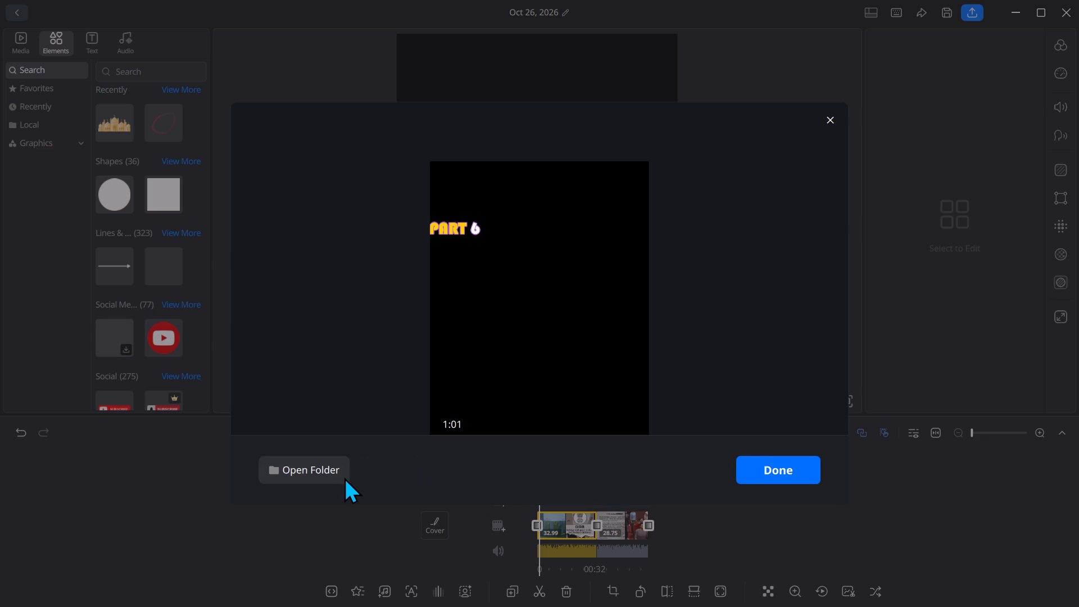
# Switch to the Downloads folder in File Explorer, rename the newly exported video as part 6, and return to the VN project.
pyautogui.click(315, 478)
pyautogui.click(315, 478)
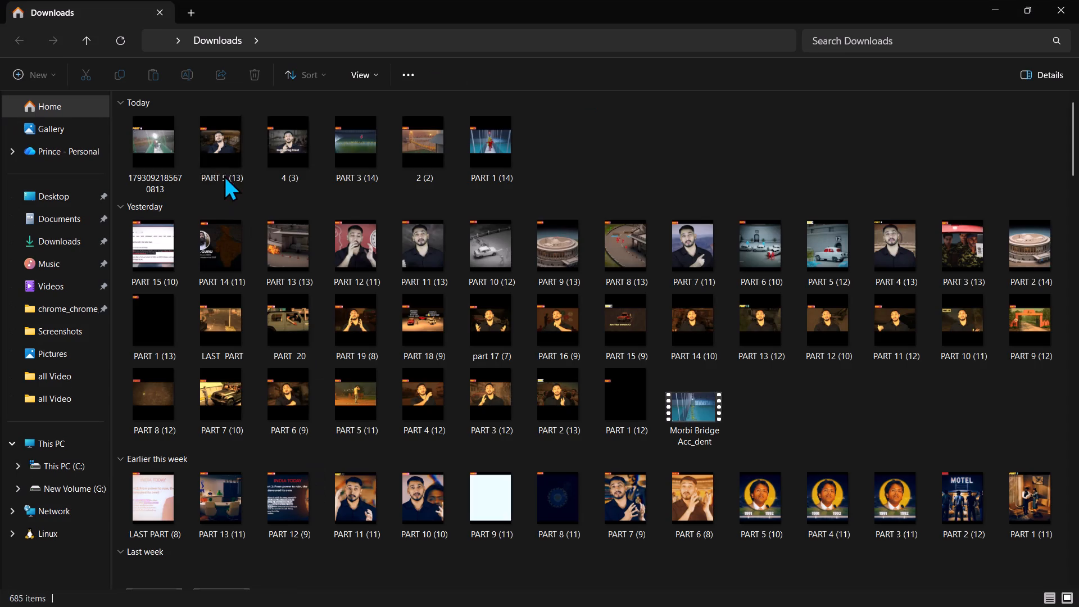
pyautogui.click(151, 160)
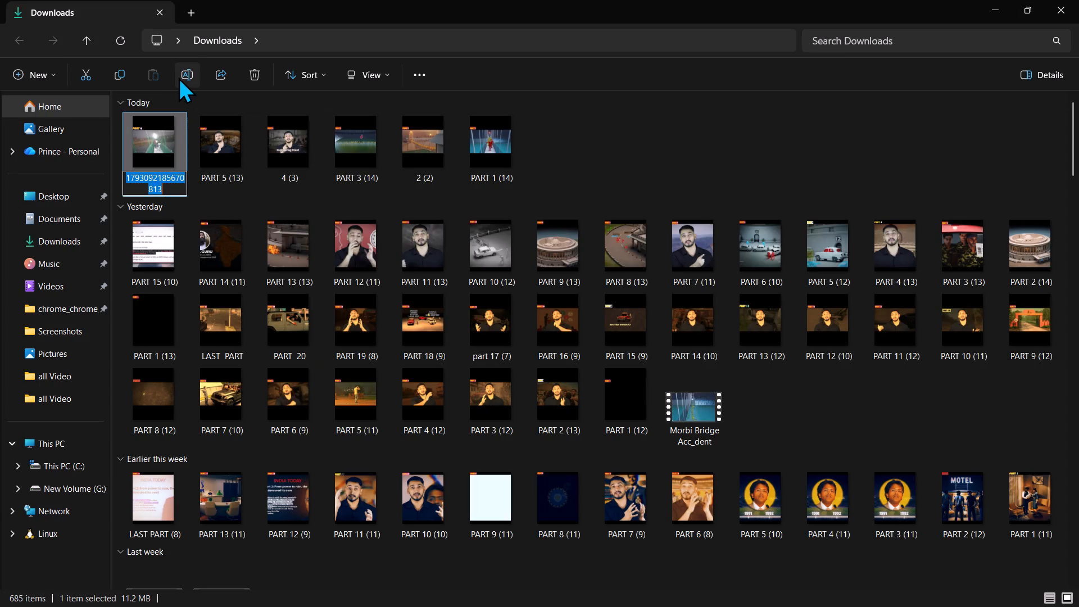
pyautogui.write('part 6')
pyautogui.press('Return')
pyautogui.press('Return')
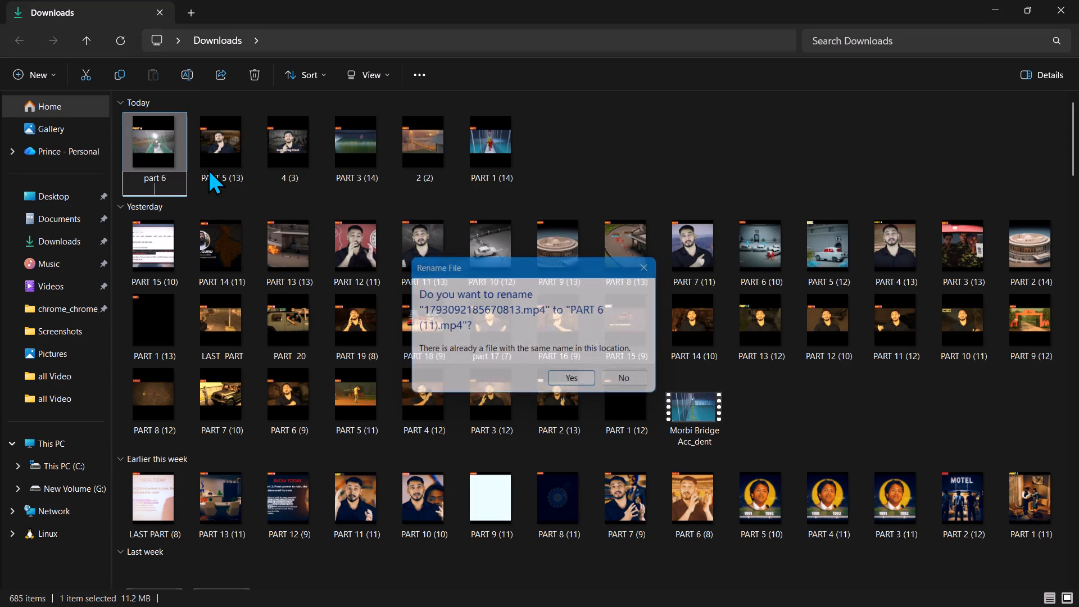
pyautogui.click(1078, 0)
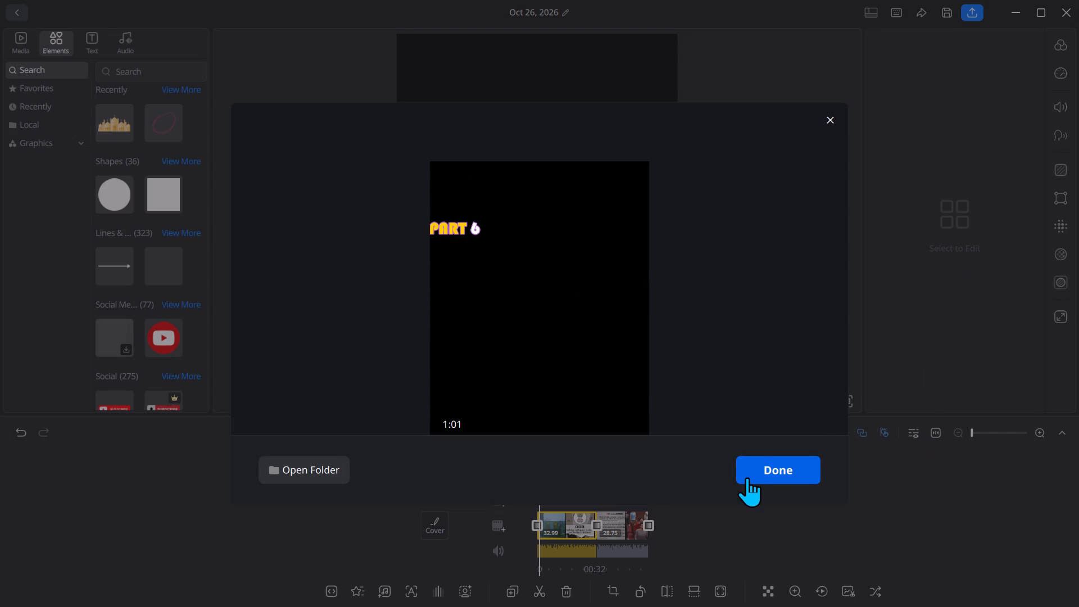
pyautogui.click(749, 472)
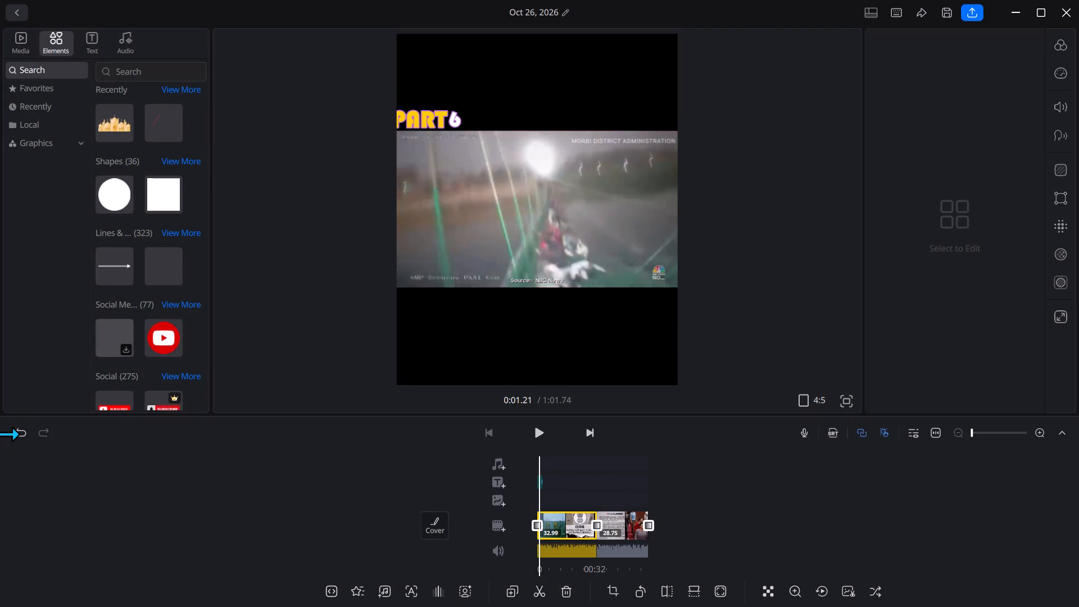
# Undo the recent transition, split and deletion edits to restore the long clip after 1:01.74.
pyautogui.click(12, 434)
pyautogui.click(15, 434)
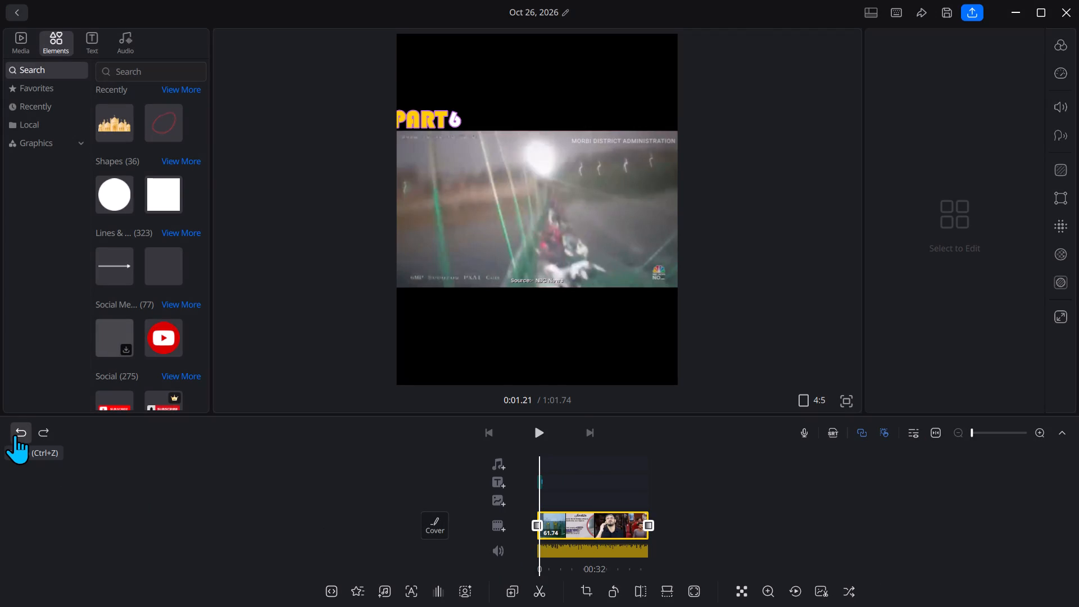
pyautogui.click(15, 434)
pyautogui.click(15, 434)
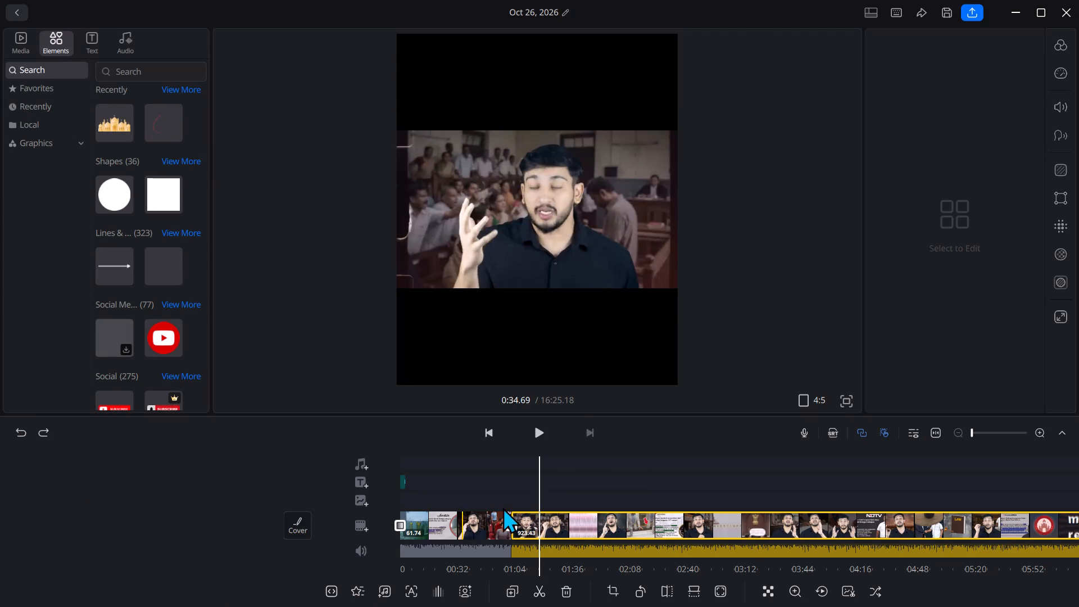
# Delete the first 61.74-second clip already exported as PART 6, leaving the long remaining footage.
pyautogui.click(459, 518)
pyautogui.doubleClick(511, 523)
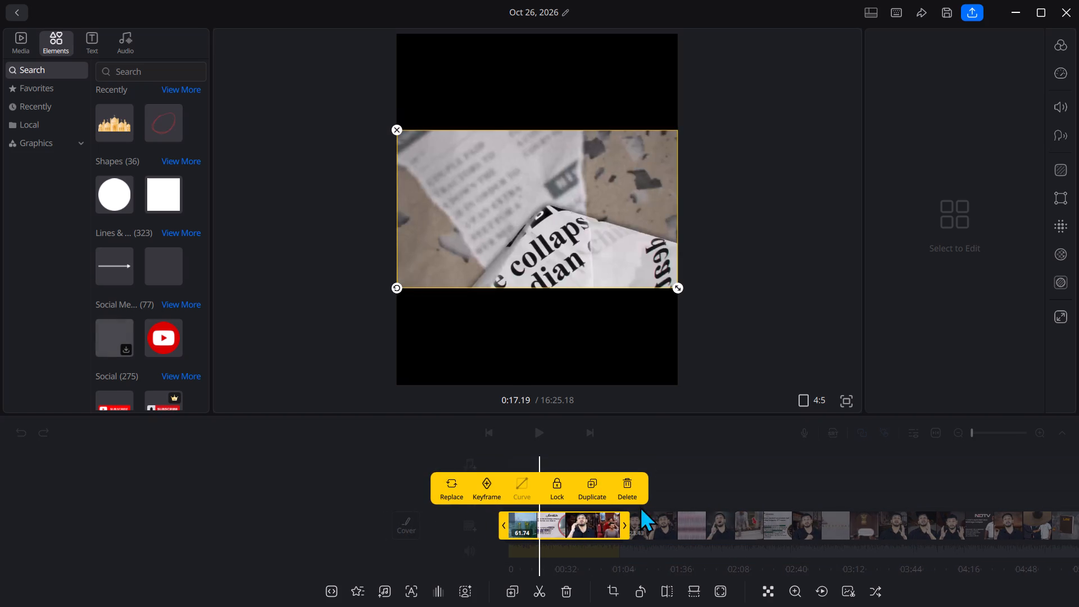
pyautogui.click(632, 490)
pyautogui.click(318, 487)
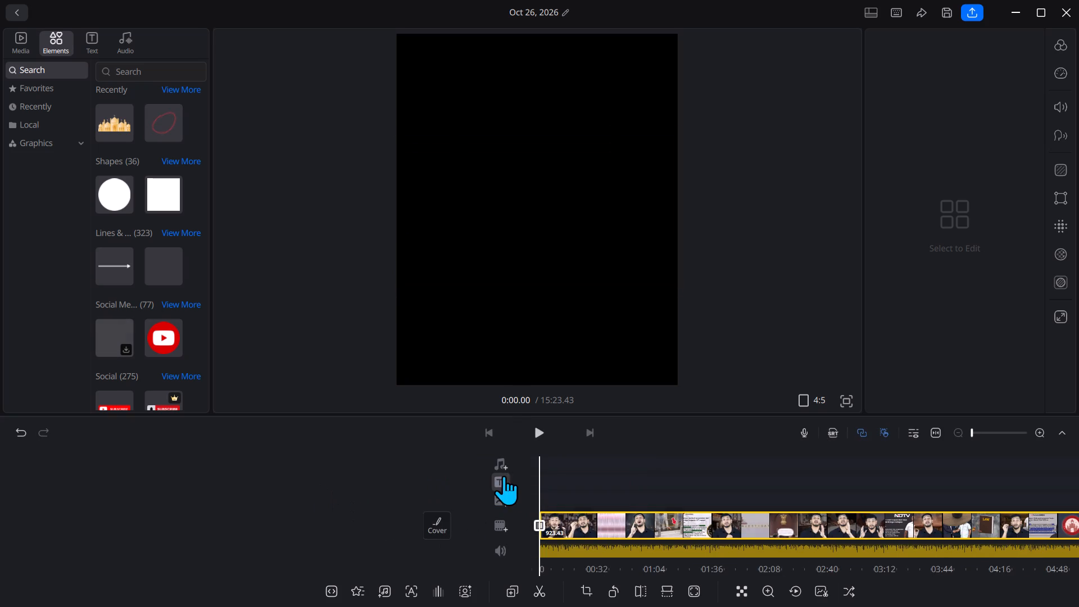
# Add a text title at the start of the timeline reading "part 7".
pyautogui.click(505, 475)
pyautogui.click(458, 454)
pyautogui.click(919, 95)
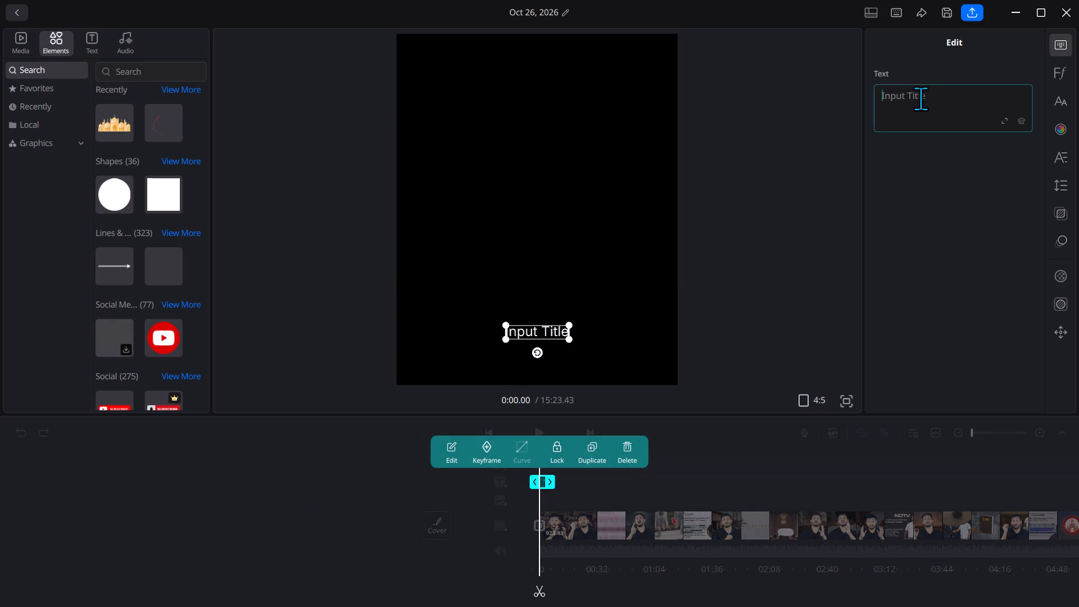
pyautogui.write('part 7')
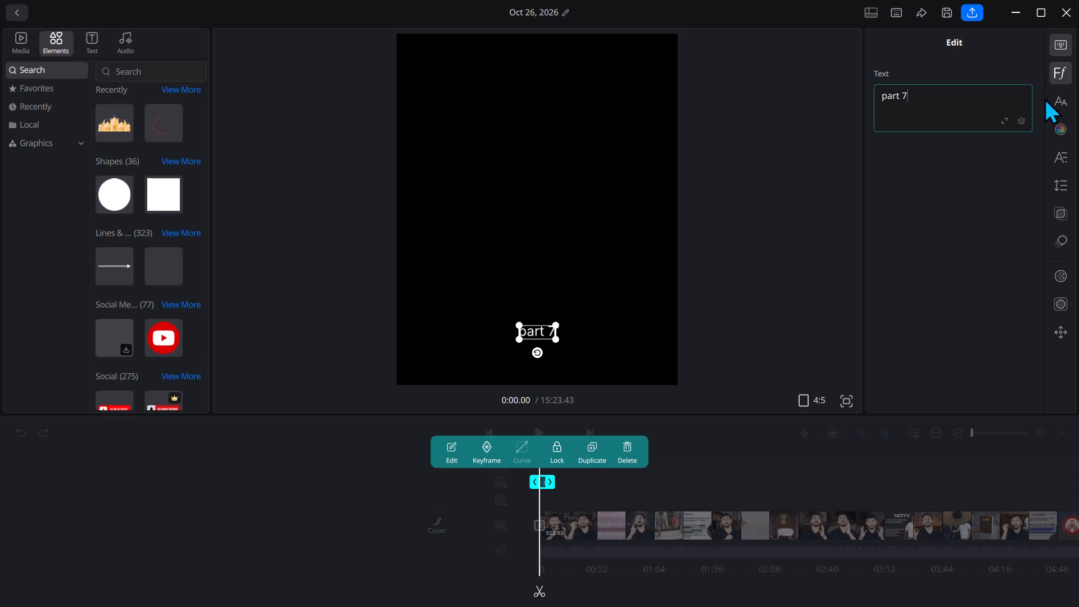
pyautogui.moveTo(919, 103); pyautogui.dragTo(855, 103)
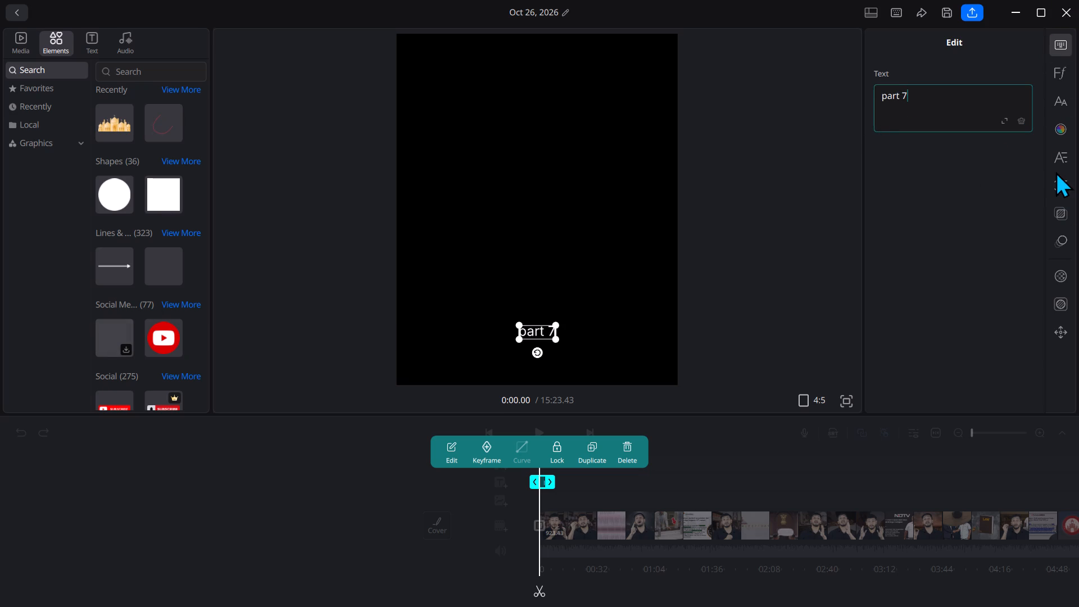
# Set the part 7 title's font to Bauhaus 93.
pyautogui.click(1054, 108)
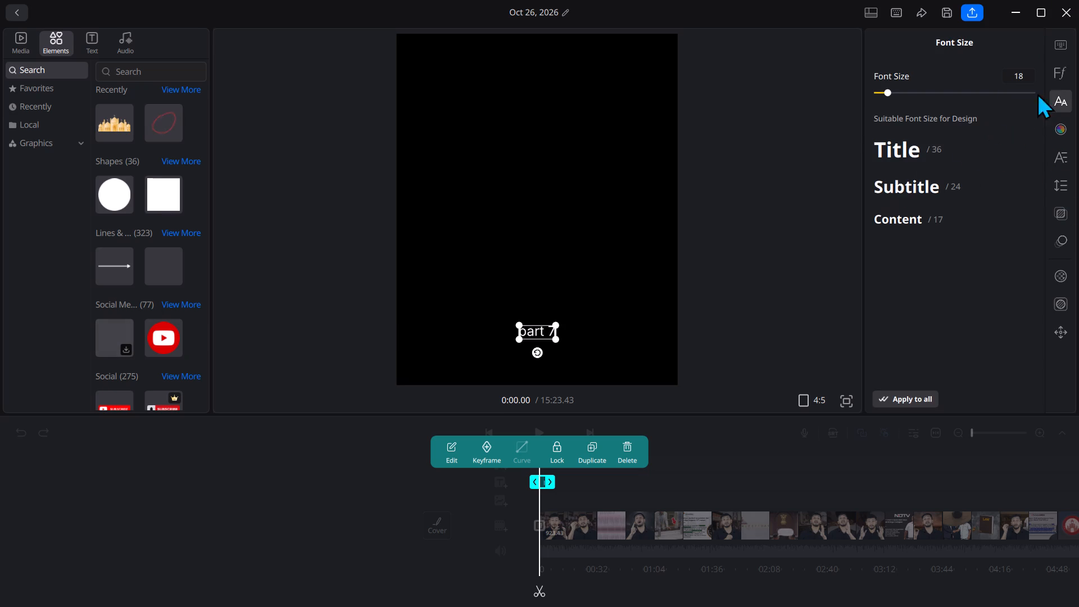
pyautogui.click(1068, 74)
pyautogui.click(903, 225)
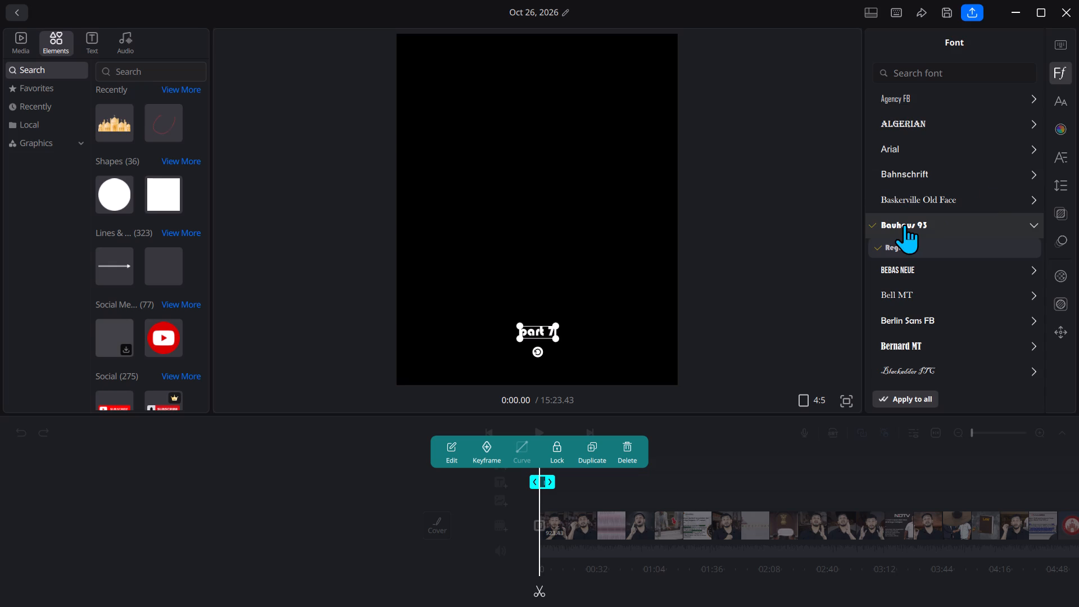
# Apply the second Active caption animation to the part 7 title.
pyautogui.click(1067, 220)
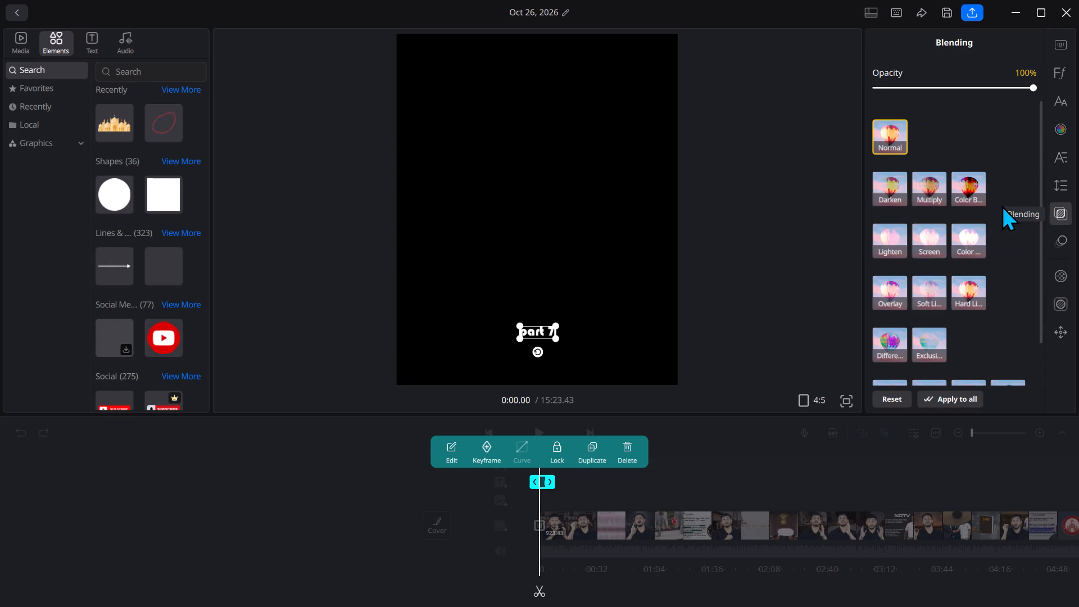
pyautogui.click(1067, 241)
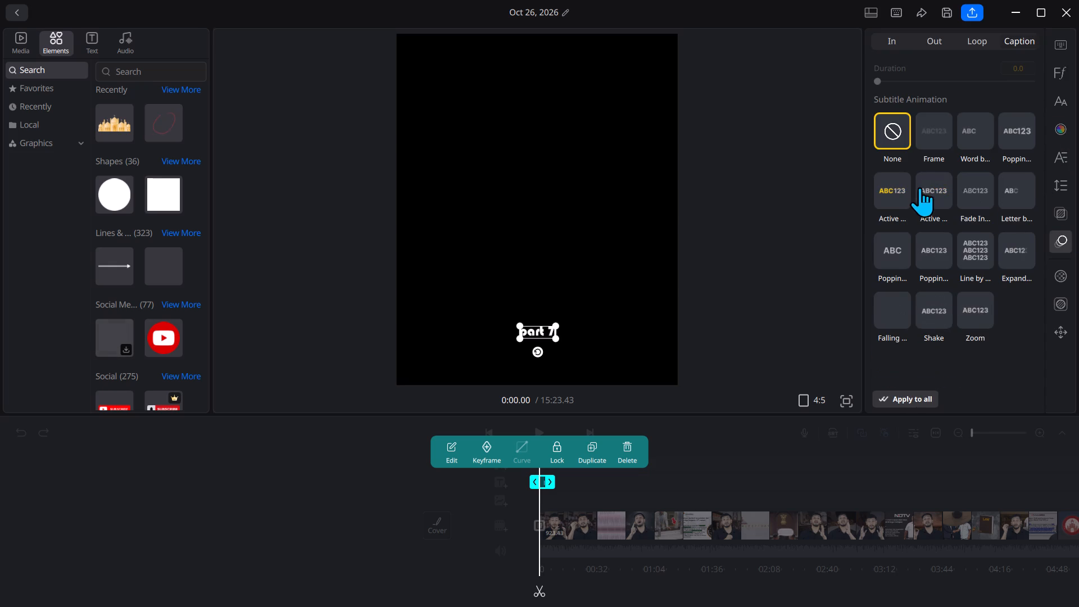
pyautogui.click(919, 187)
# Format the part 7 title as bold, italic and all uppercase.
pyautogui.click(1054, 164)
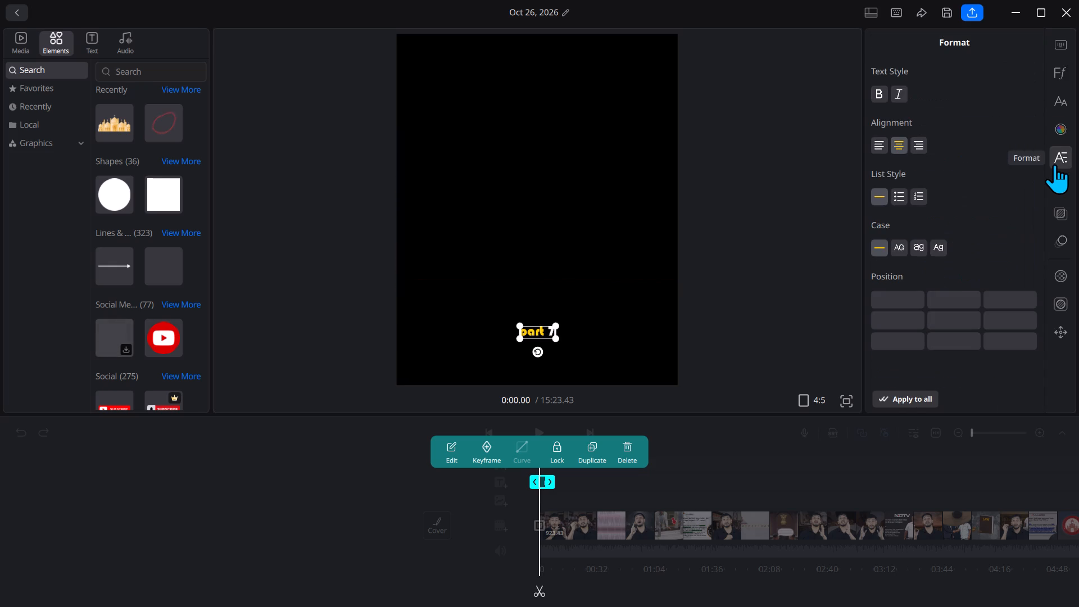
pyautogui.click(878, 87)
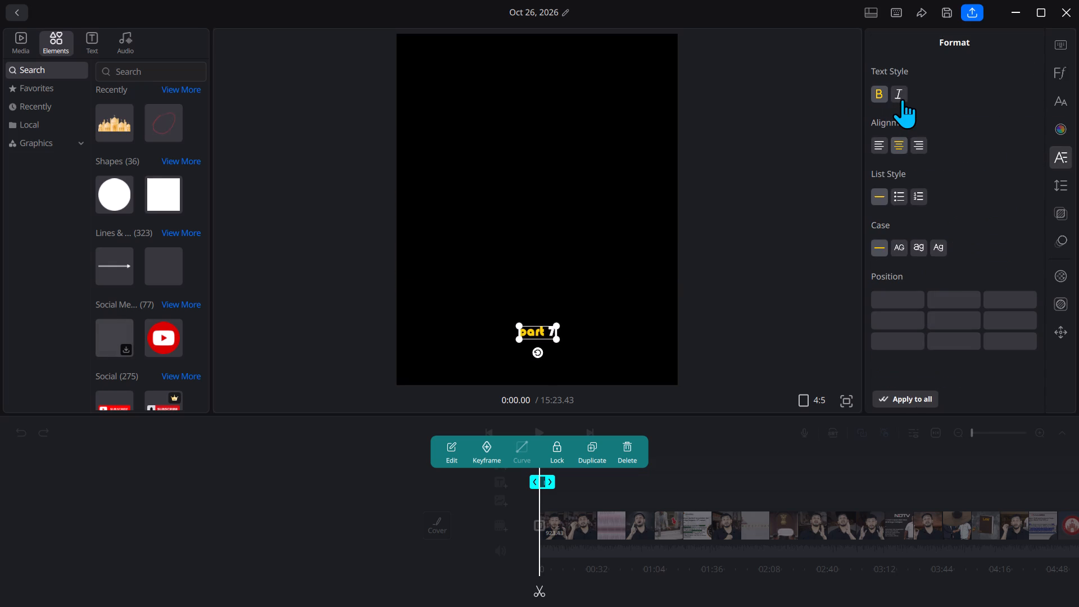
pyautogui.click(902, 99)
pyautogui.click(1065, 101)
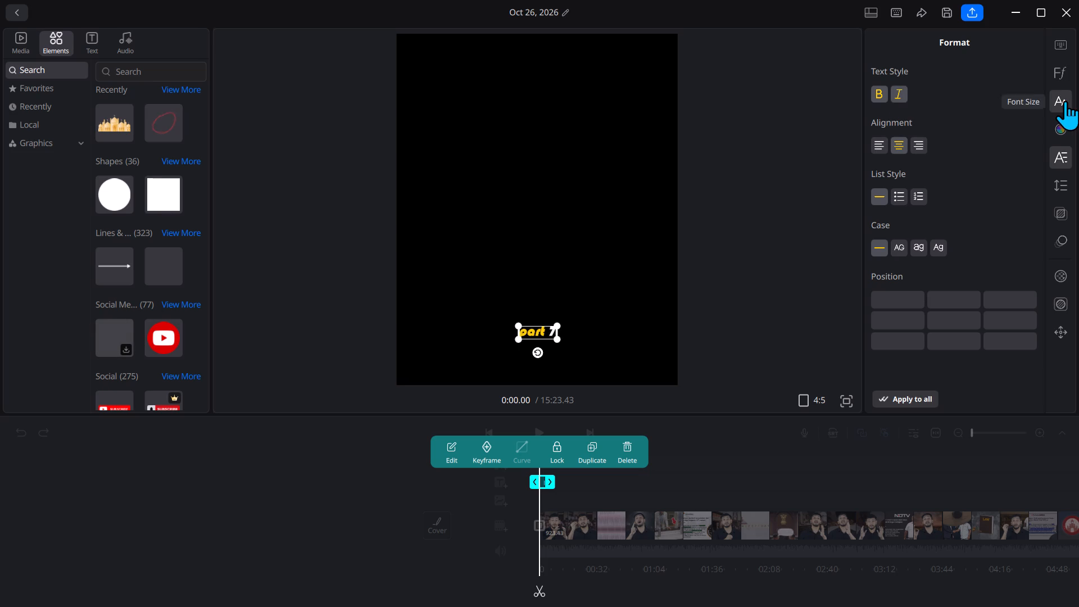
pyautogui.click(1060, 192)
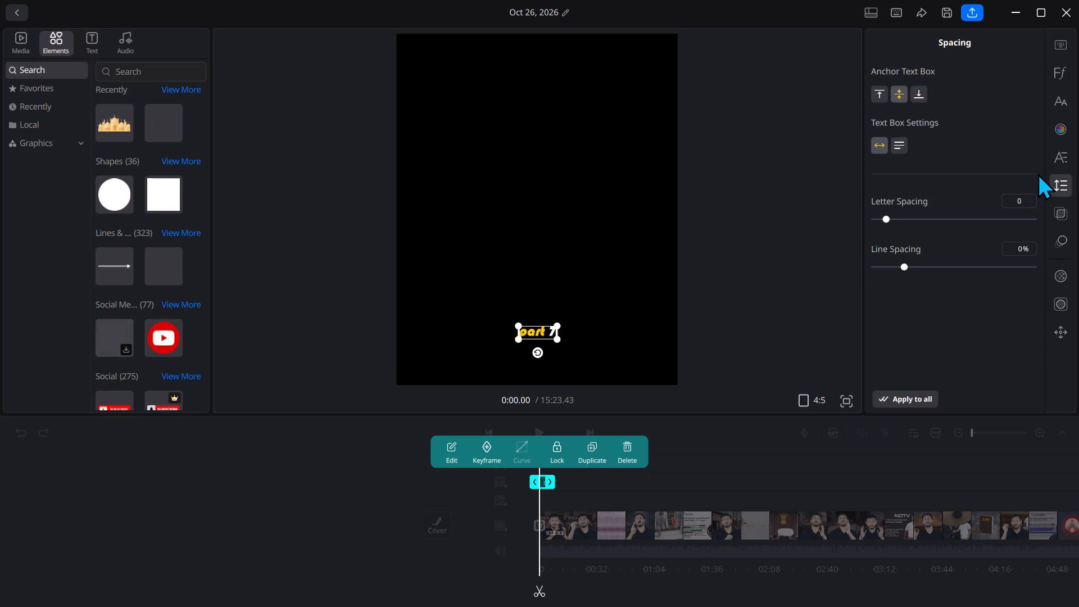
pyautogui.click(1065, 161)
pyautogui.click(891, 248)
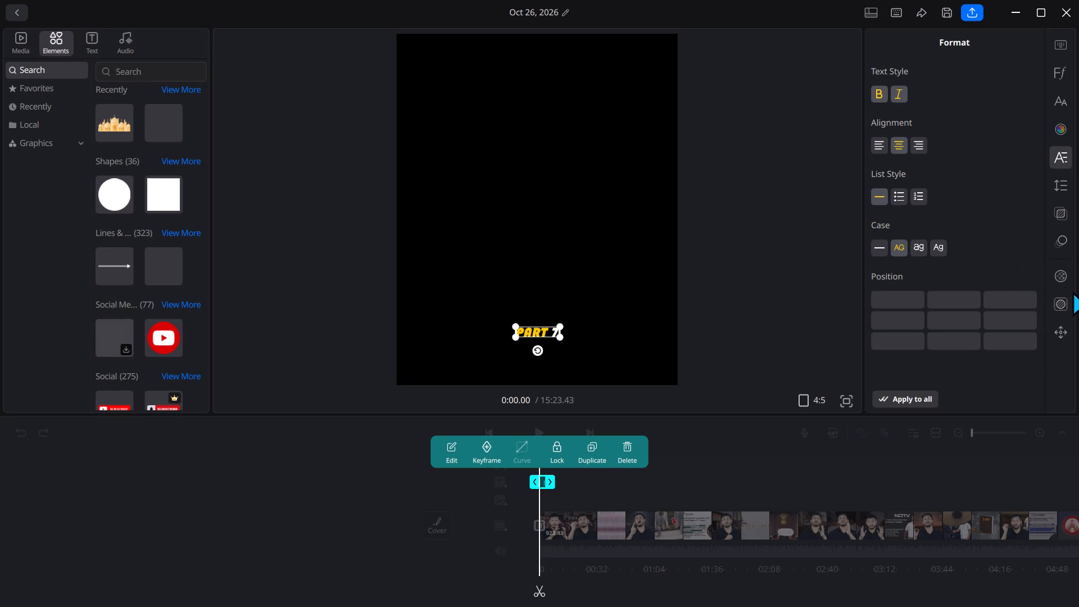
# Move the part 7 title to the frame's left edge just above the video picture and enlarge it slightly.
pyautogui.click(1062, 247)
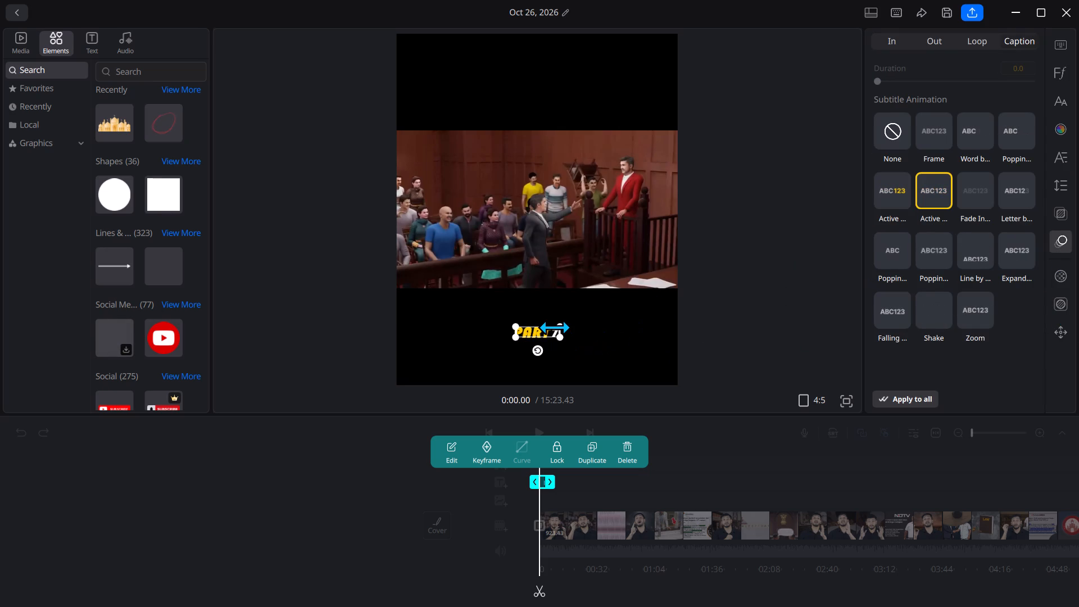
pyautogui.moveTo(548, 334); pyautogui.dragTo(466, 202)
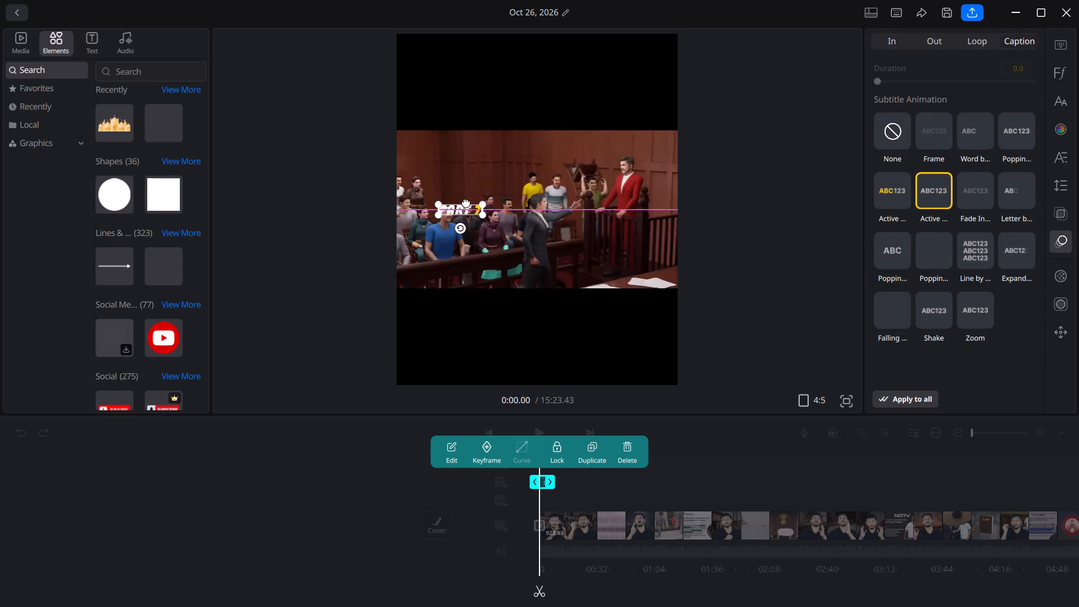
pyautogui.moveTo(466, 202); pyautogui.dragTo(433, 123)
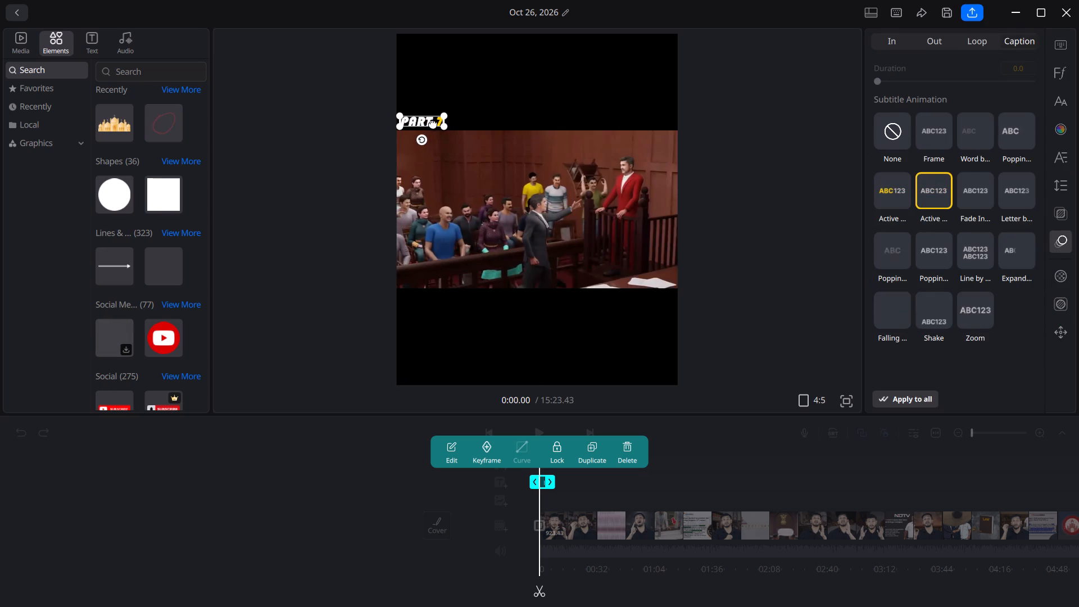
pyautogui.moveTo(433, 123); pyautogui.dragTo(422, 122)
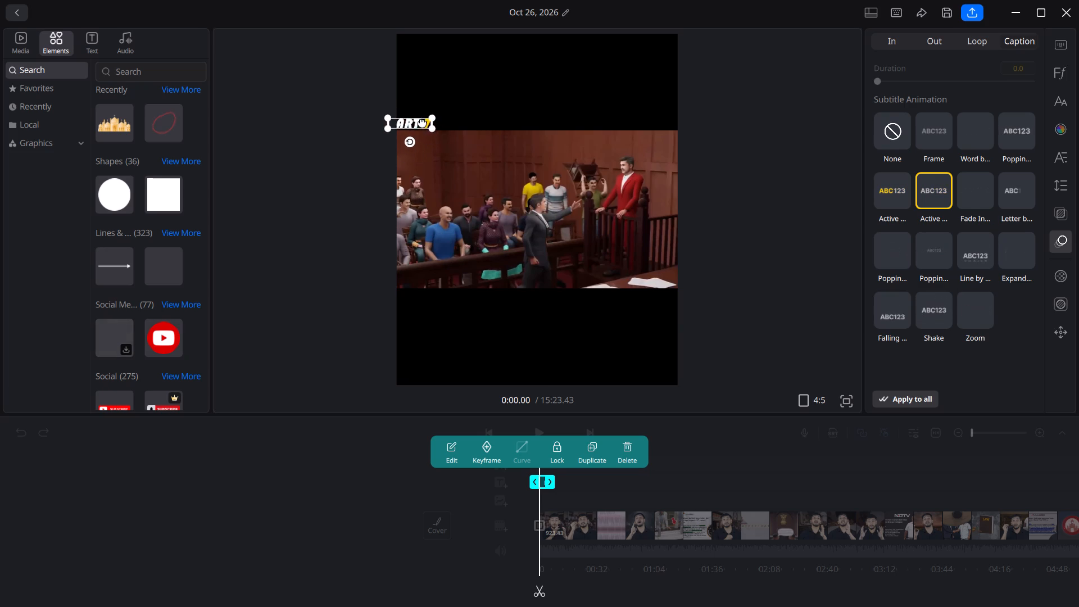
pyautogui.moveTo(422, 122); pyautogui.dragTo(426, 123)
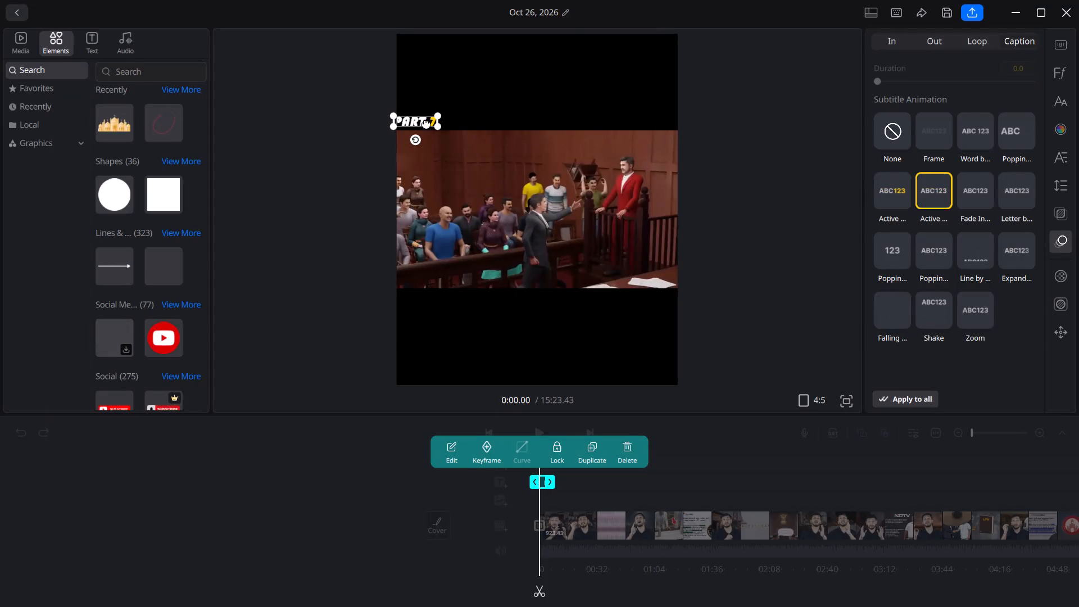
pyautogui.moveTo(426, 123); pyautogui.dragTo(426, 128)
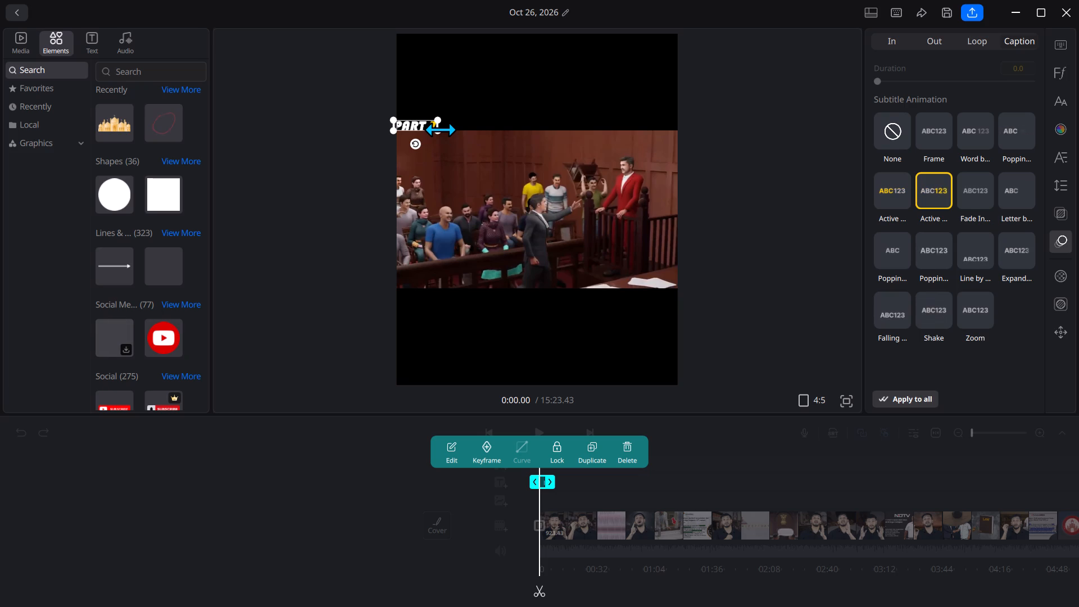
pyautogui.moveTo(439, 132); pyautogui.dragTo(444, 154)
pyautogui.click(425, 123)
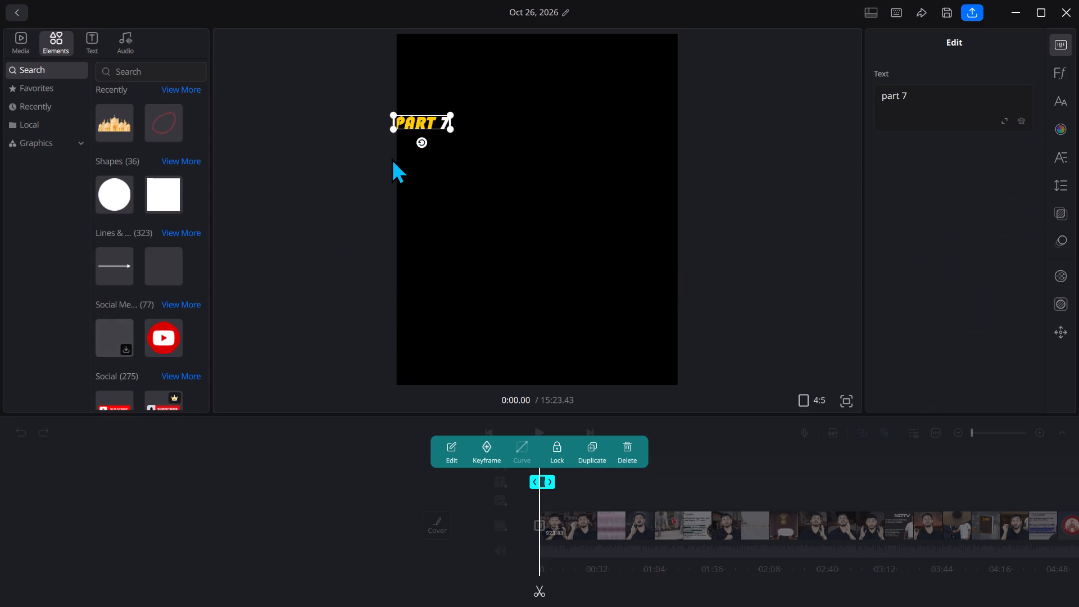
pyautogui.click(334, 252)
# Preview the opening of the timeline, then advance the playhead through the main clip past 0:41.
pyautogui.click(547, 431)
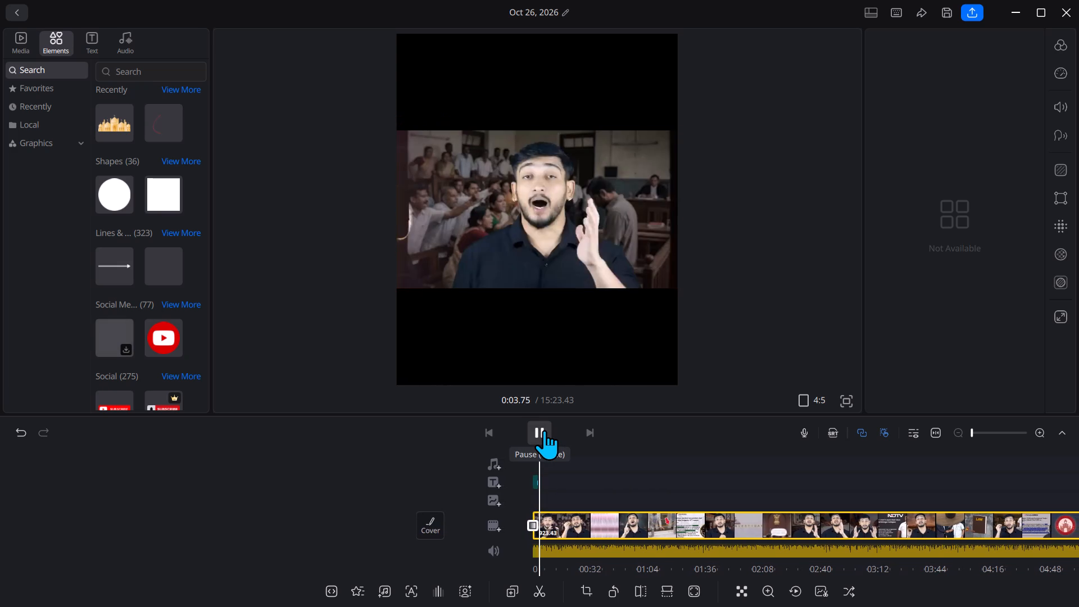
pyautogui.click(544, 430)
pyautogui.tripleClick(550, 517)
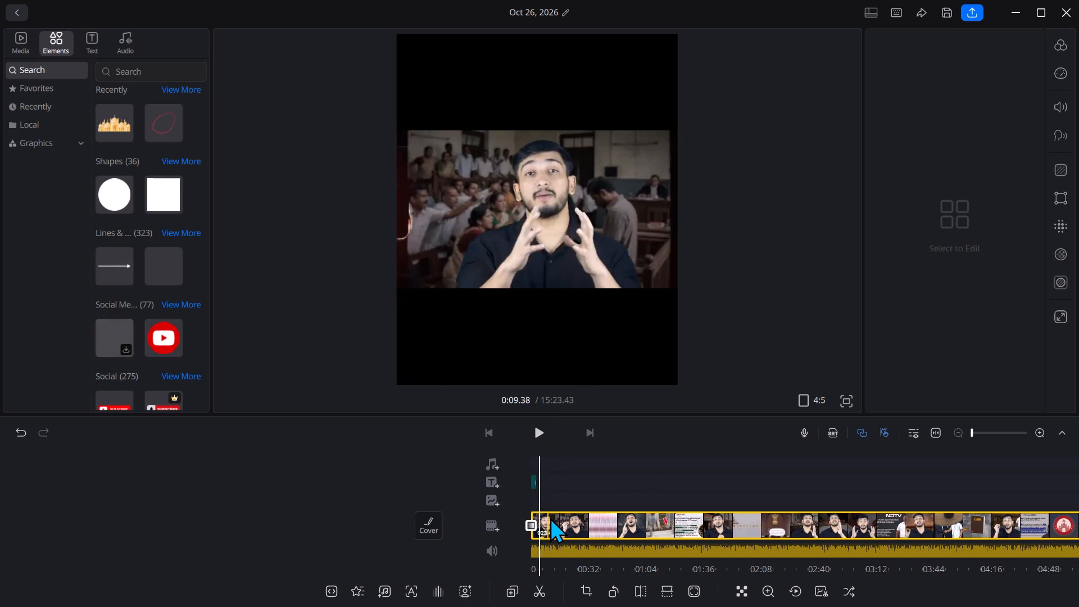
pyautogui.doubleClick(551, 517)
pyautogui.click(551, 517)
pyautogui.click(551, 515)
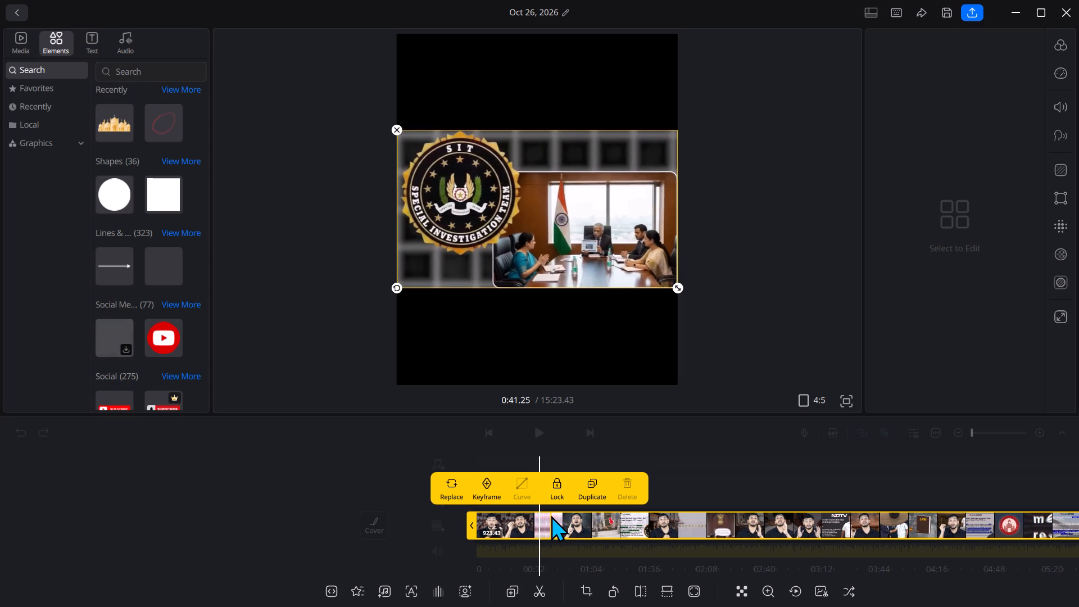
pyautogui.click(551, 515)
pyautogui.click(551, 515)
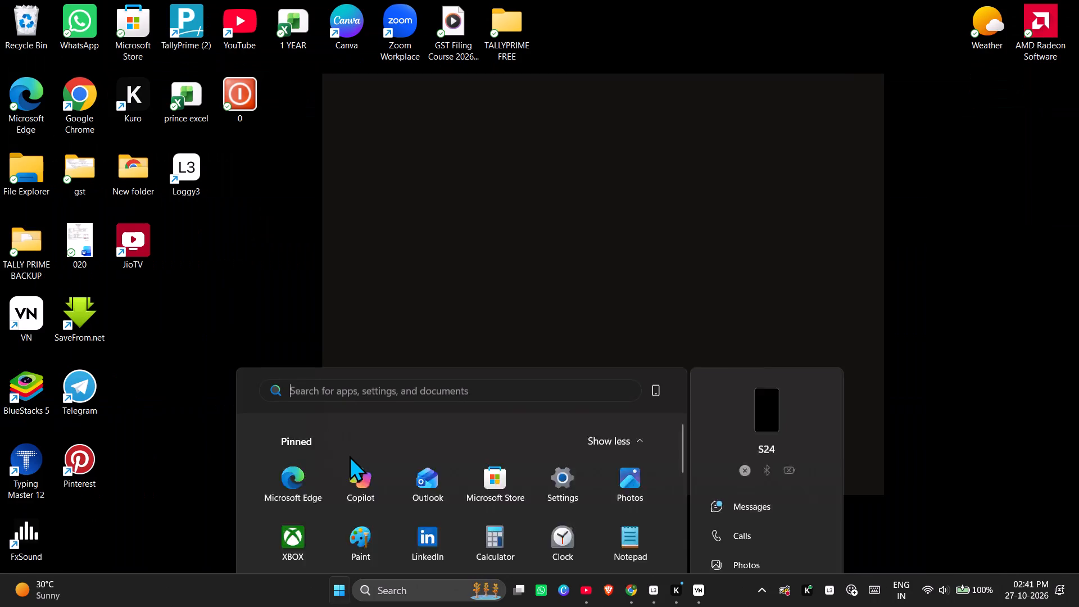
# Open Calculator and compute 3165 × 50.
pyautogui.write('CA')
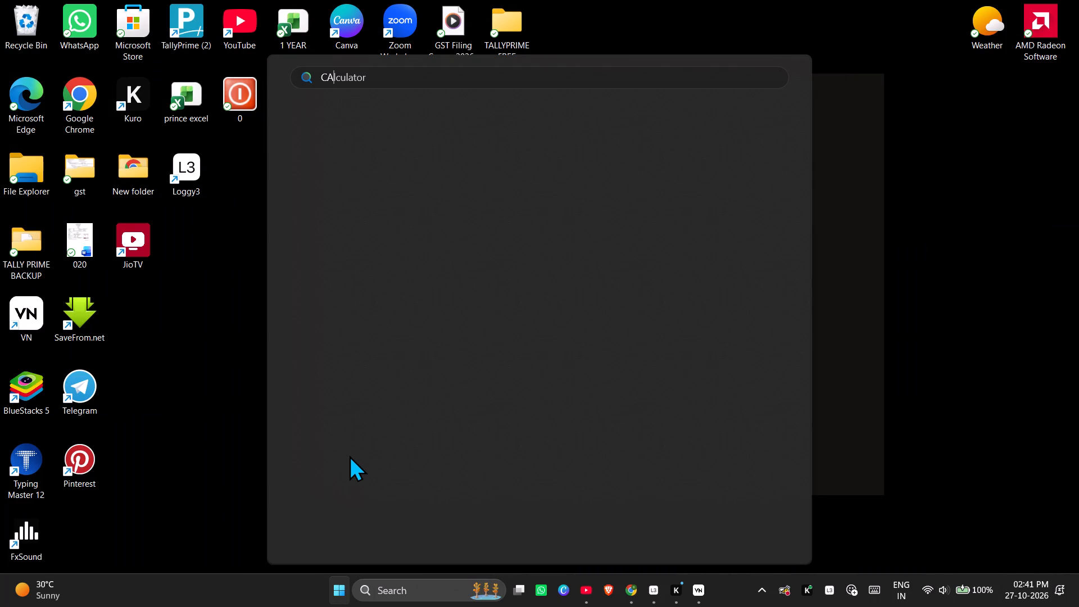
pyautogui.press('Return')
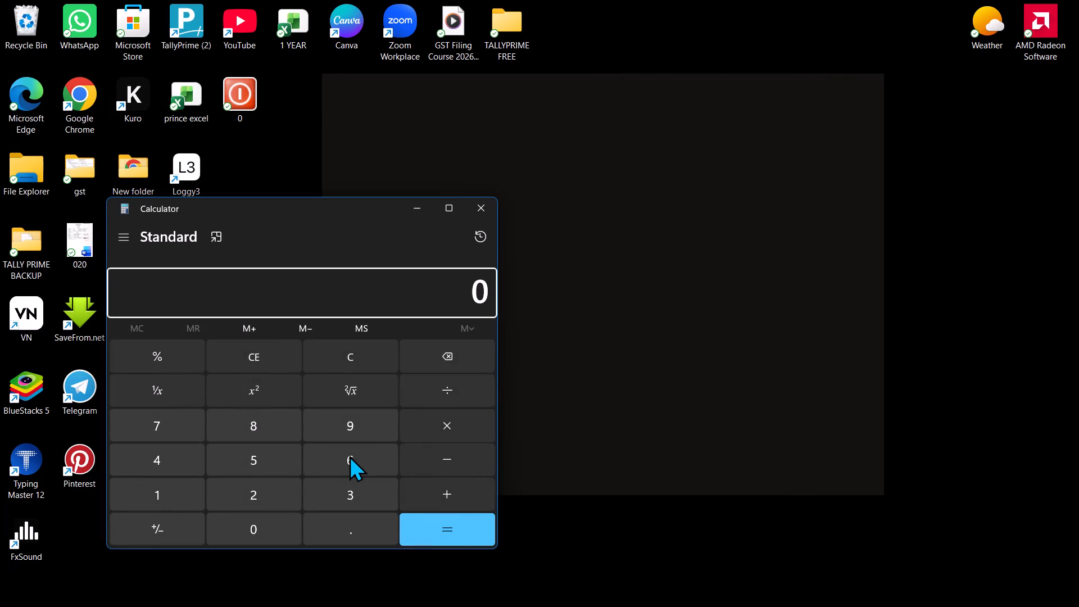
pyautogui.write('3165')
pyautogui.write('*50')
pyautogui.press('Return')
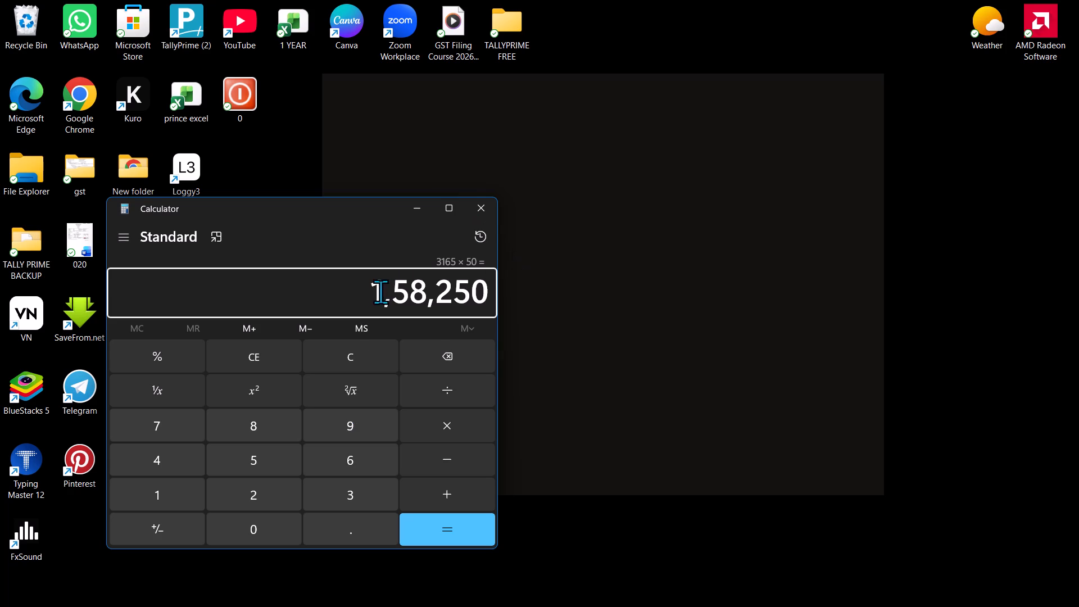
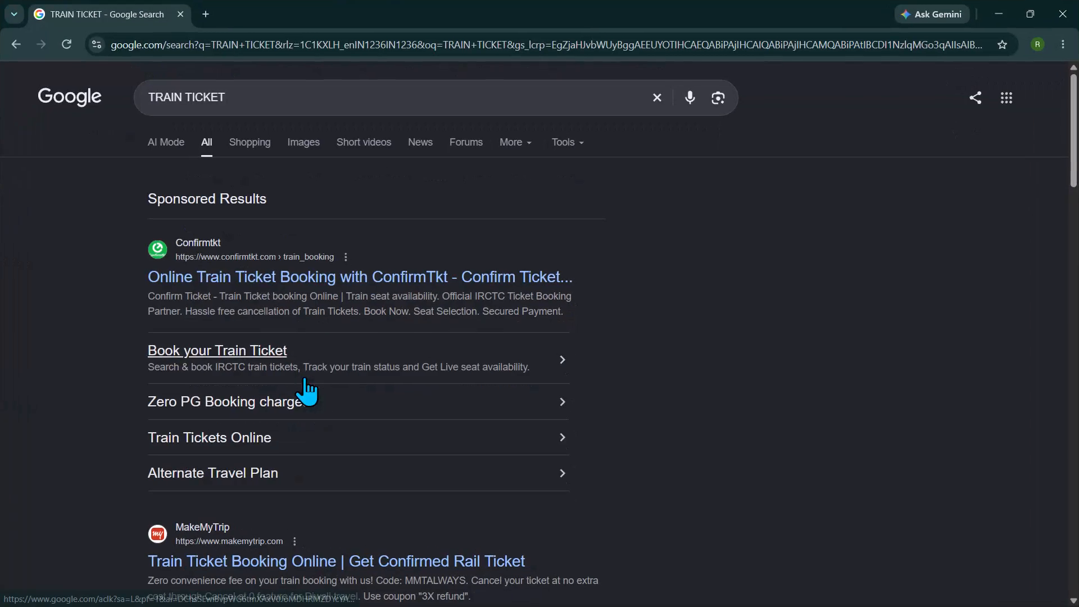
# Open the sponsored ConfirmTkt online train ticket booking result.
pyautogui.click(225, 279)
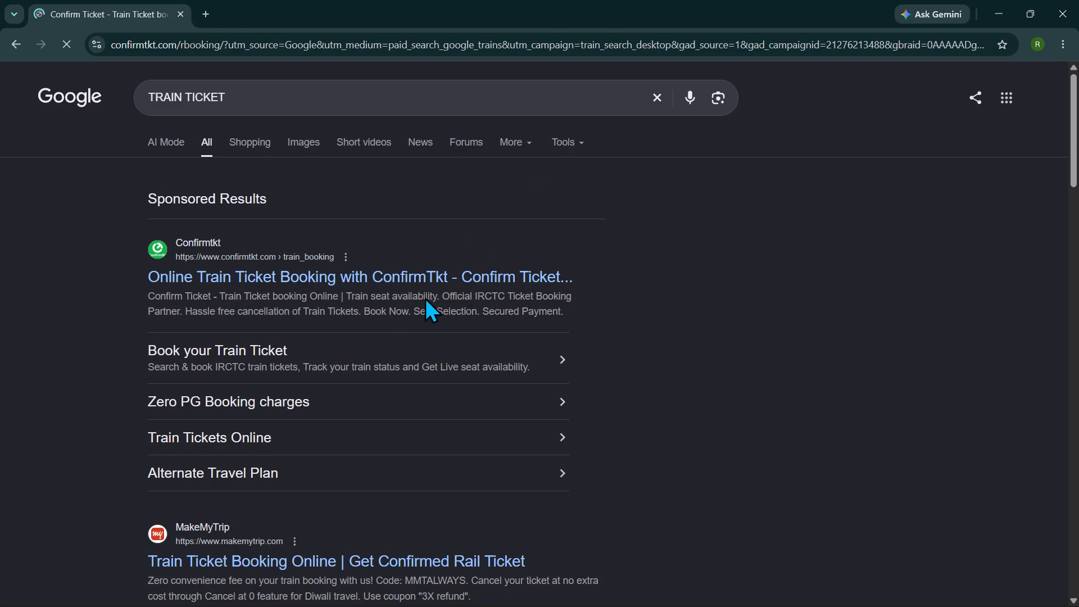
pyautogui.scroll(-1, 353, 300)
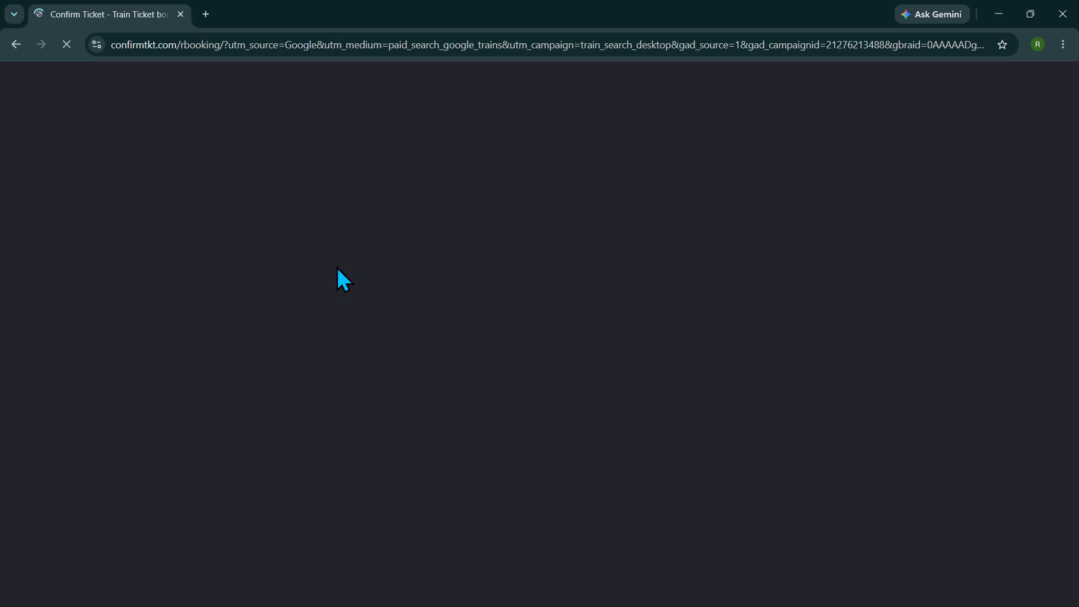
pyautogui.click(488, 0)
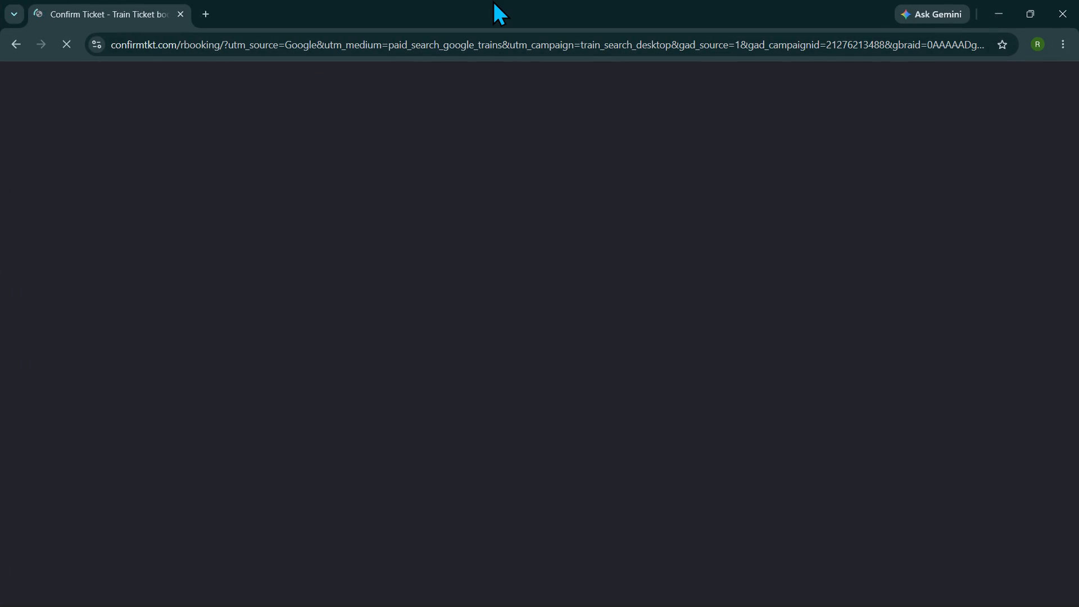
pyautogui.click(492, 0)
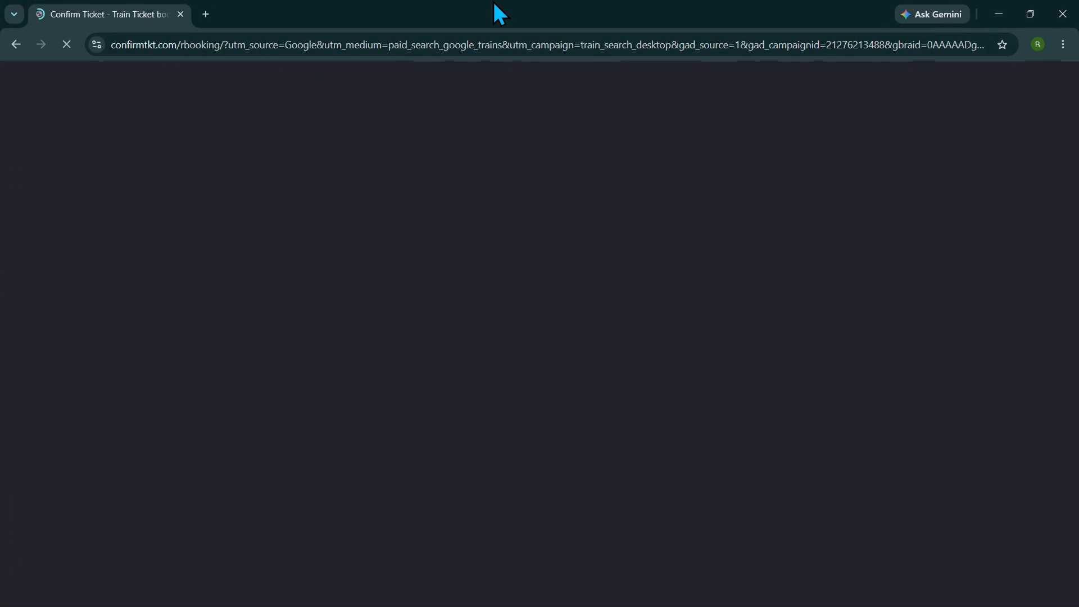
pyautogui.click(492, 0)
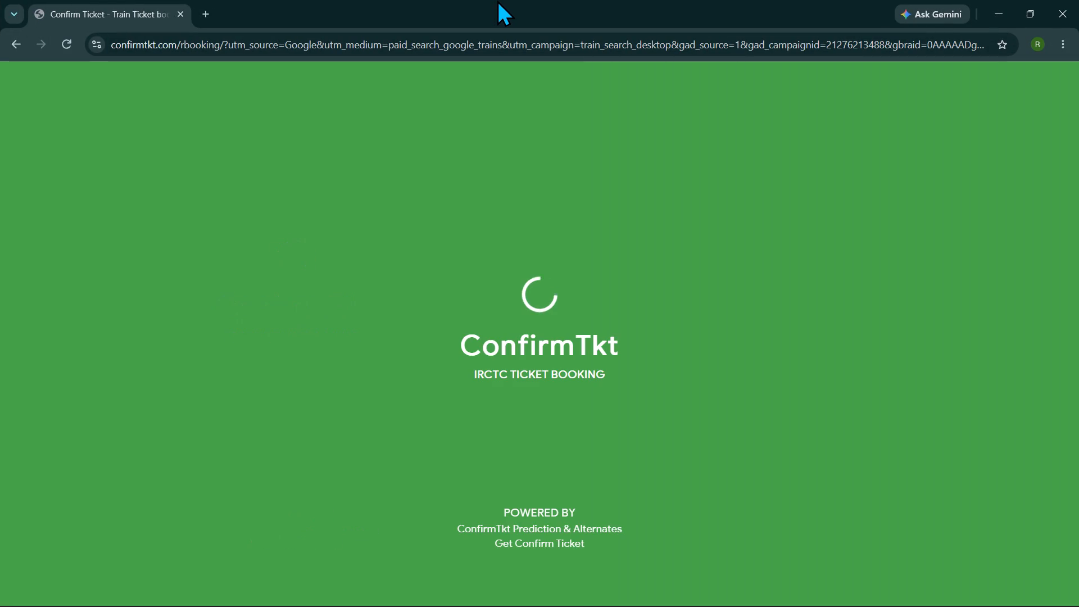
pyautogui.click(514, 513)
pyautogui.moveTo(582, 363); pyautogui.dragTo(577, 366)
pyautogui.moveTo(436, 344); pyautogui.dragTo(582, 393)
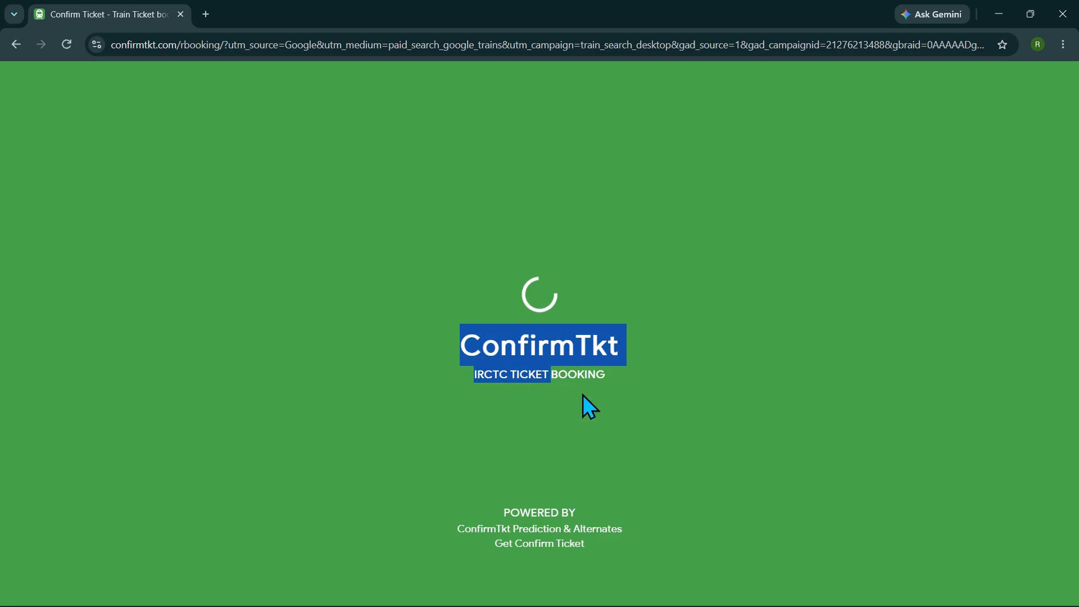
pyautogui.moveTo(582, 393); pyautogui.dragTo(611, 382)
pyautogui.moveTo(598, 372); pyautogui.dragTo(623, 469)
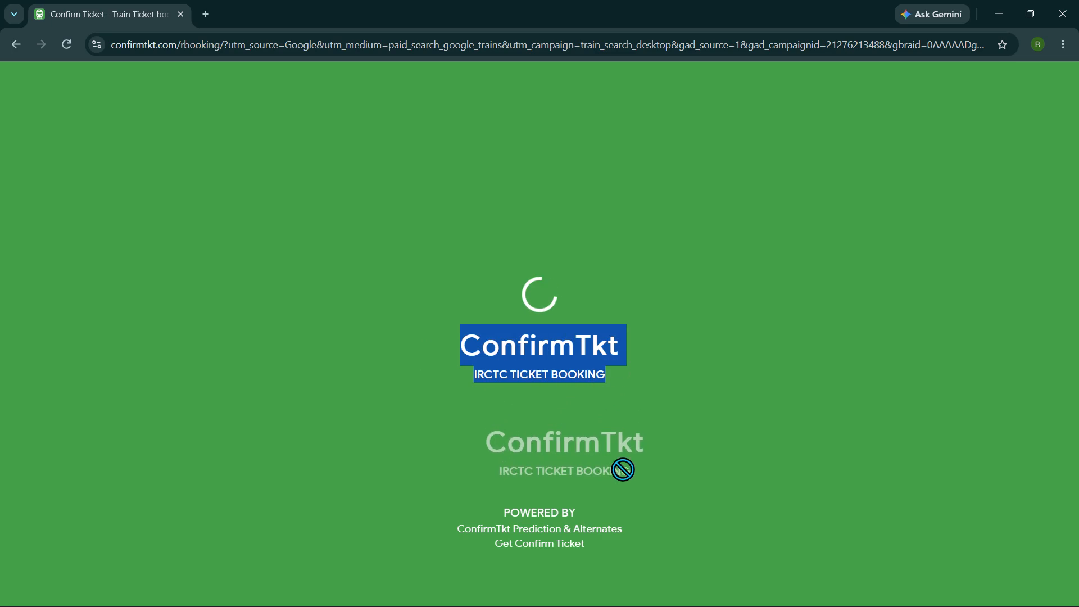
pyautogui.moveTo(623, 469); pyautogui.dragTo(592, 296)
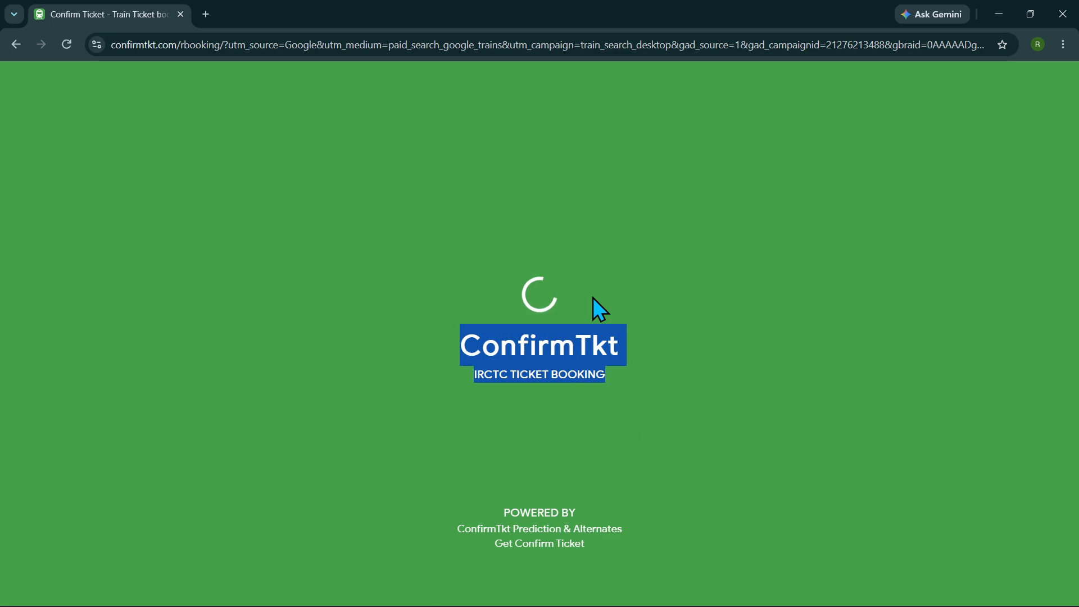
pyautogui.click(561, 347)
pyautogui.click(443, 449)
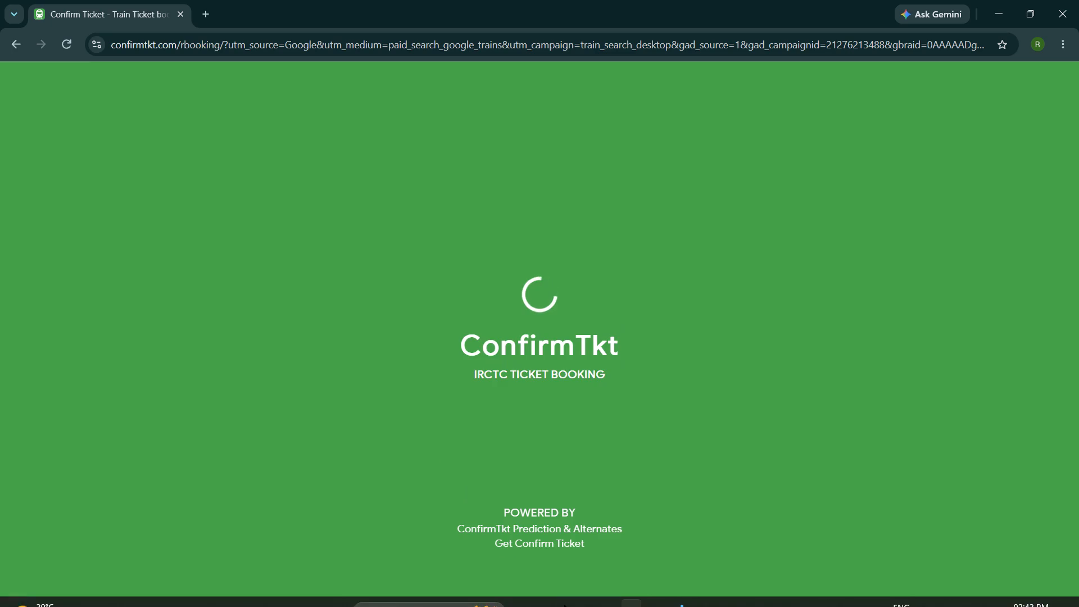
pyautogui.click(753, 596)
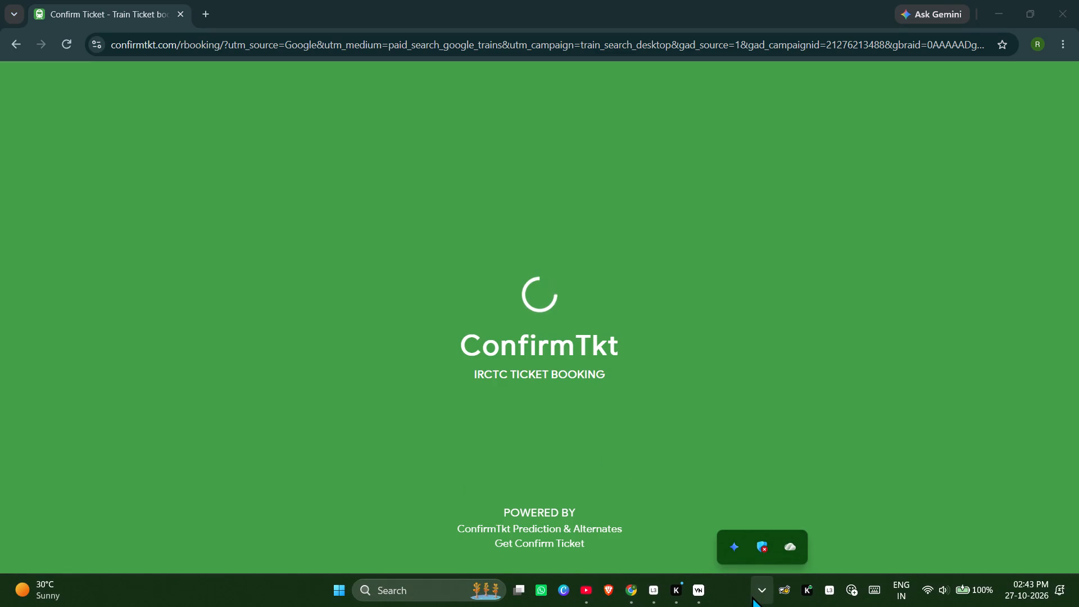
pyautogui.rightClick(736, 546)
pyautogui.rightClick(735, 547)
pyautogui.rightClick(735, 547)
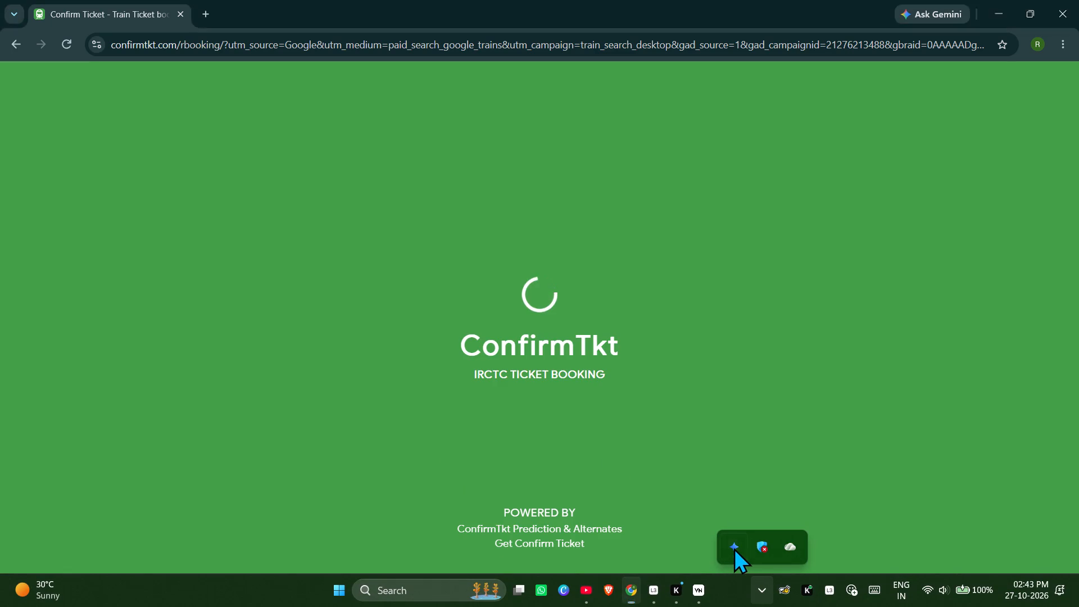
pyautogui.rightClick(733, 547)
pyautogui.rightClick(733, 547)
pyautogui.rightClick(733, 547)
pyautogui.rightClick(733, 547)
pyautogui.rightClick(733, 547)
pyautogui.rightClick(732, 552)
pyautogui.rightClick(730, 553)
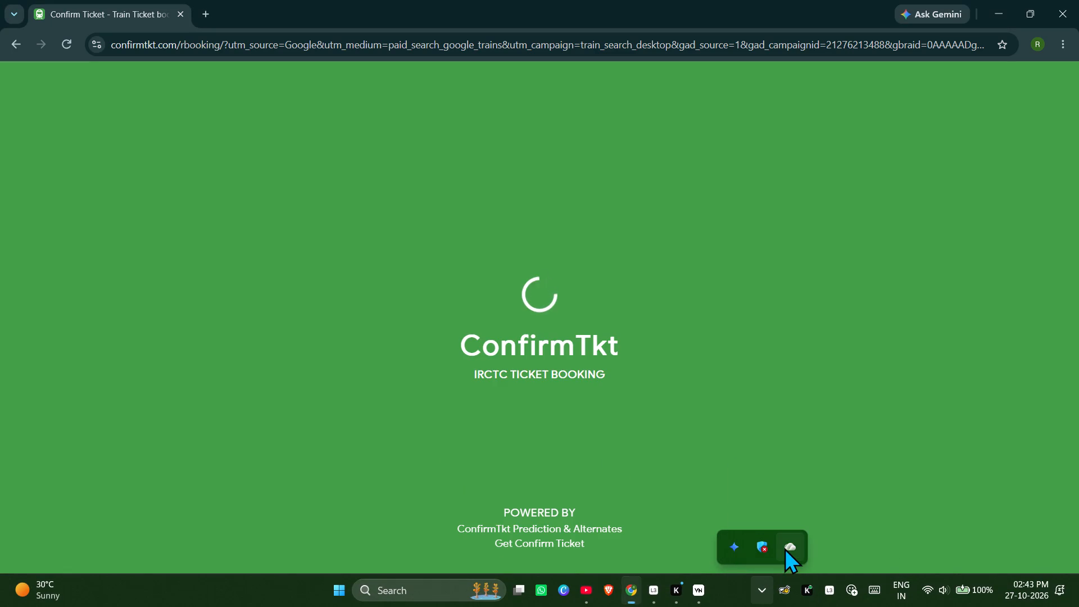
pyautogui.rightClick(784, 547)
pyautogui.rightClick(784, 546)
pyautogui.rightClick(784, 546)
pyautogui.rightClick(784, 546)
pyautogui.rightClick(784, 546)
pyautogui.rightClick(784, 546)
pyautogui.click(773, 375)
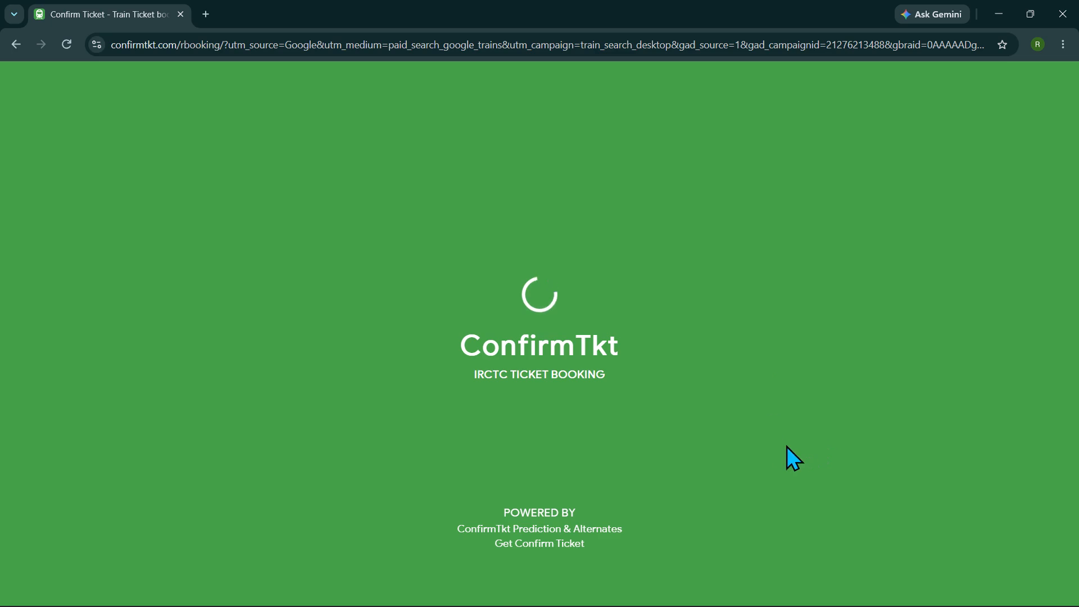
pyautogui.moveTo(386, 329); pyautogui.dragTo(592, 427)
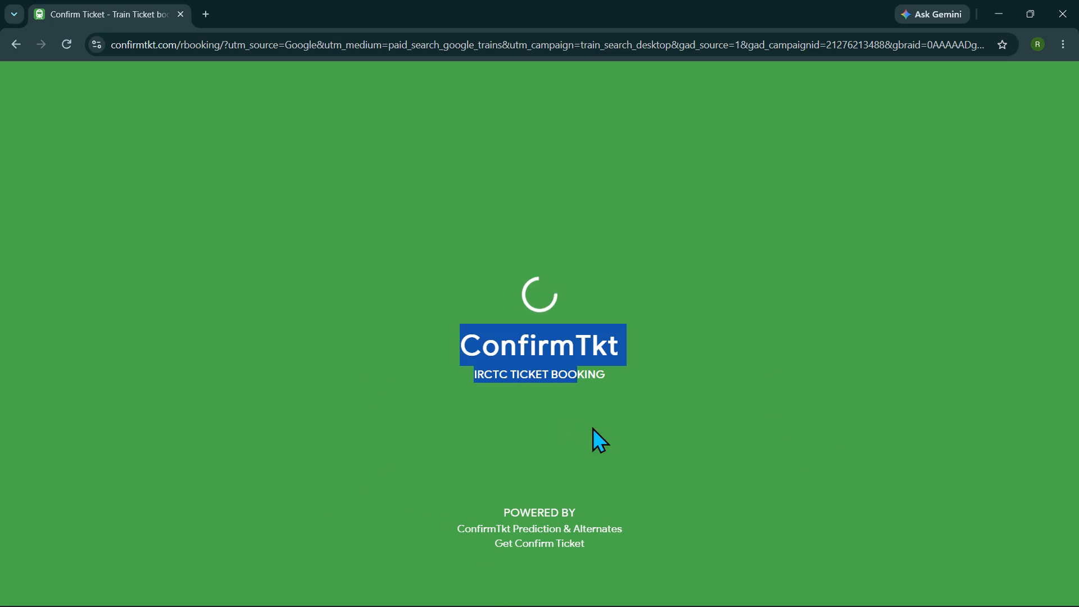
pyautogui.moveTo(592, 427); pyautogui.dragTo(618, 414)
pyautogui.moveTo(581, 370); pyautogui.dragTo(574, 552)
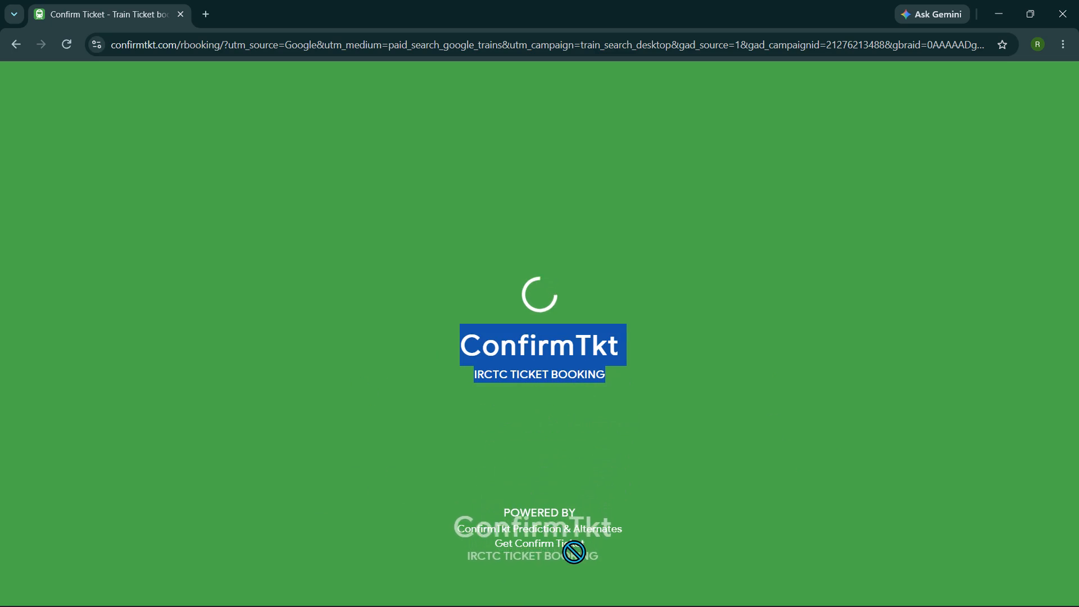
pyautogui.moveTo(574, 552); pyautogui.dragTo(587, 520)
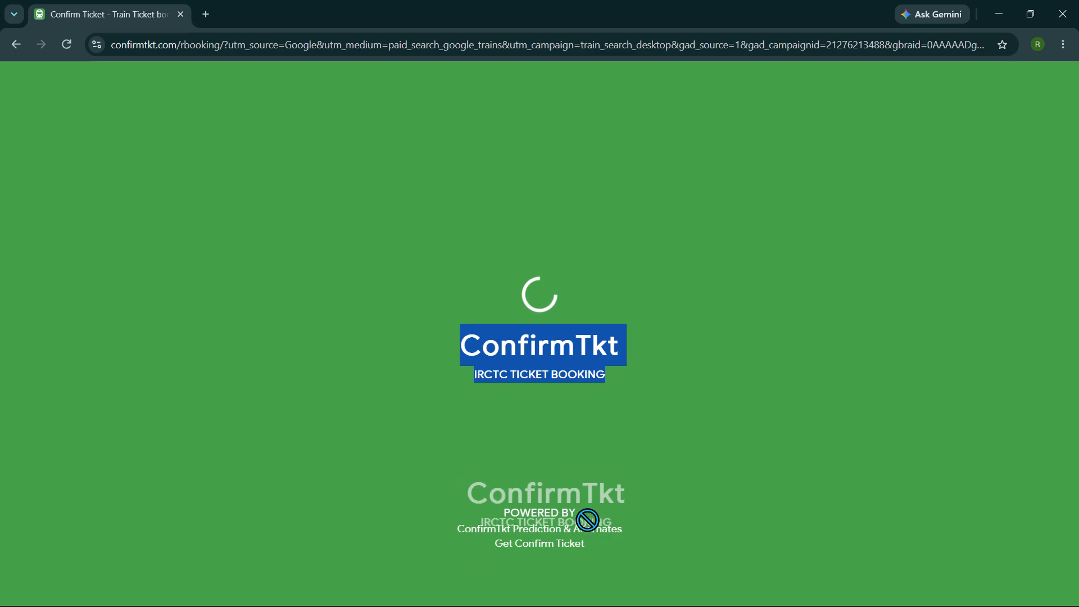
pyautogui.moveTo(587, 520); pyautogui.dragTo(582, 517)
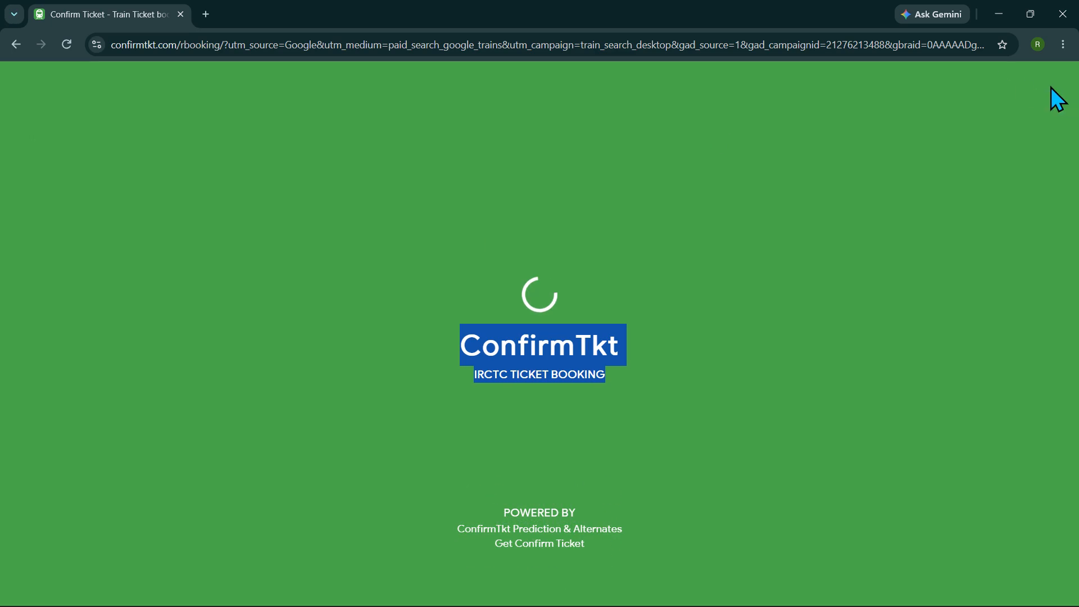
# Reload the ConfirmTkt train booking page.
pyautogui.moveTo(1053, 140); pyautogui.dragTo(1023, 143, button='right')
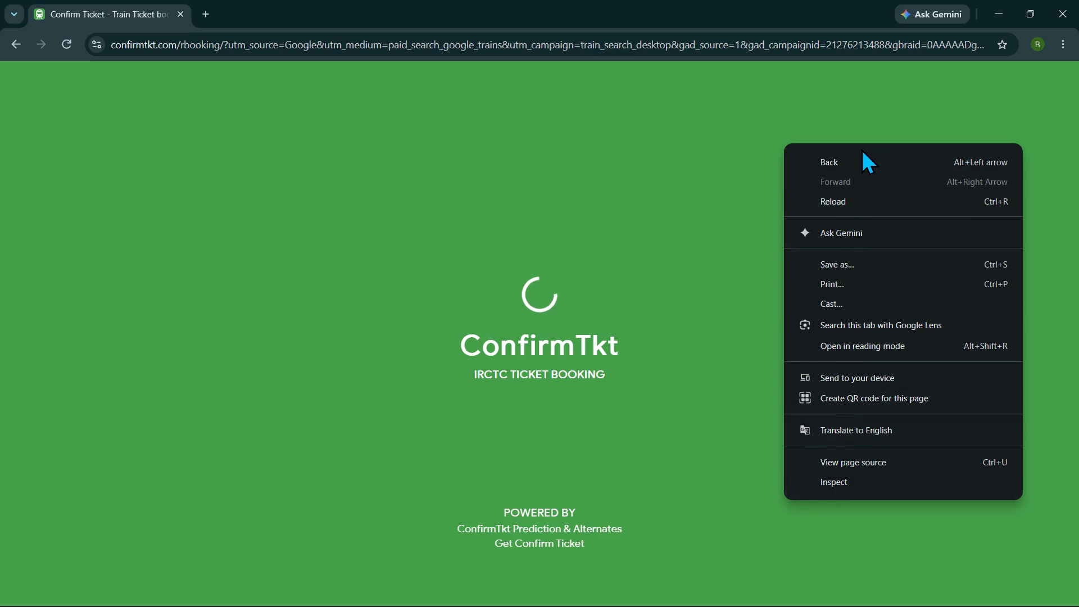
pyautogui.click(71, 38)
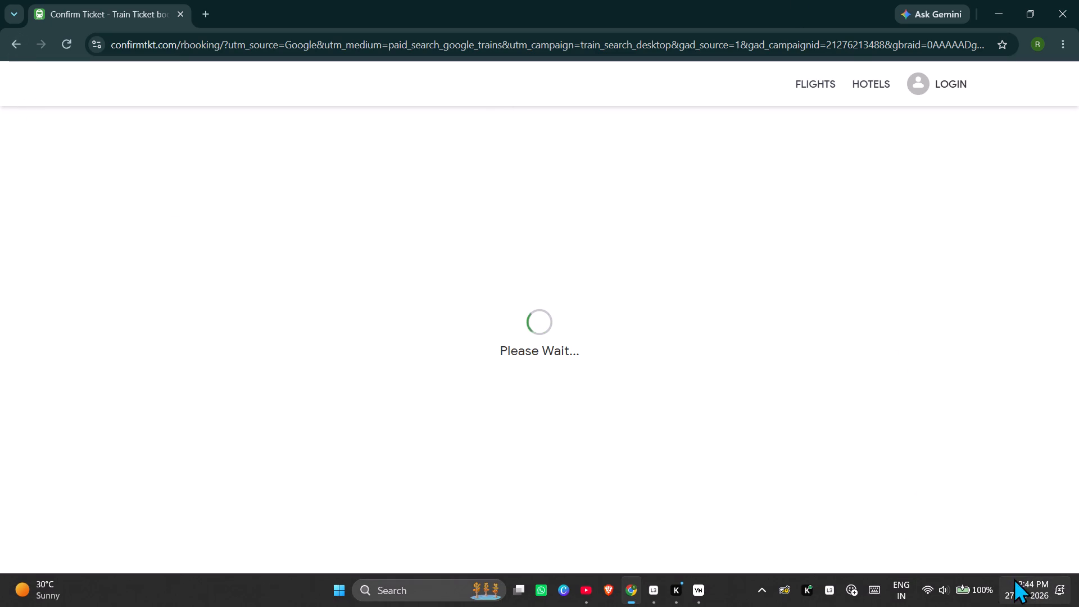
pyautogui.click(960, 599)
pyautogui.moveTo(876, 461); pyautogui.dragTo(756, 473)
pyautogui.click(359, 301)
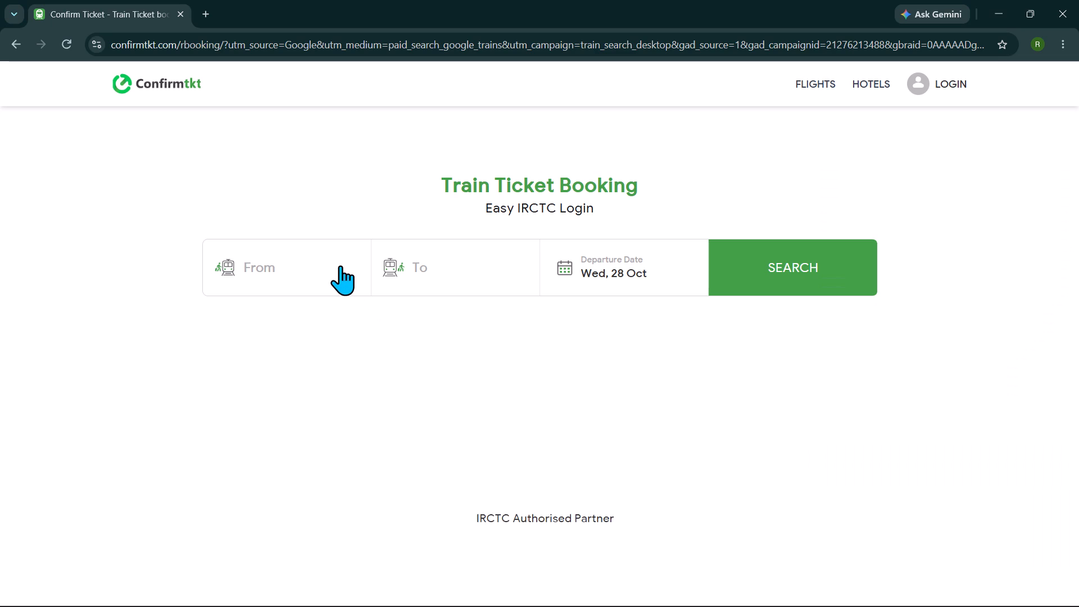
# Examine the departure date calendar month by month through December 2026, and close it without choosing a date.
pyautogui.click(609, 270)
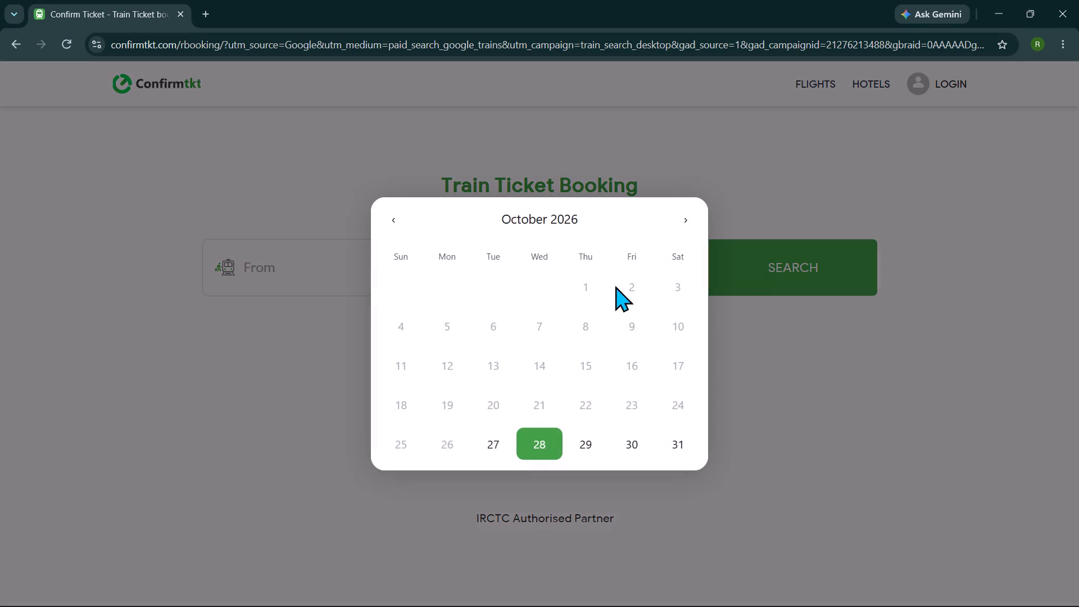
pyautogui.click(685, 223)
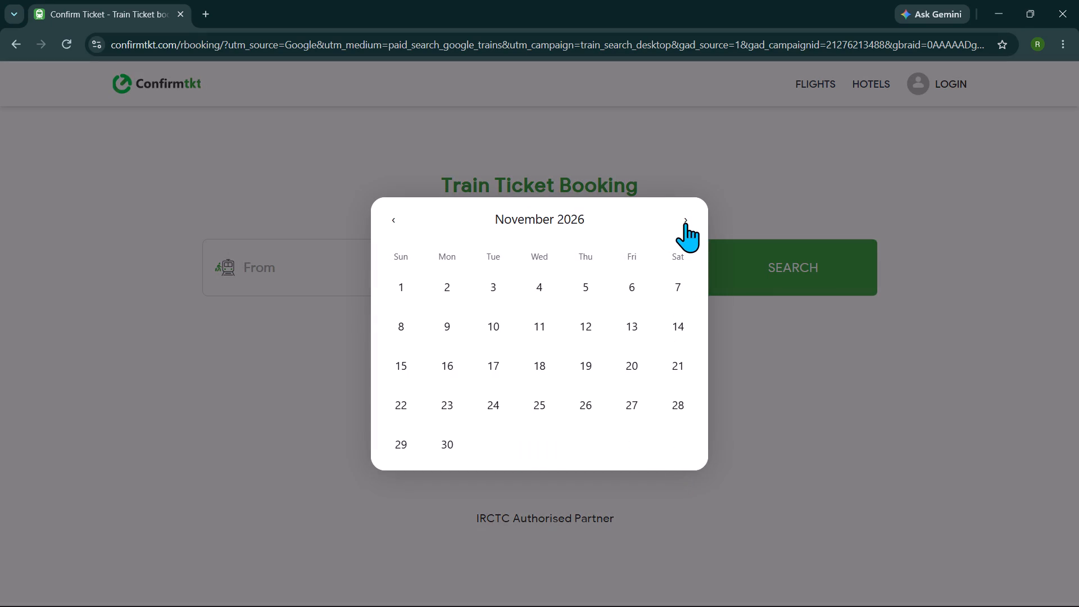
pyautogui.click(685, 223)
pyautogui.click(685, 223)
pyautogui.tripleClick(684, 223)
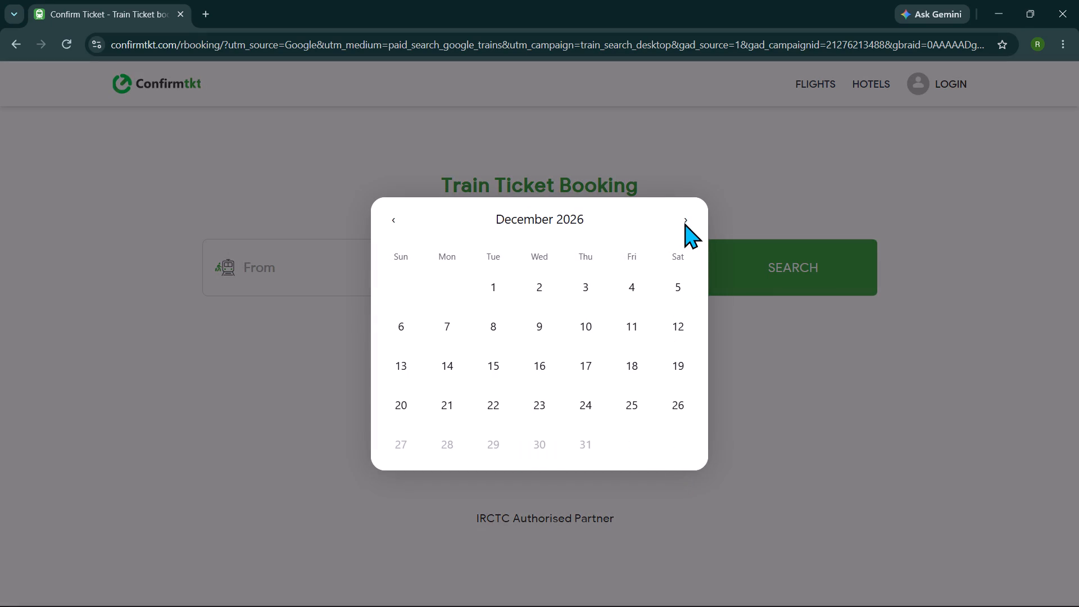
pyautogui.tripleClick(684, 223)
pyautogui.click(684, 223)
pyautogui.doubleClick(684, 223)
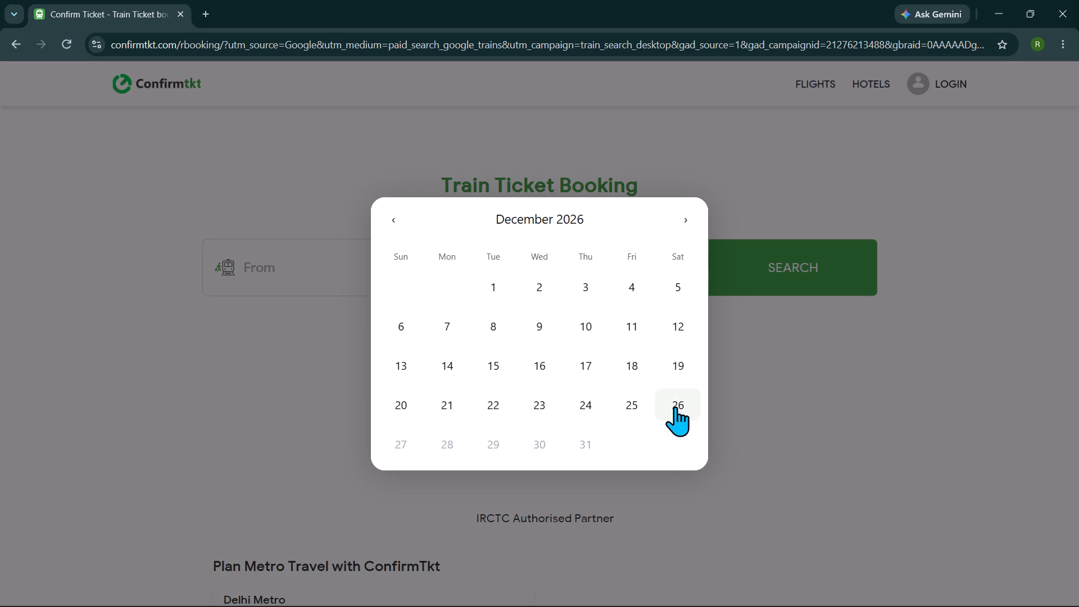
pyautogui.doubleClick(686, 223)
pyautogui.click(688, 219)
pyautogui.tripleClick(688, 214)
pyautogui.tripleClick(742, 147)
pyautogui.click(678, 480)
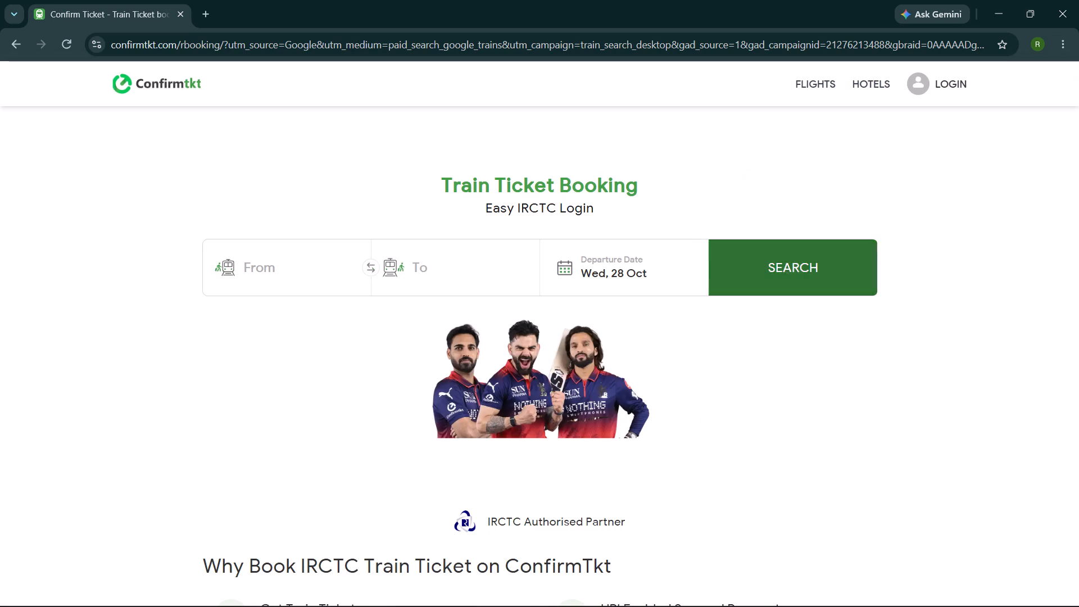
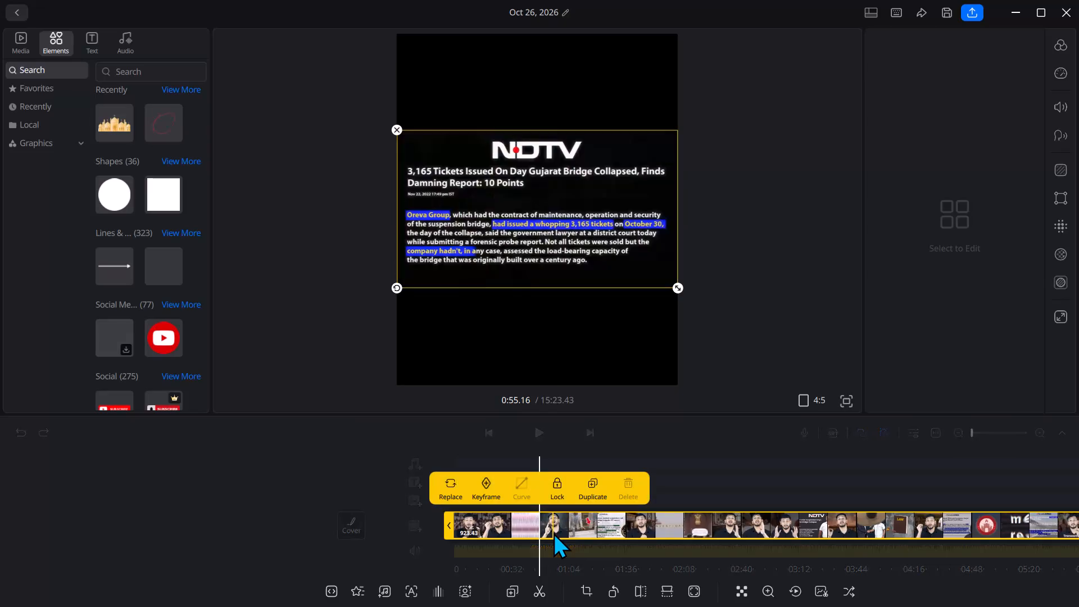
# Split the full-length clip in the video track at 1:00.00.
pyautogui.click(553, 532)
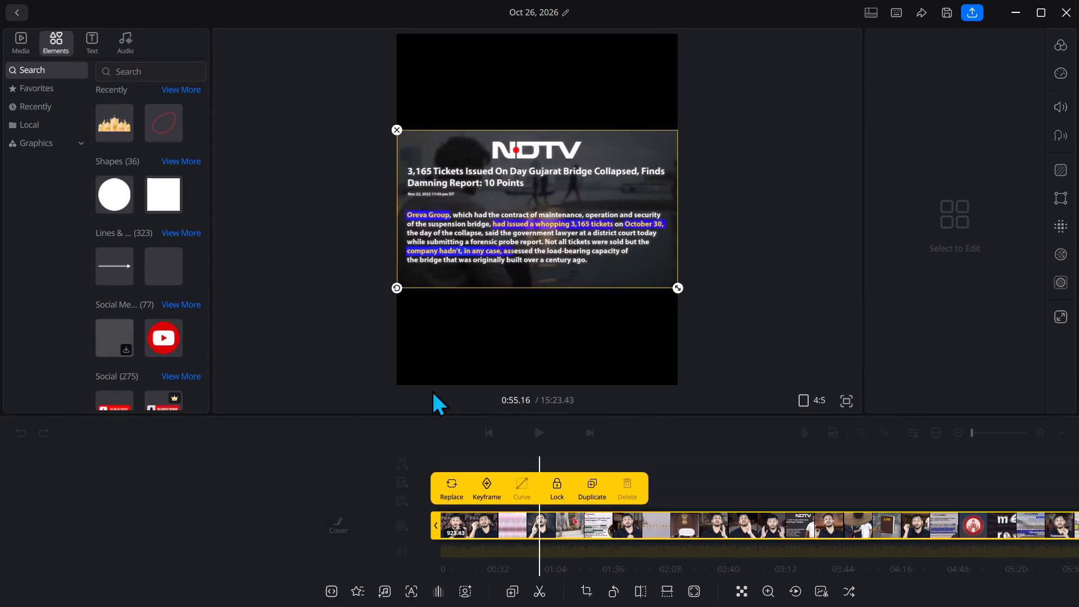
pyautogui.click(551, 531)
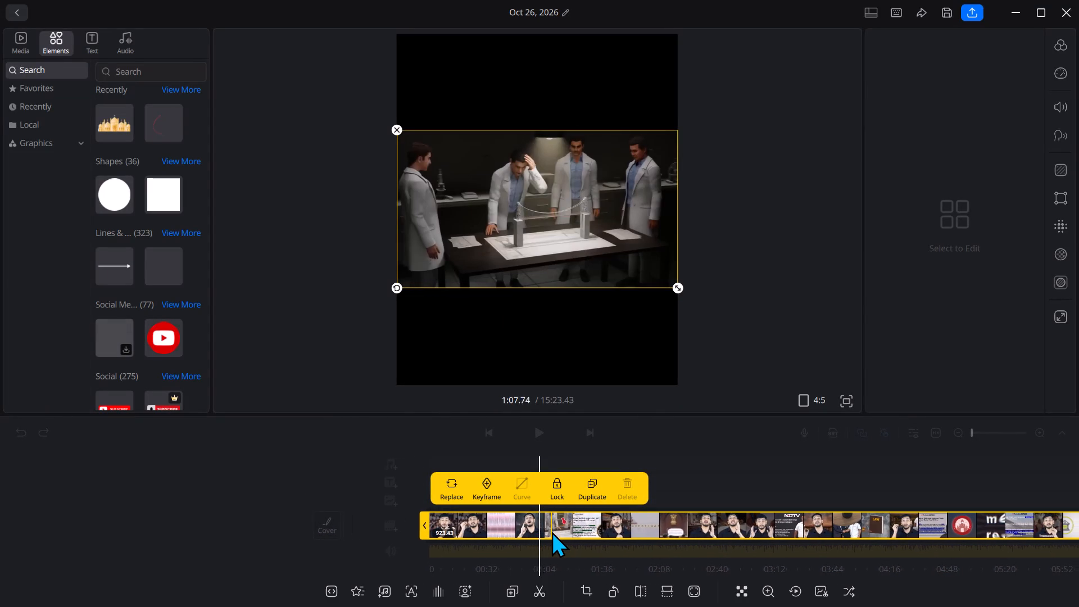
pyautogui.click(662, 427)
pyautogui.press('Left')
pyautogui.press('Left')
pyautogui.press('Left')
pyautogui.press('Left')
pyautogui.press('Left')
pyautogui.press('Left')
pyautogui.press('Left')
pyautogui.press('Left')
pyautogui.press('Left')
pyautogui.press('Left')
pyautogui.press('Left')
pyautogui.press('Left')
pyautogui.press('Left')
pyautogui.press('Left')
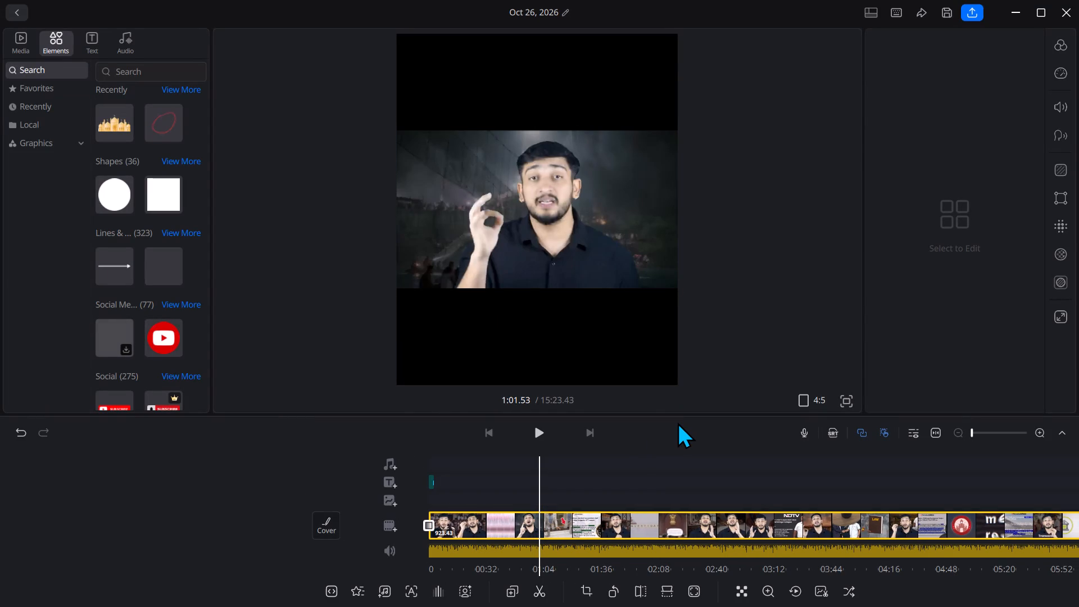
pyautogui.press('Left')
pyautogui.press('Left')
pyautogui.press('Left')
pyautogui.press('Left')
pyautogui.press('Left')
pyautogui.press('Left')
pyautogui.press('Left')
pyautogui.press('Left')
pyautogui.press('Left')
pyautogui.press('Left')
pyautogui.press('Left')
pyautogui.press('Left')
pyautogui.press('Left')
pyautogui.press('Left')
pyautogui.press('Left')
pyautogui.press('Left')
pyautogui.press('Left')
pyautogui.press('Left')
pyautogui.press('Left')
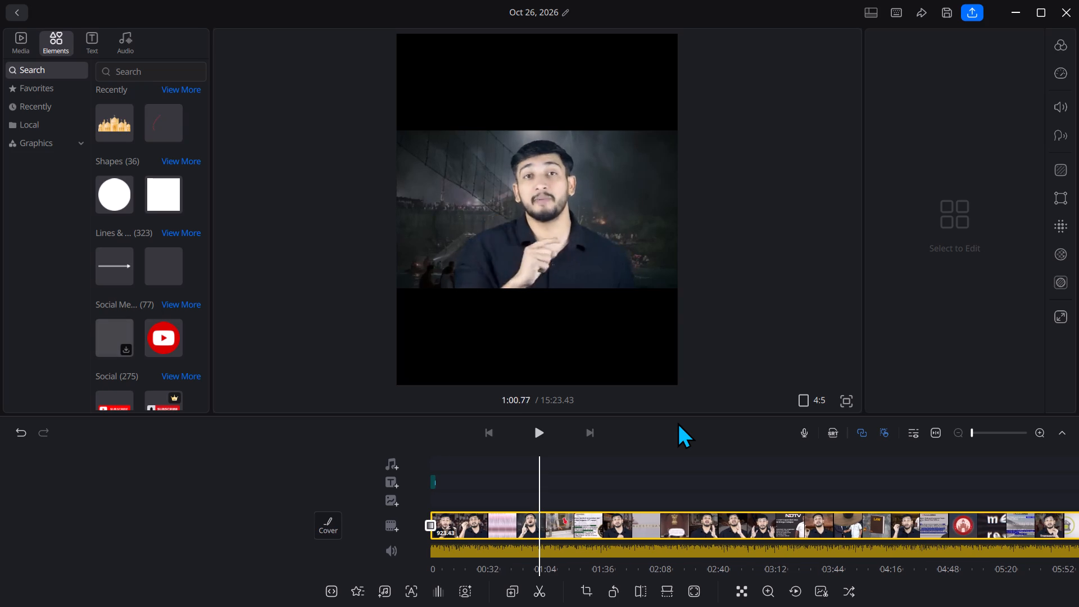
pyautogui.press('Left')
pyautogui.press('Left')
pyautogui.press('Left')
pyautogui.press('Left')
pyautogui.press('Left')
pyautogui.press('Left')
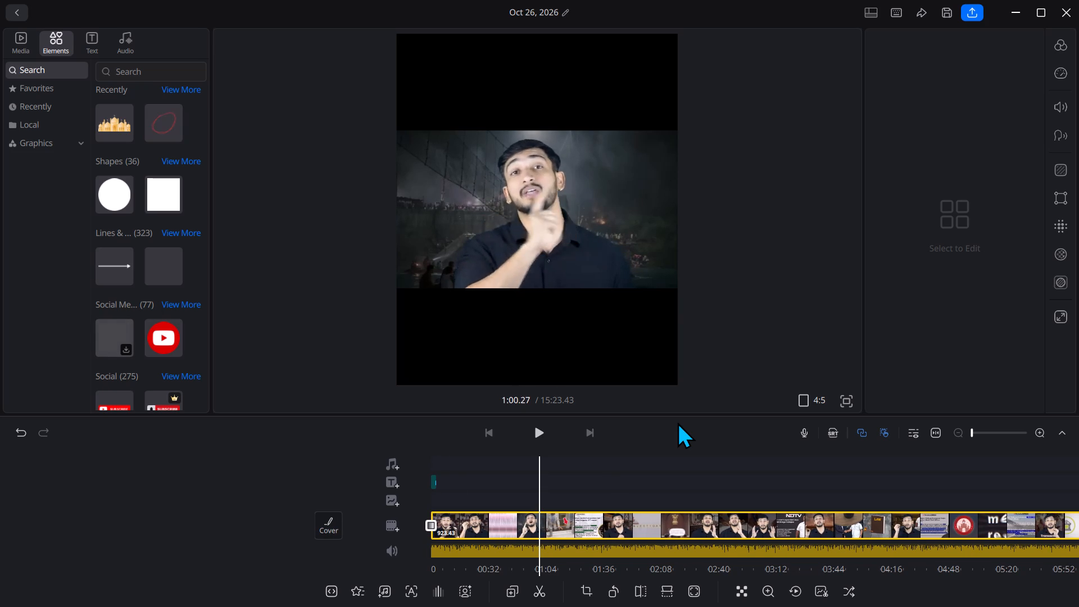
pyautogui.press('Left')
pyautogui.press('Left')
pyautogui.press('Left')
pyautogui.press('Left')
pyautogui.press('Left')
pyautogui.press('Left')
pyautogui.press('Left')
pyautogui.press('Left')
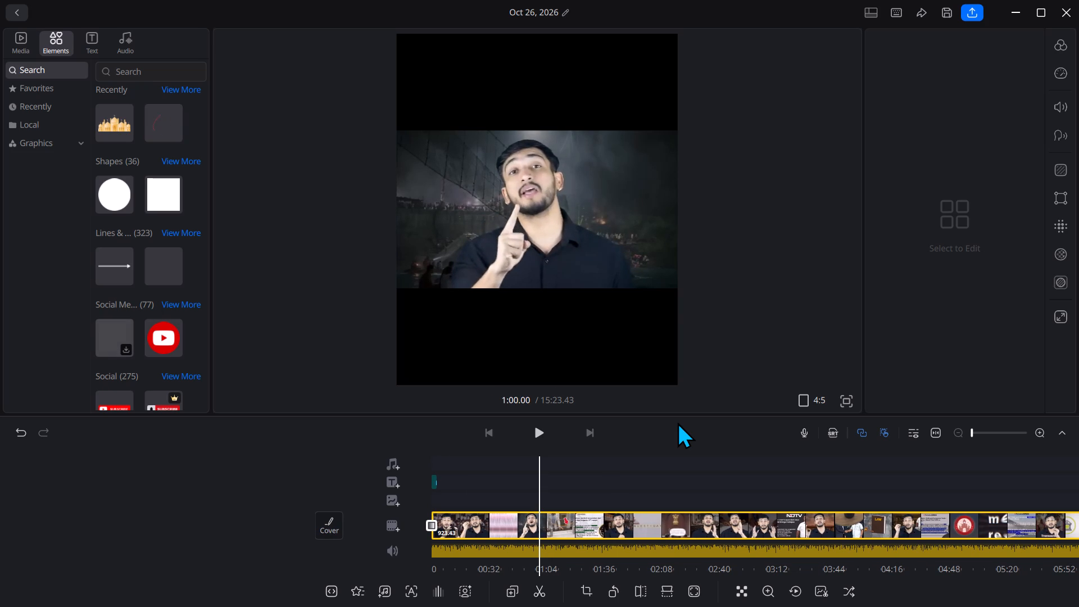
pyautogui.click(536, 589)
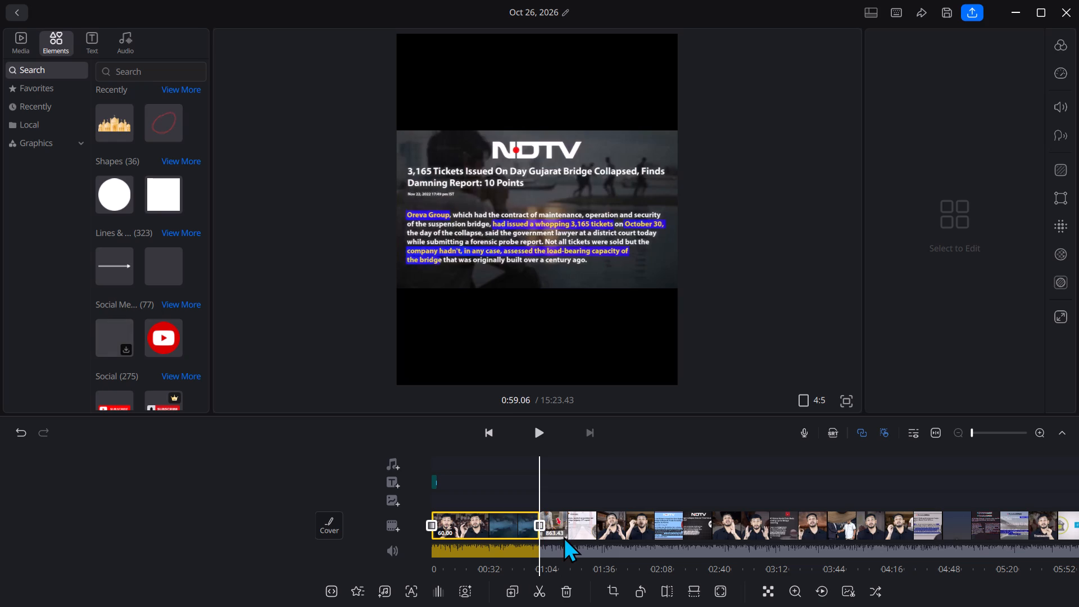
# Delete all the footage after the 1:00.00 cut so that only the first minute remains.
pyautogui.doubleClick(565, 536)
pyautogui.click(567, 511)
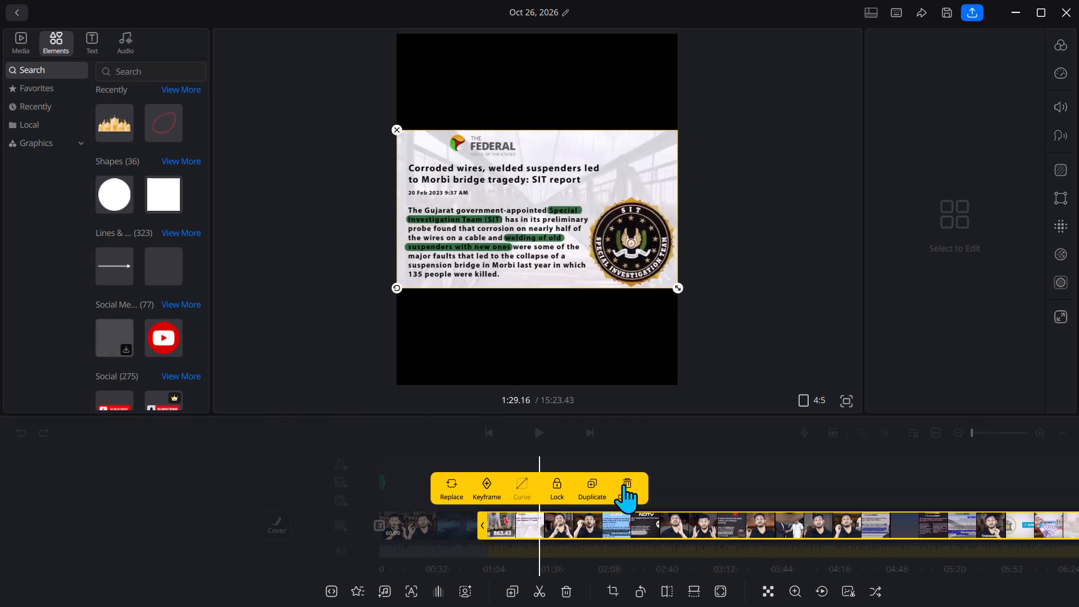
pyautogui.click(622, 484)
pyautogui.click(674, 418)
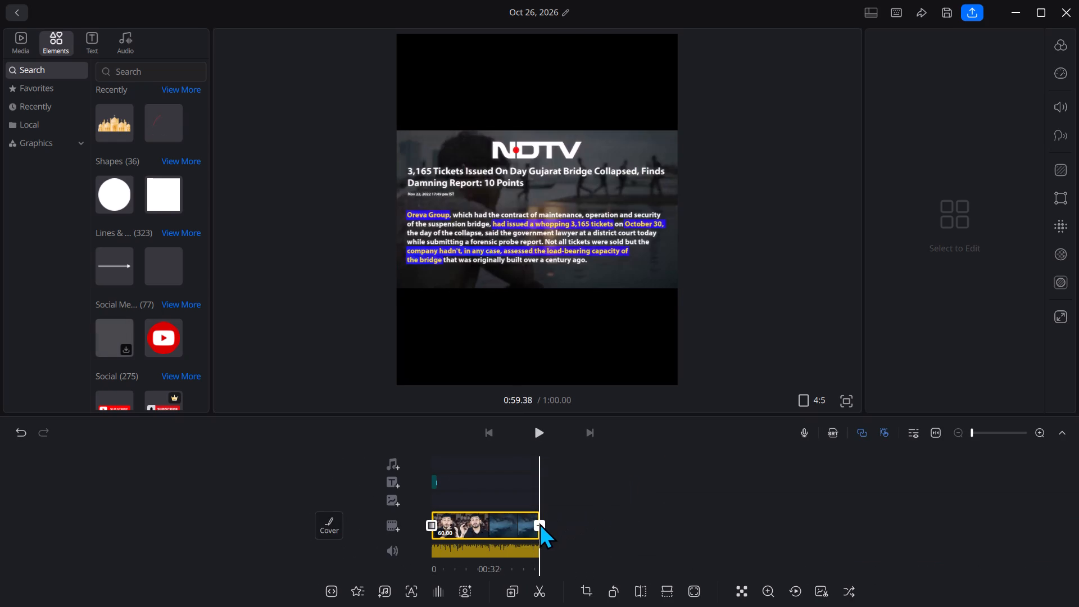
# Add a fade-out effect at the end of the one-minute clip.
pyautogui.click(539, 523)
pyautogui.click(492, 478)
pyautogui.click(571, 591)
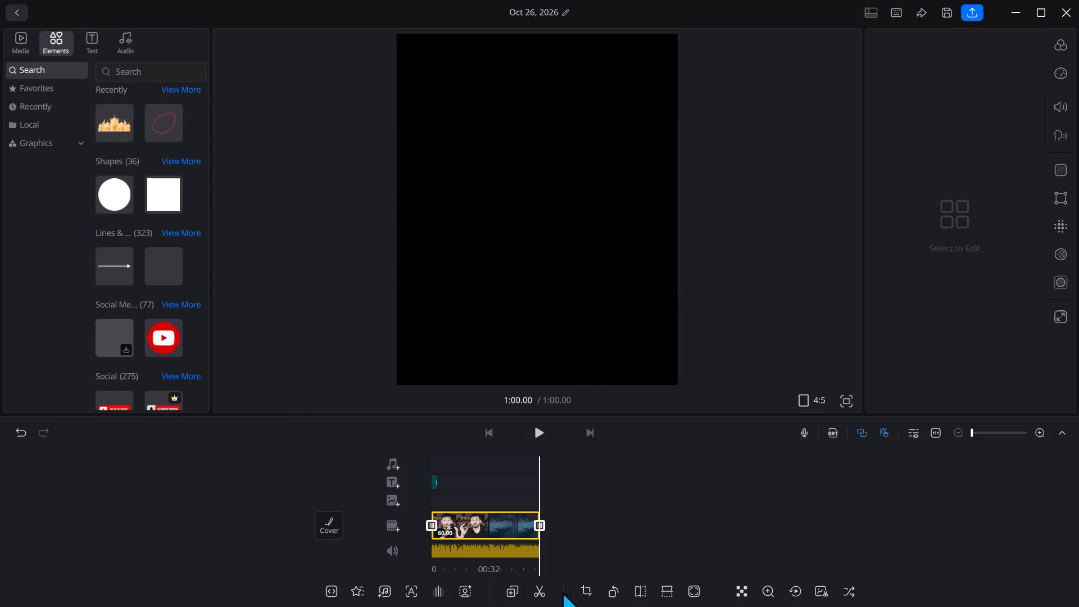
# Split the one-minute clip at about 0:32.81.
pyautogui.click(491, 534)
pyautogui.click(491, 534)
pyautogui.click(645, 557)
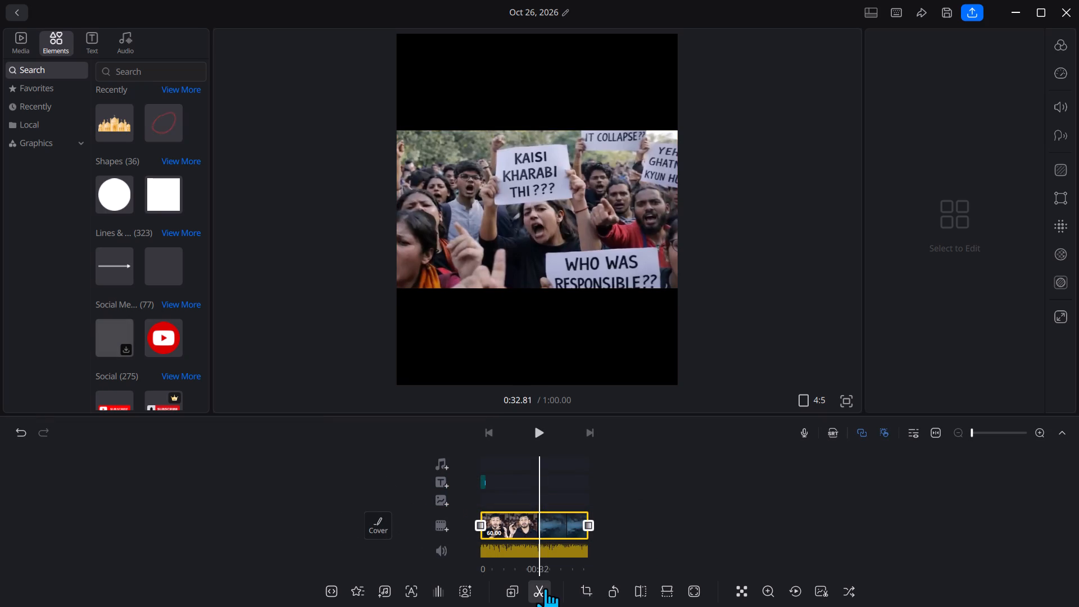
pyautogui.click(545, 588)
# Apply the Rotate 1 transition at the mid-clip cut, after trying White and Rotate 2.
pyautogui.click(542, 522)
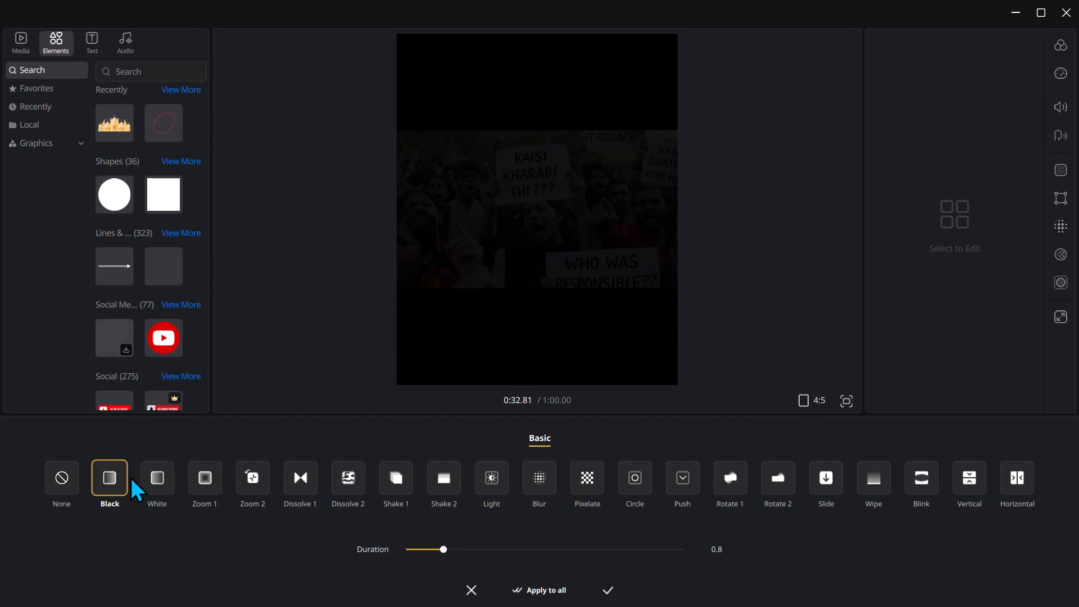
pyautogui.click(149, 479)
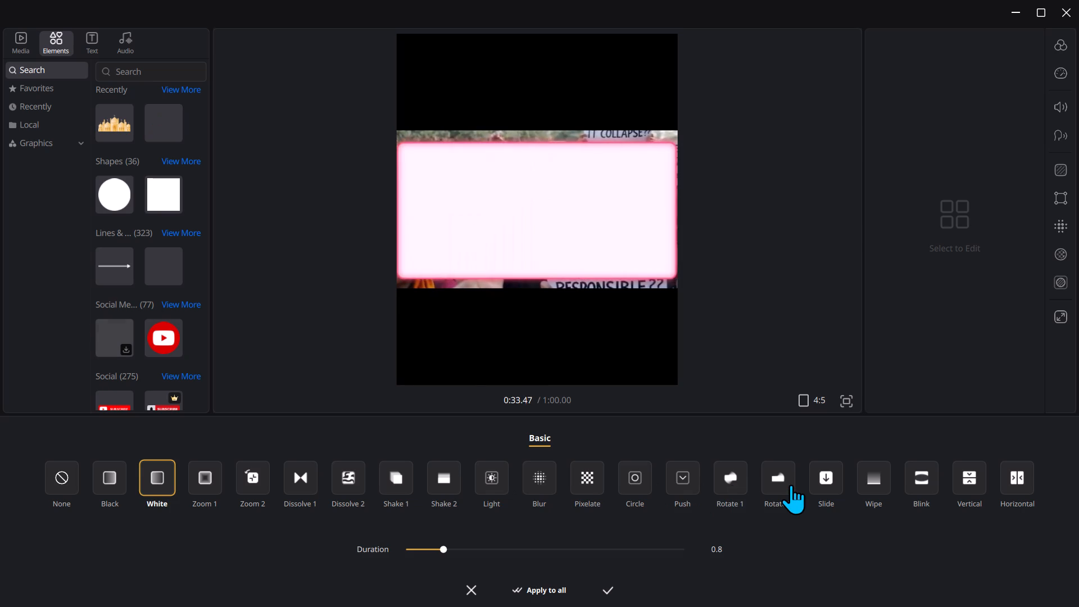
pyautogui.click(784, 485)
pyautogui.click(714, 475)
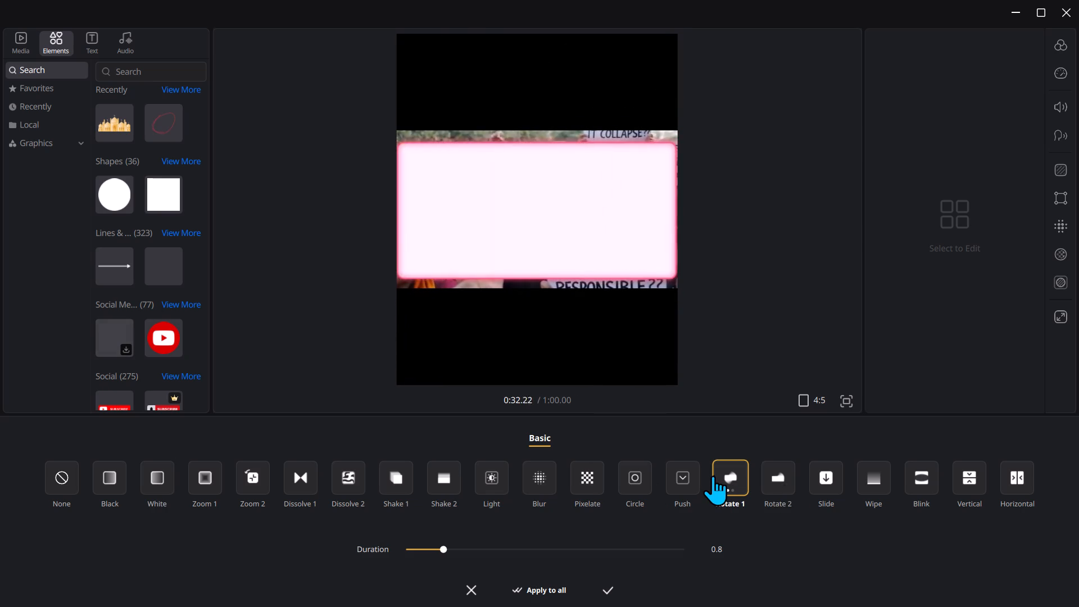
pyautogui.click(602, 586)
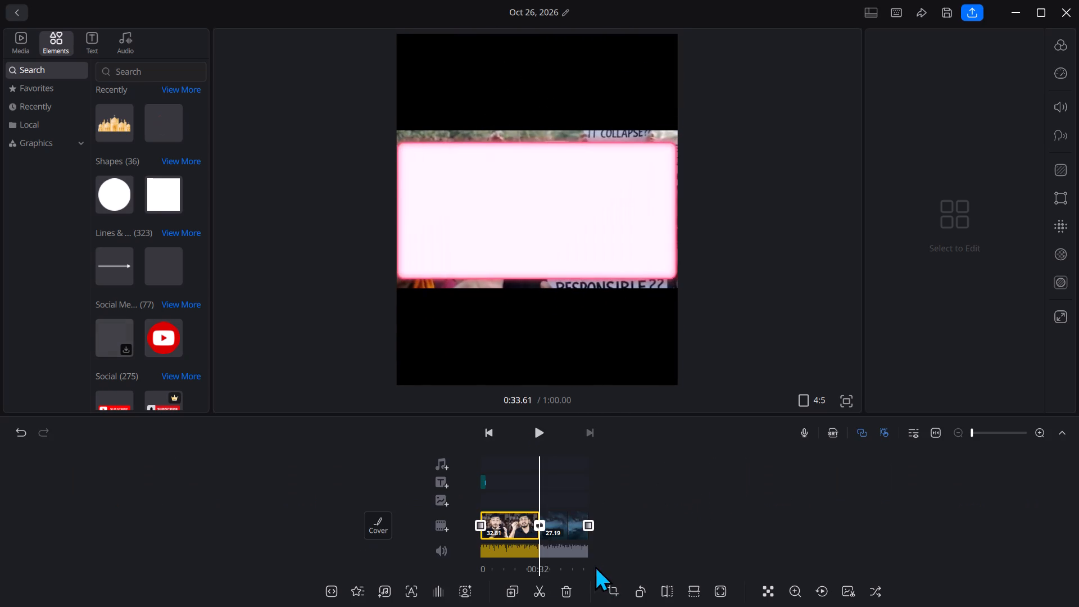
# Move the playhead back to the start of the one-minute sequence.
pyautogui.click(624, 527)
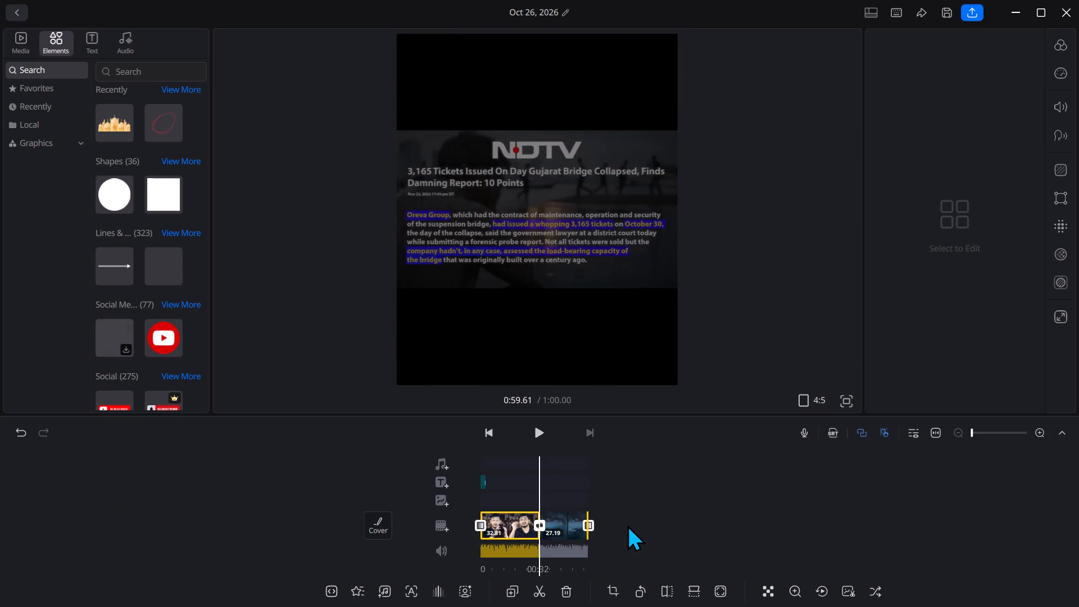
pyautogui.click(627, 515)
pyautogui.moveTo(620, 484); pyautogui.dragTo(673, 491)
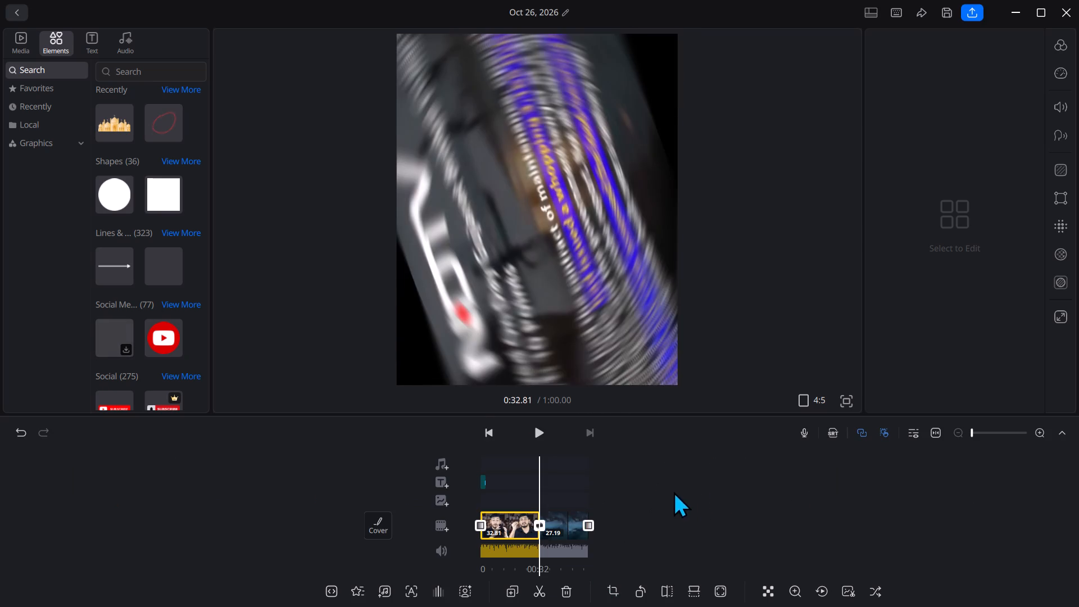
pyautogui.moveTo(673, 491); pyautogui.dragTo(732, 506)
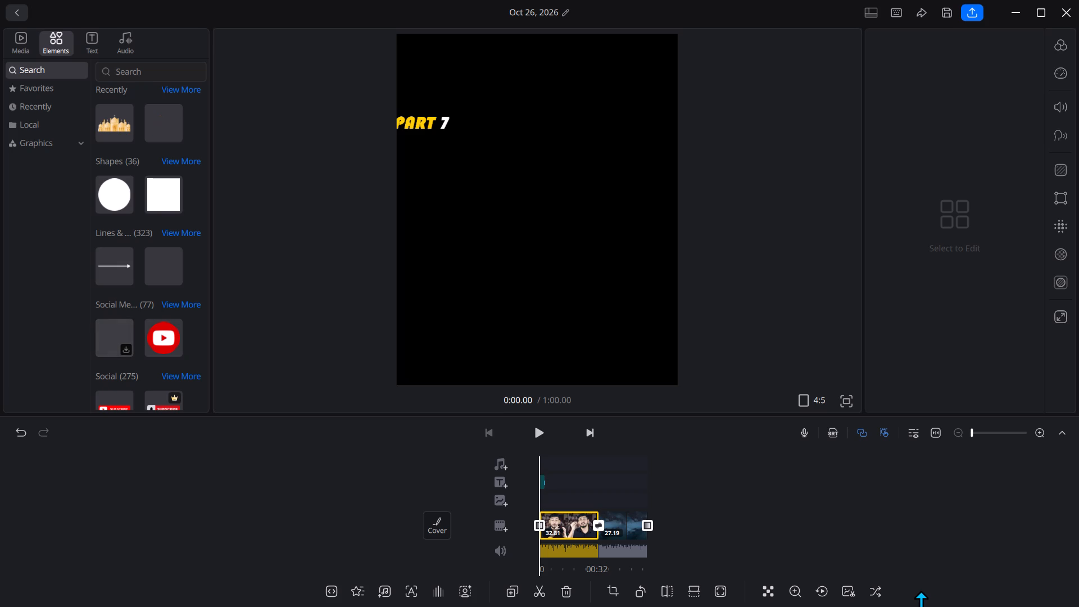
# Export the one-minute PART 7 video to the Downloads folder with automatic quality at 480p and 30 fps.
pyautogui.moveTo(669, 455); pyautogui.dragTo(701, 473)
pyautogui.click(960, 16)
pyautogui.click(969, 13)
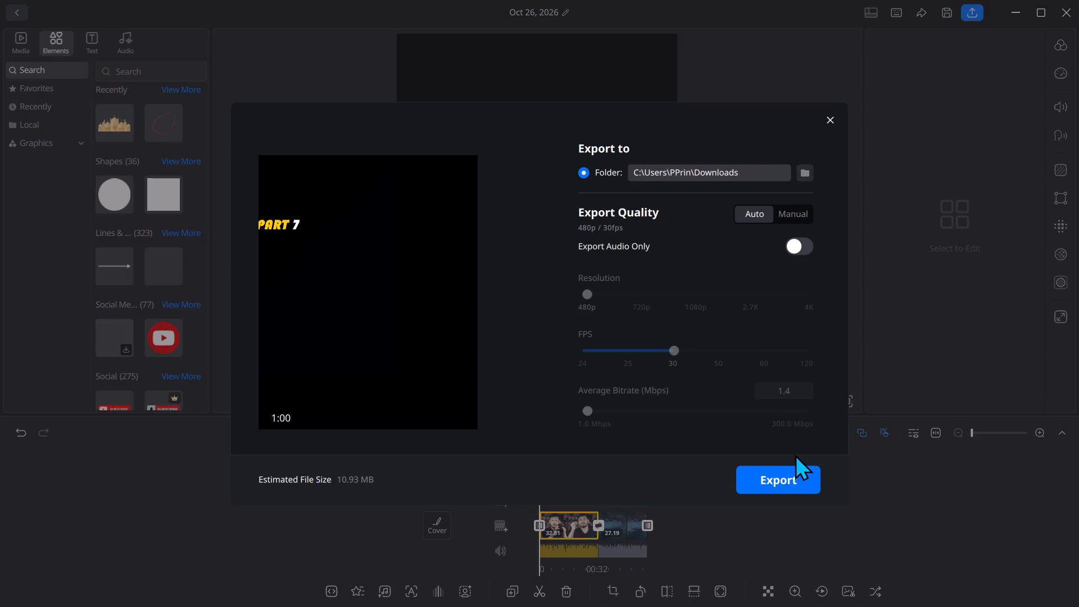
pyautogui.click(786, 466)
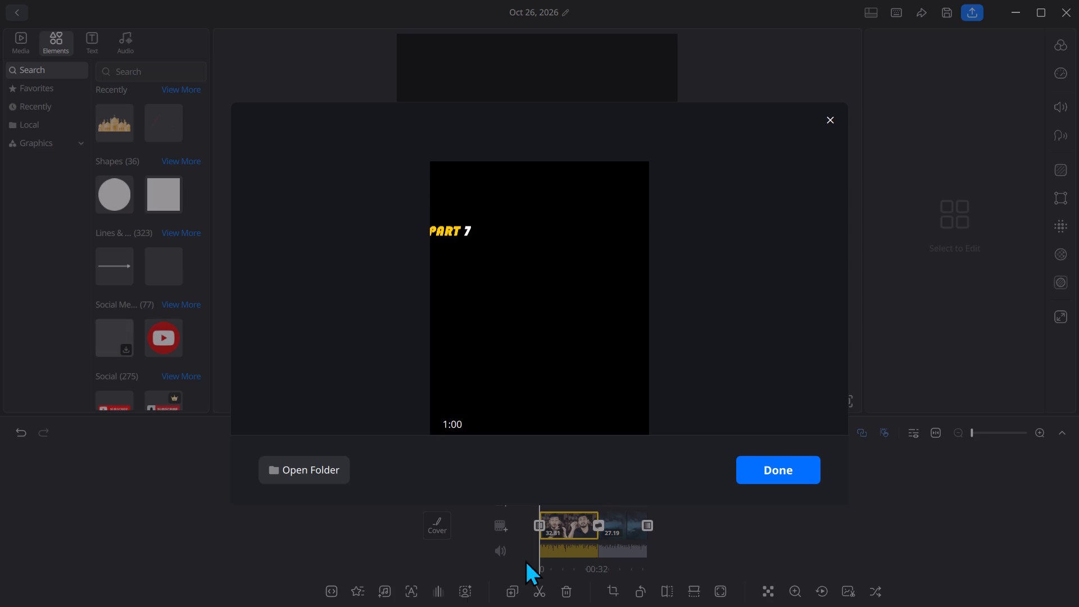
# Rename the newly exported video in Downloads as PART 7, accepting the numbered name PART 7 (12), and close the folder and the export result.
pyautogui.click(333, 476)
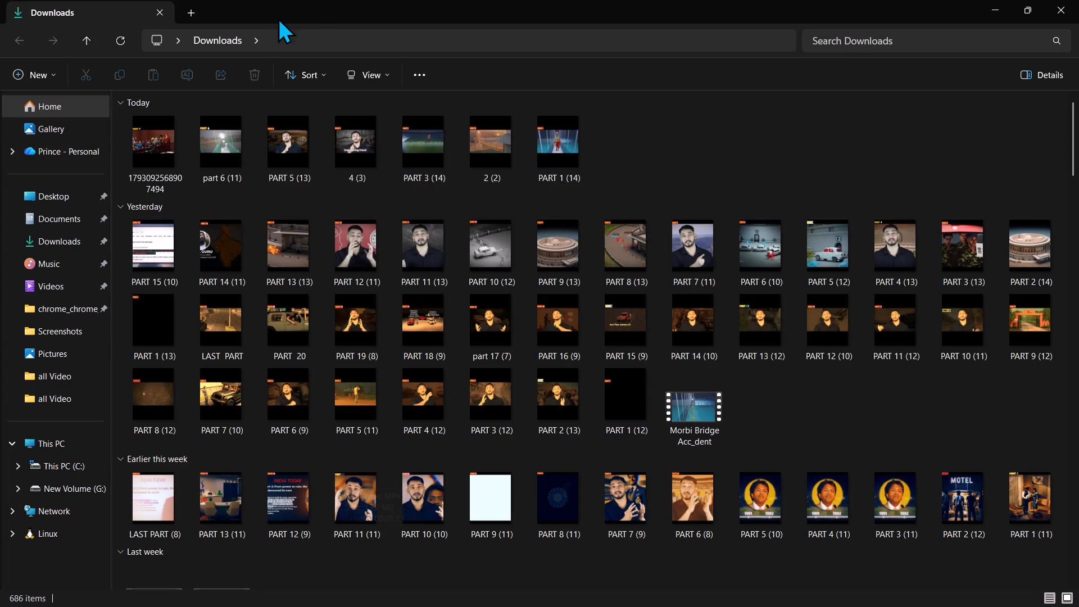
pyautogui.click(149, 146)
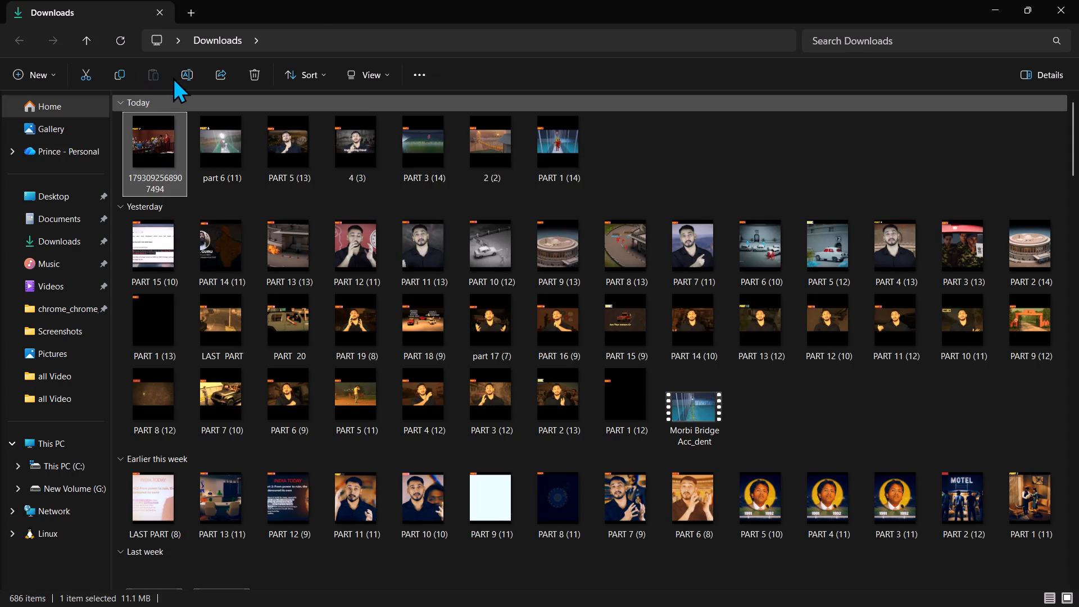
pyautogui.click(179, 74)
pyautogui.write('PART')
pyautogui.press('space')
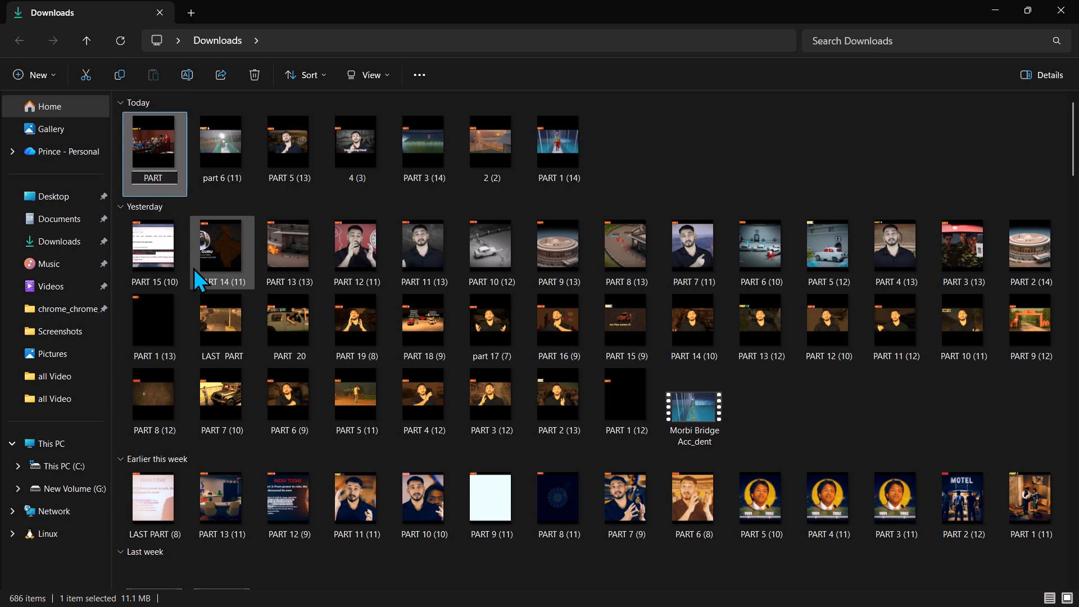
pyautogui.press('7')
pyautogui.press('Return')
pyautogui.press('Return')
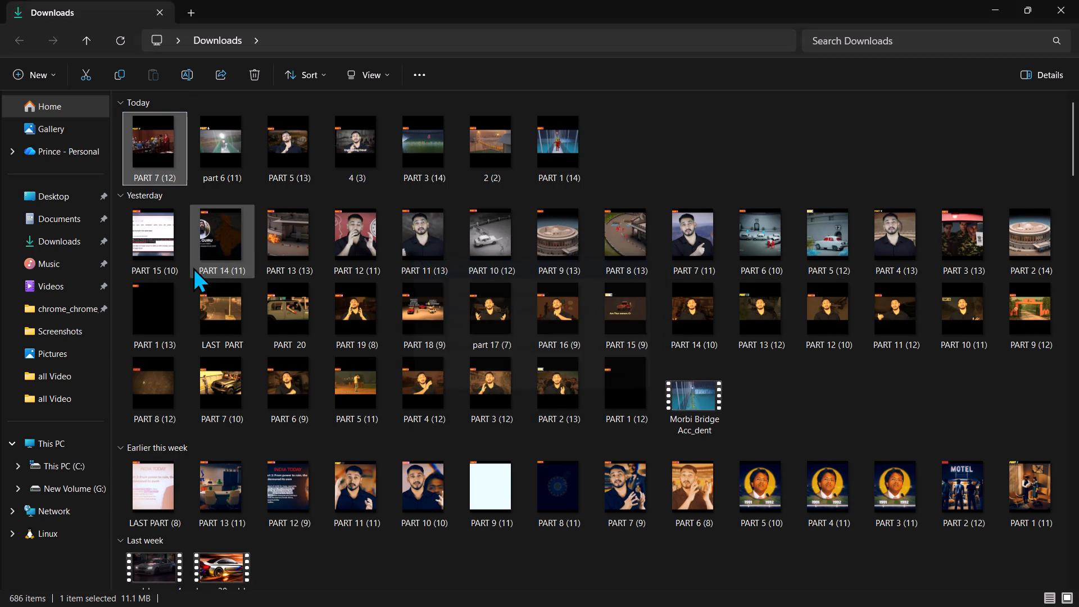
pyautogui.click(1078, 0)
pyautogui.click(777, 477)
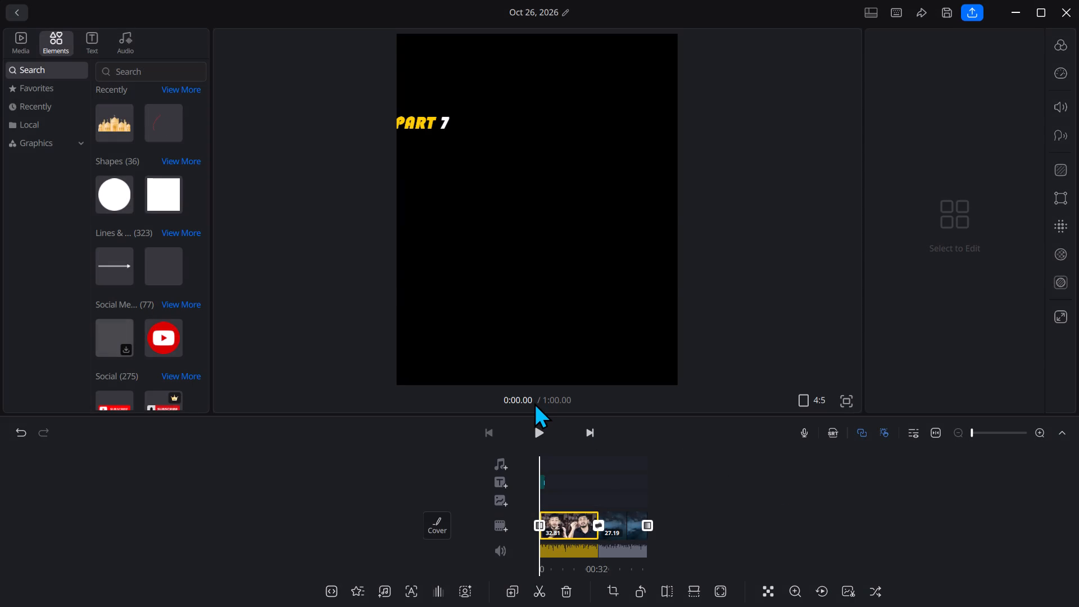
# Undo the recent edits back to the 1:00.00 split, restoring the deleted footage after it.
pyautogui.click(545, 441)
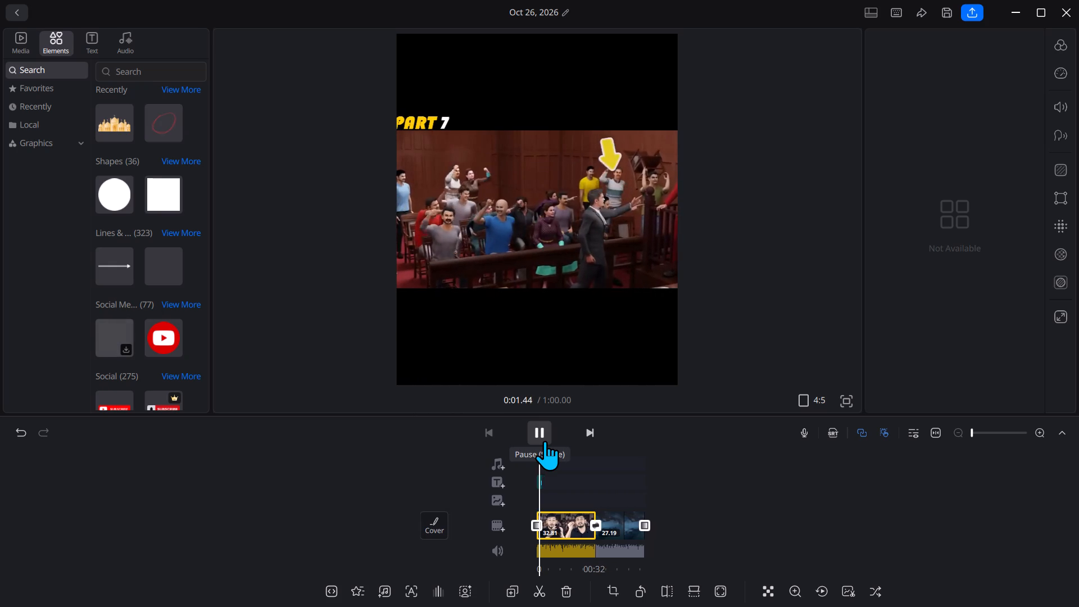
pyautogui.click(15, 428)
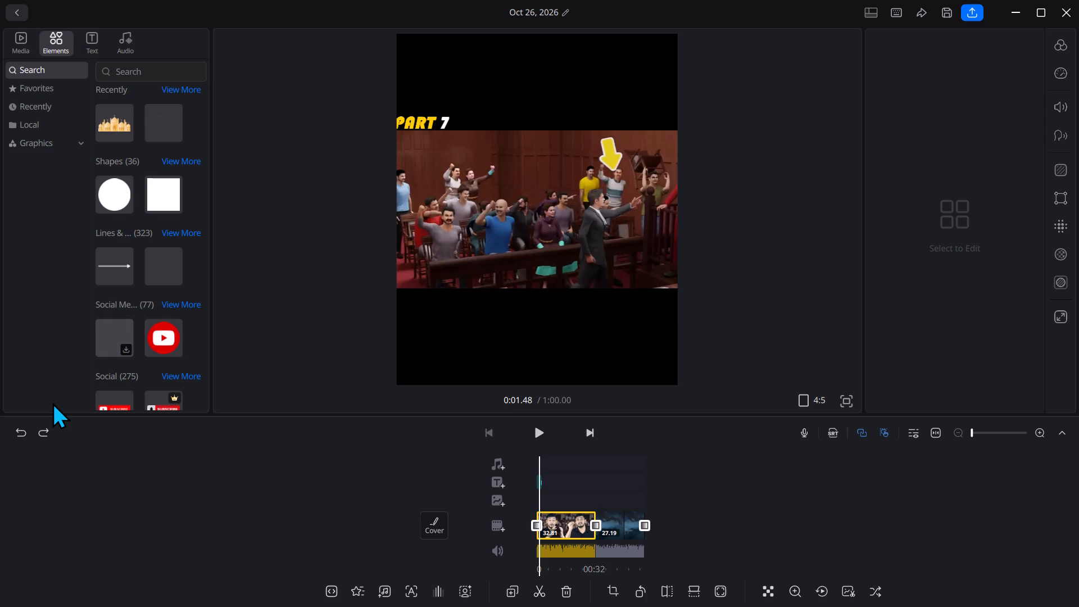
pyautogui.click(24, 439)
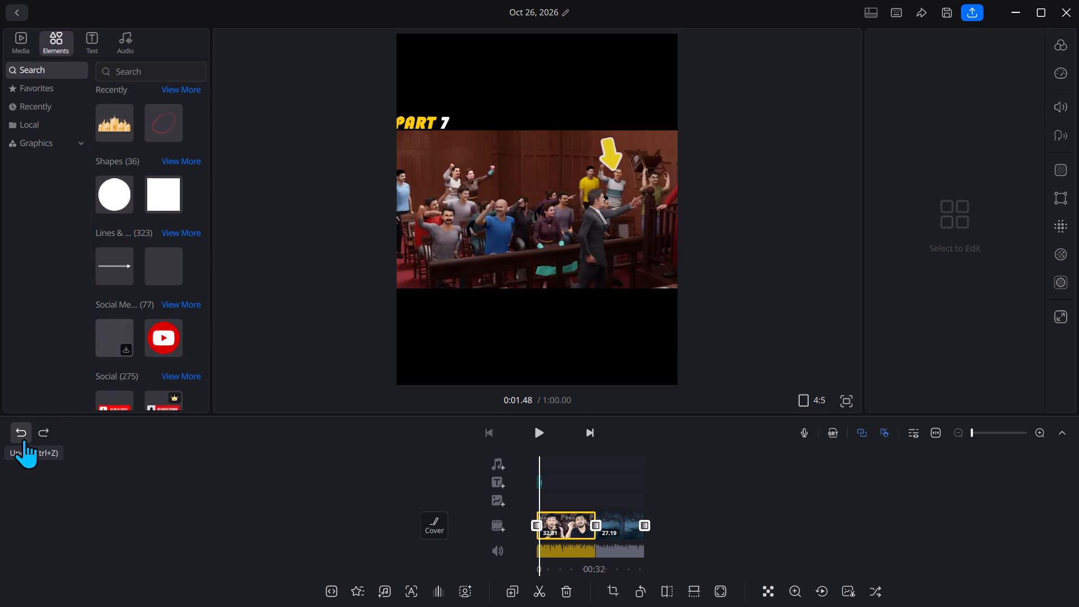
pyautogui.click(24, 439)
pyautogui.click(24, 439)
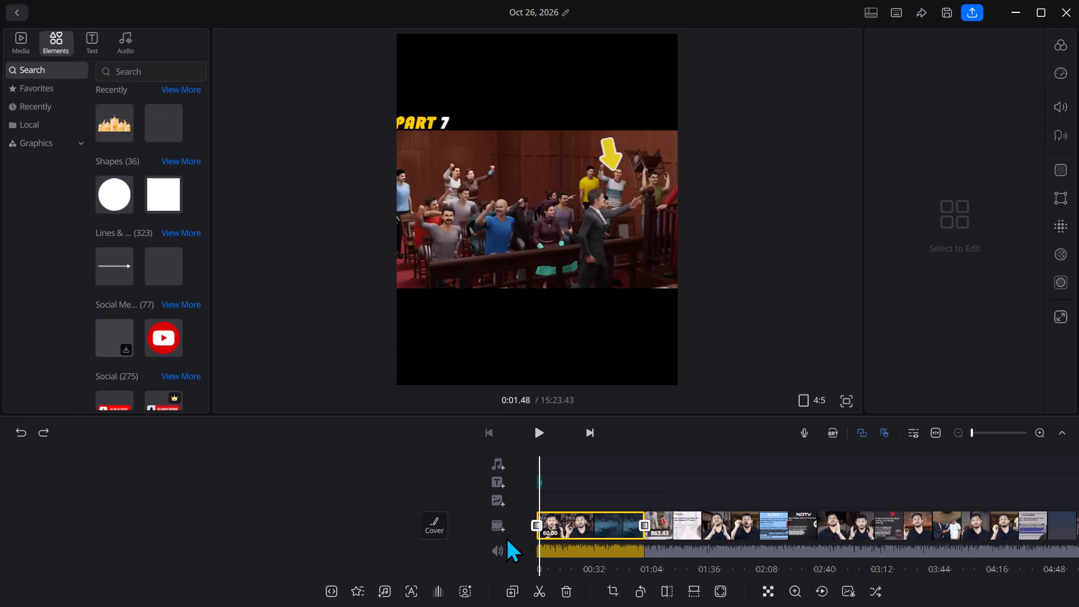
# Delete the already exported first-minute clip so the remaining footage starts at 0:00.
pyautogui.click(572, 527)
pyautogui.click(620, 486)
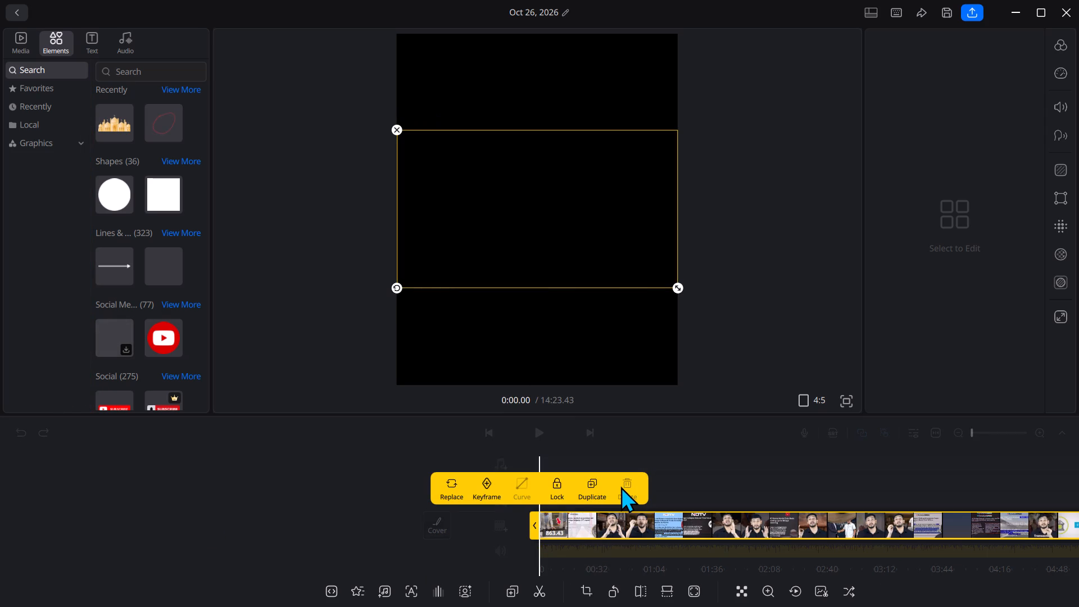
pyautogui.click(238, 520)
# Add a text title at the start of the timeline reading PART 8.
pyautogui.click(507, 483)
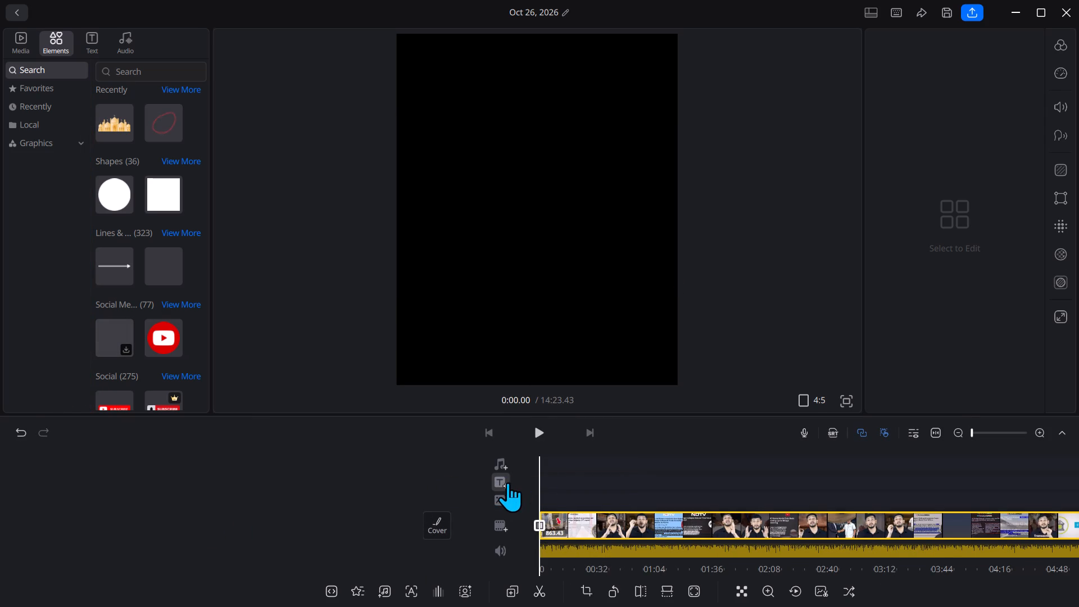
pyautogui.click(439, 453)
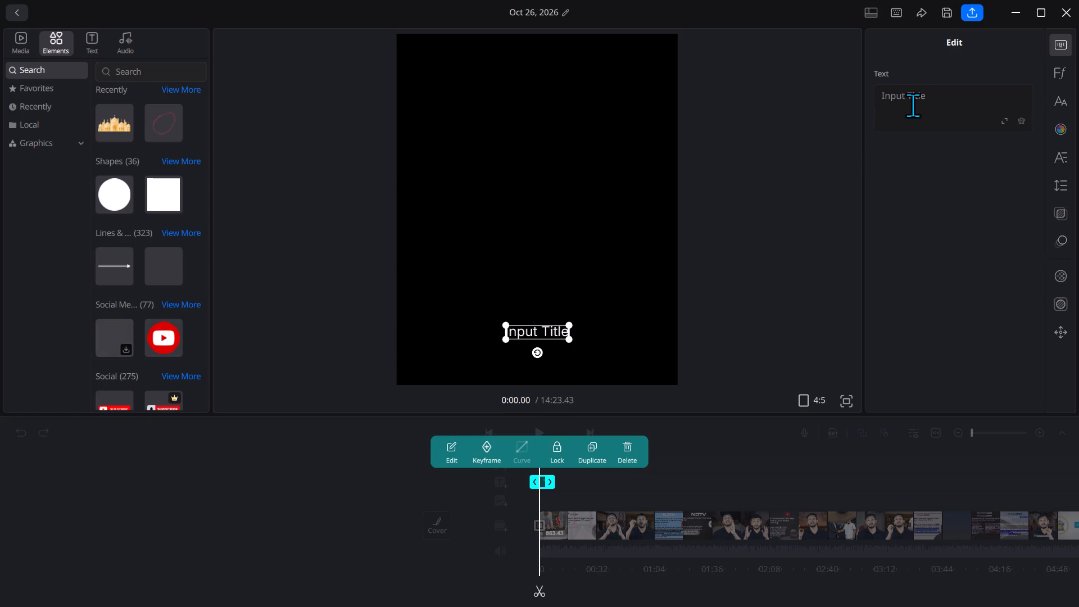
pyautogui.click(913, 105)
pyautogui.write('PART 8')
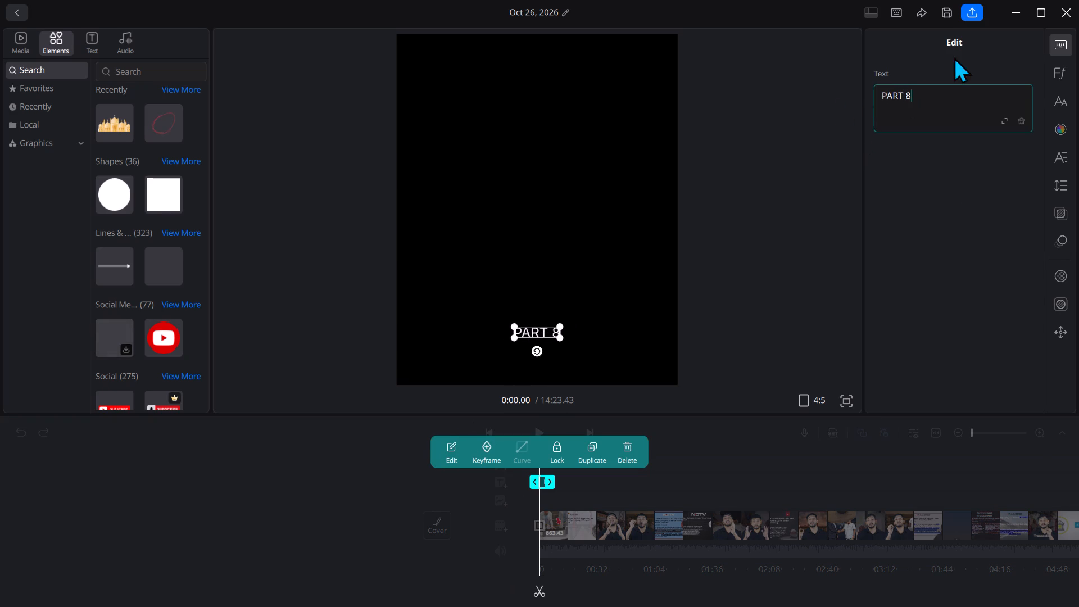
# Set the PART 8 title's font to Bauhaus 93 Regular.
pyautogui.click(1068, 74)
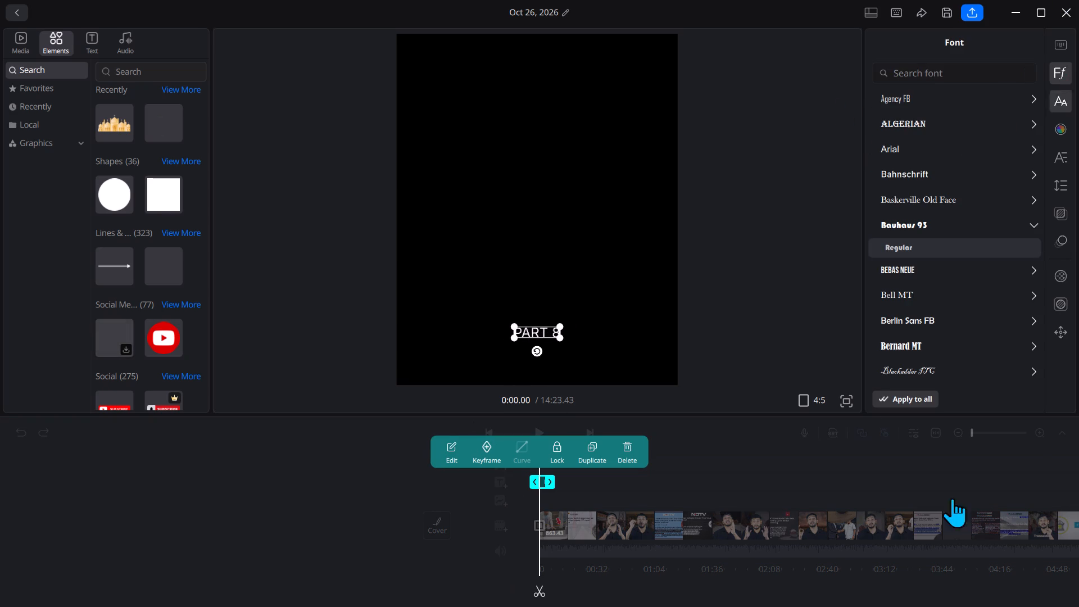
pyautogui.click(934, 211)
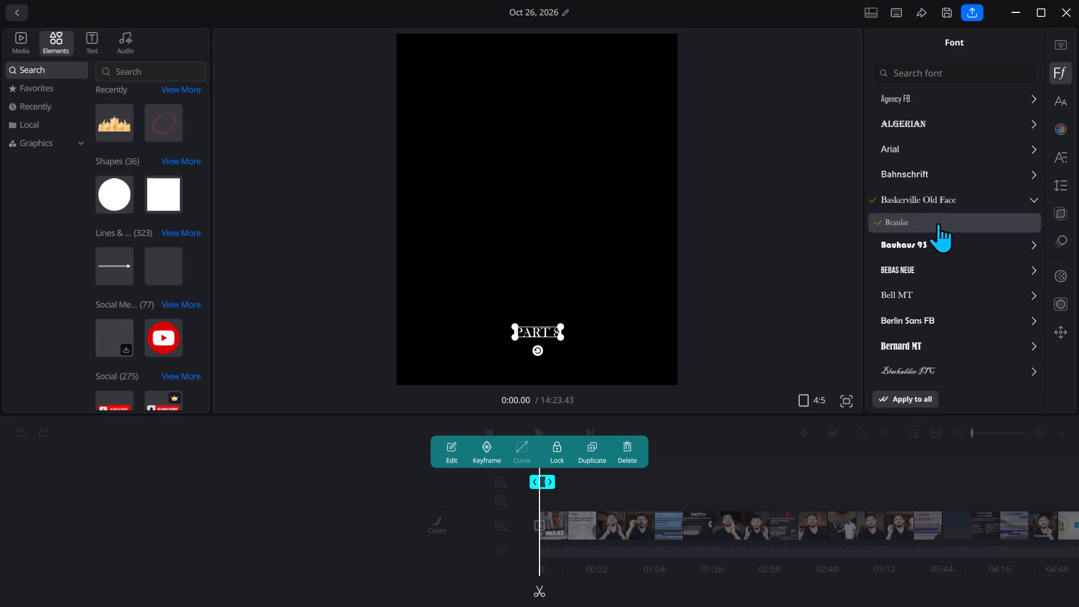
pyautogui.click(943, 237)
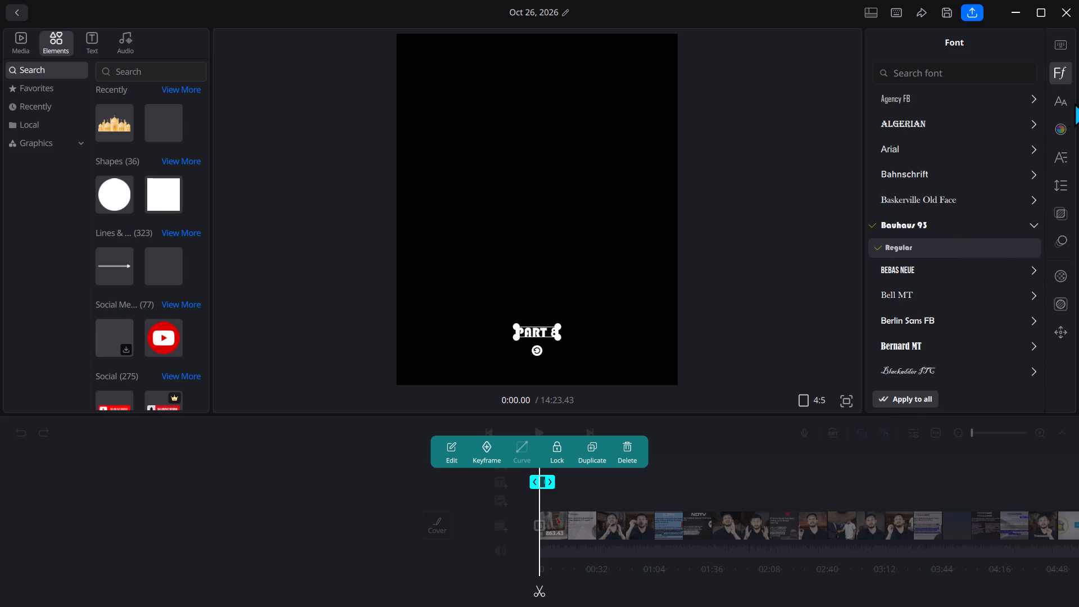
# Give the PART 8 title the white-on-red label style and make it bold and italic.
pyautogui.click(1067, 103)
pyautogui.click(1055, 120)
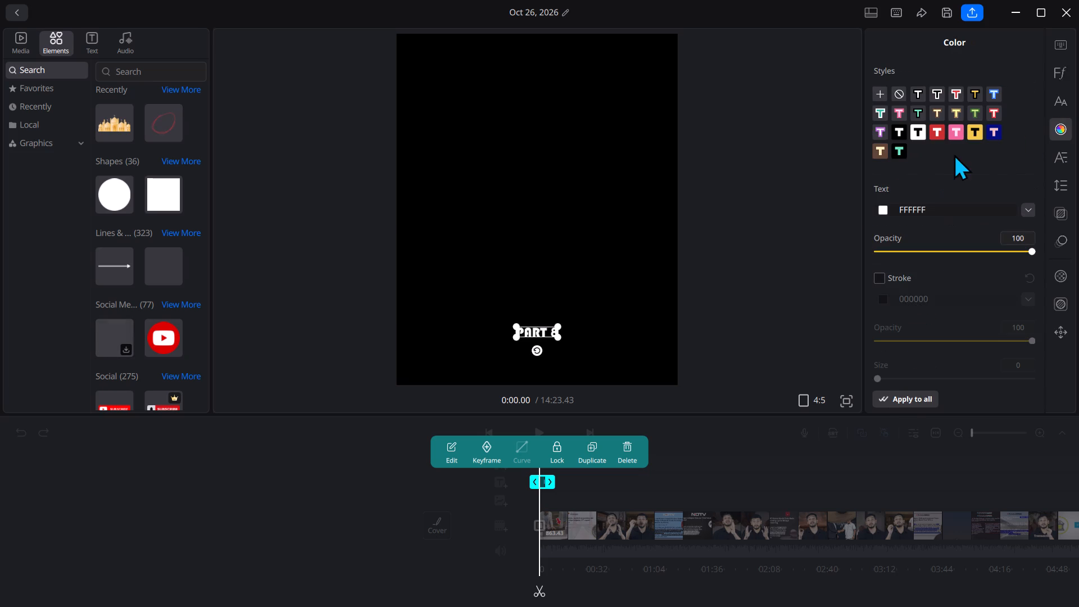
pyautogui.click(931, 134)
pyautogui.click(1063, 152)
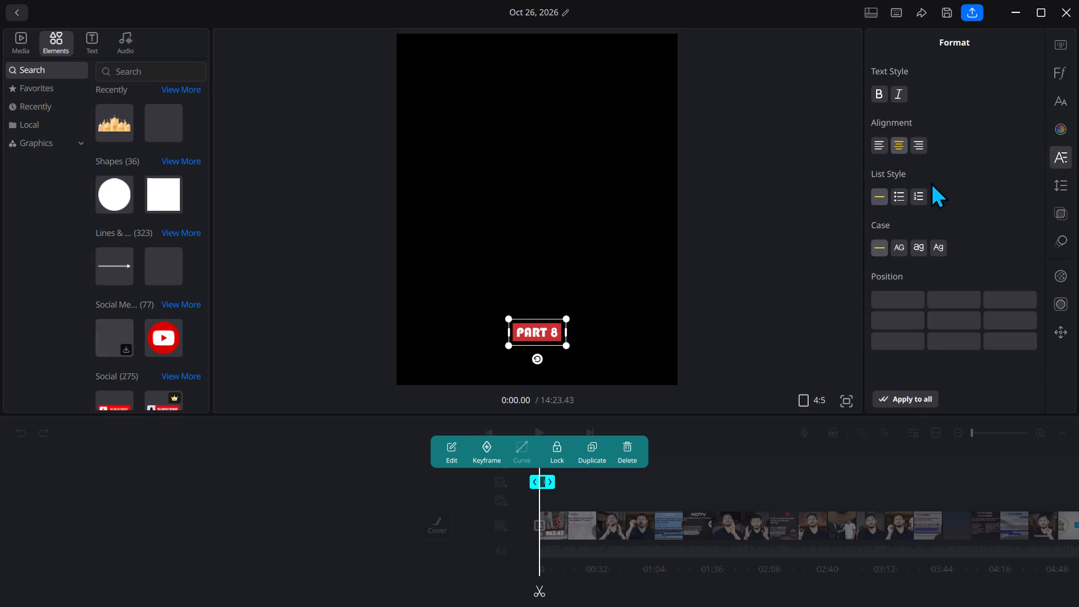
pyautogui.click(894, 89)
pyautogui.click(881, 91)
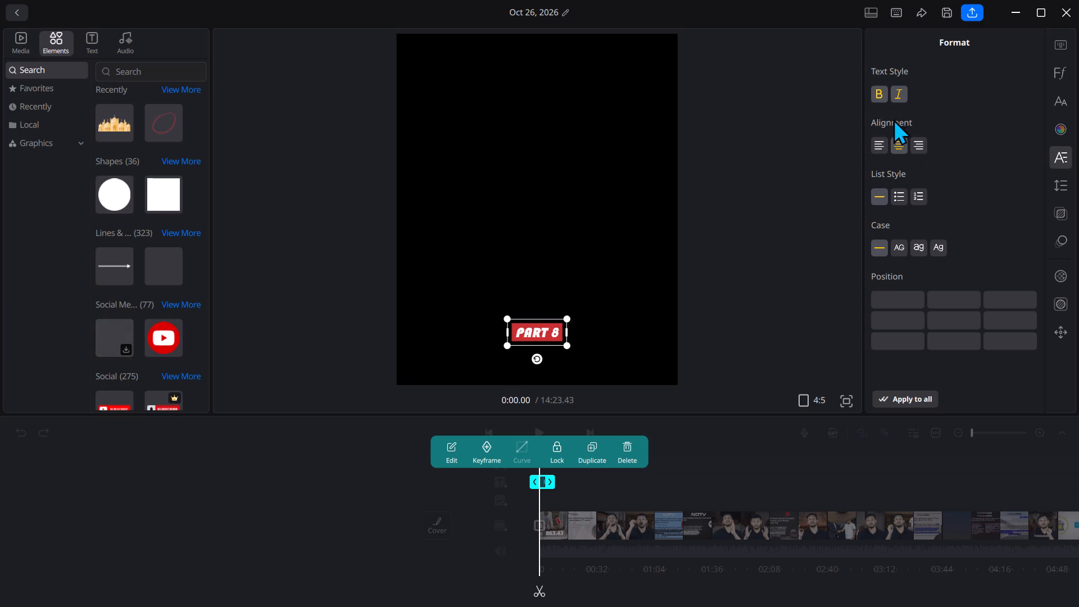
# Apply the Shake caption animation with a 0.5 duration to the PART 8 title.
pyautogui.click(1058, 247)
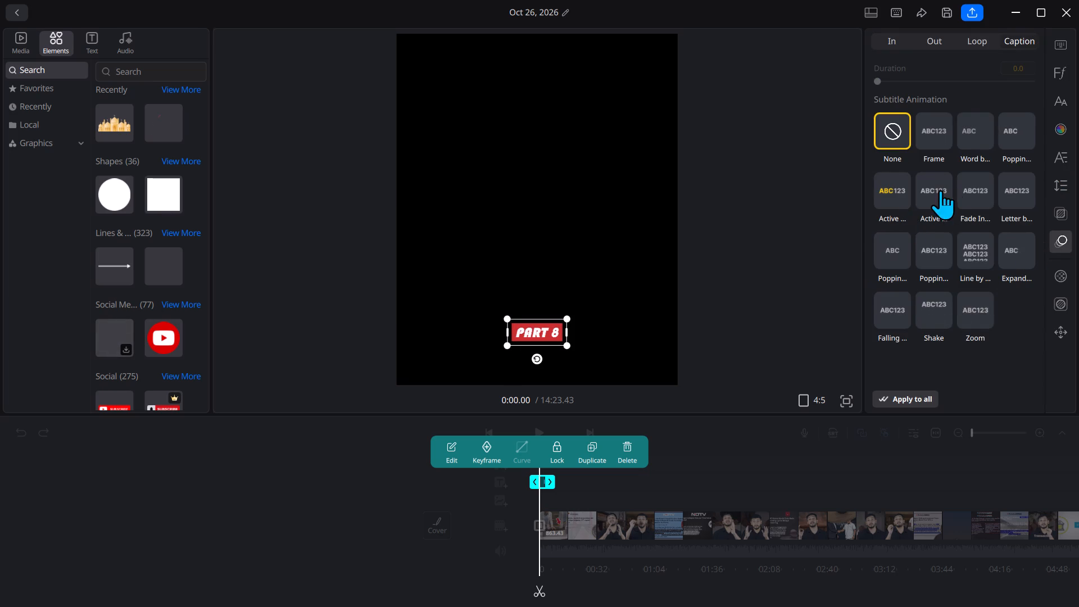
pyautogui.click(947, 187)
pyautogui.click(981, 250)
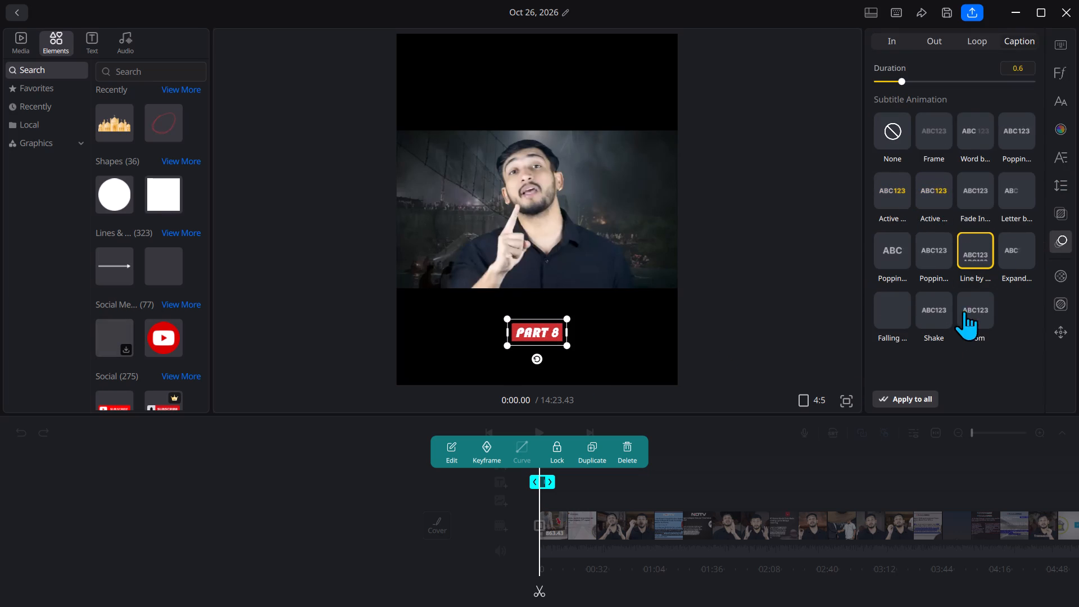
pyautogui.click(906, 250)
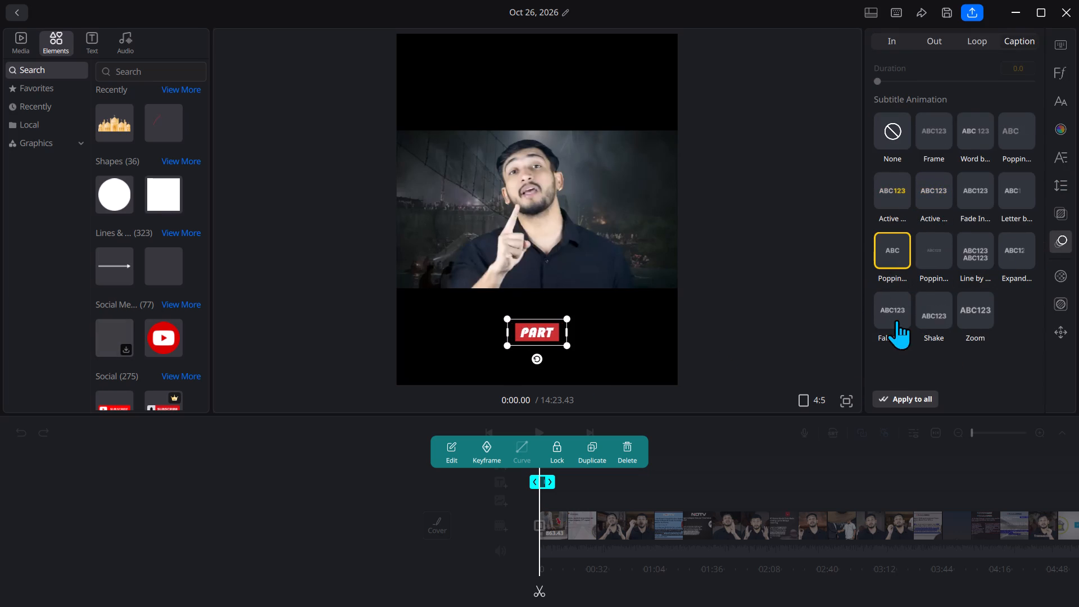
pyautogui.click(953, 303)
pyautogui.click(933, 313)
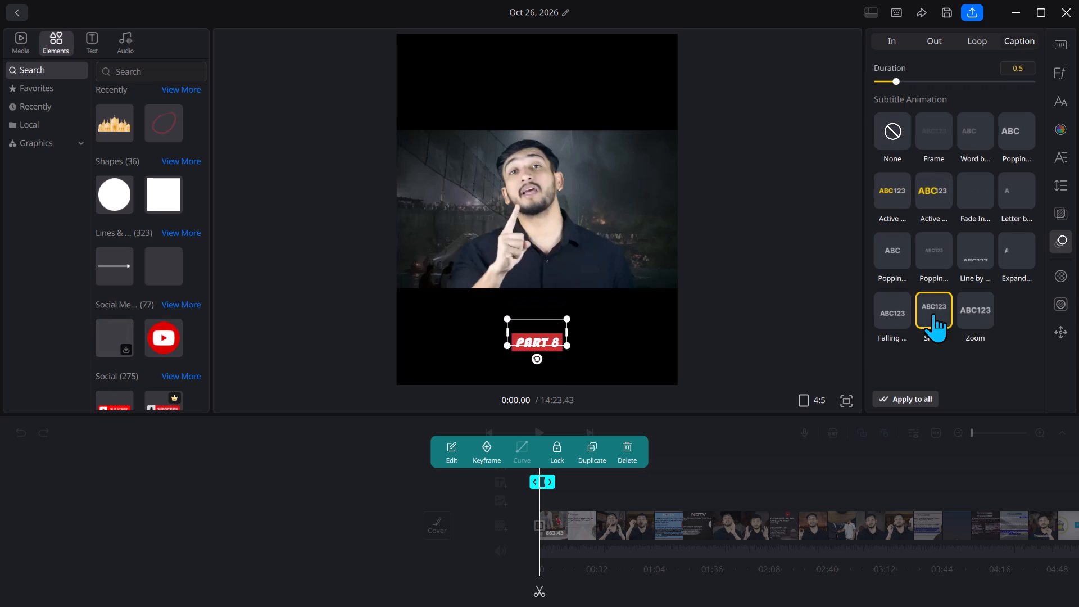
pyautogui.click(931, 315)
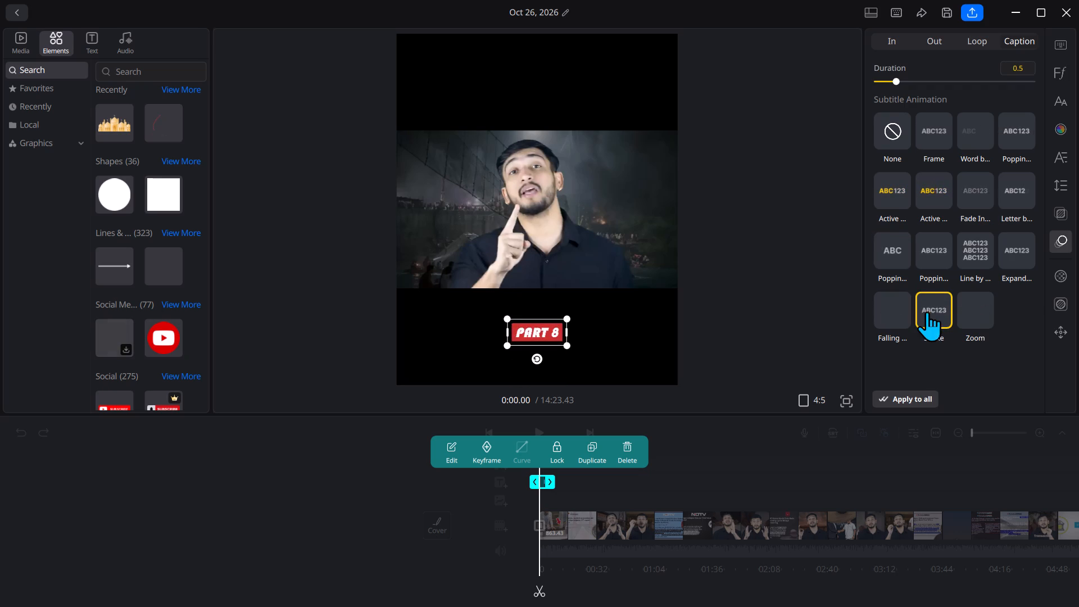
pyautogui.click(935, 308)
pyautogui.tripleClick(935, 308)
pyautogui.tripleClick(938, 306)
pyautogui.tripleClick(940, 306)
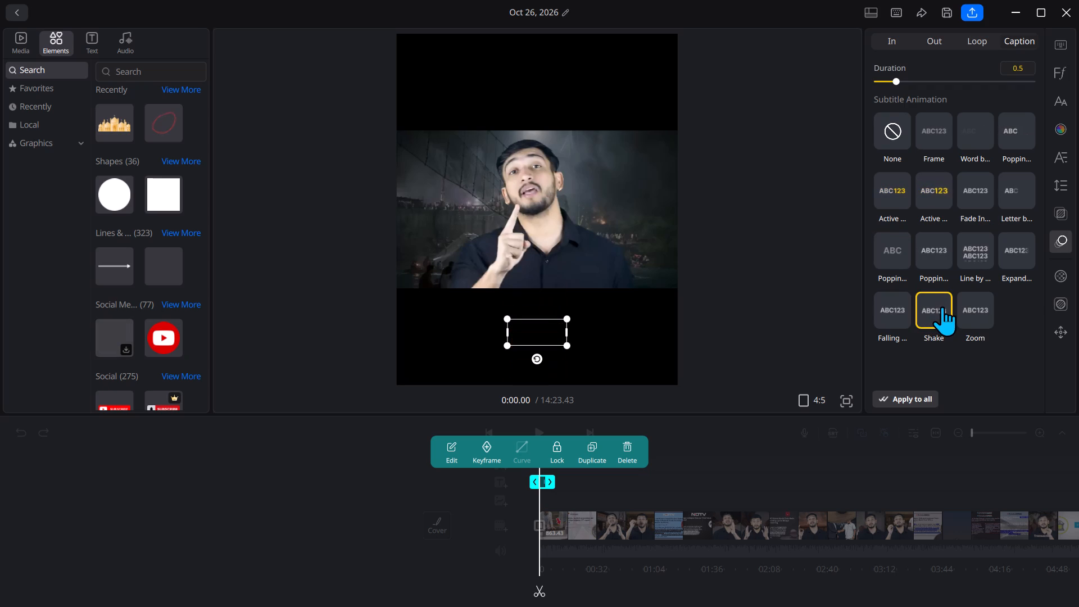
pyautogui.tripleClick(945, 306)
# Move the PART 8 title to the frame's left edge, just above the footage's upper-left corner.
pyautogui.moveTo(527, 327); pyautogui.dragTo(515, 289)
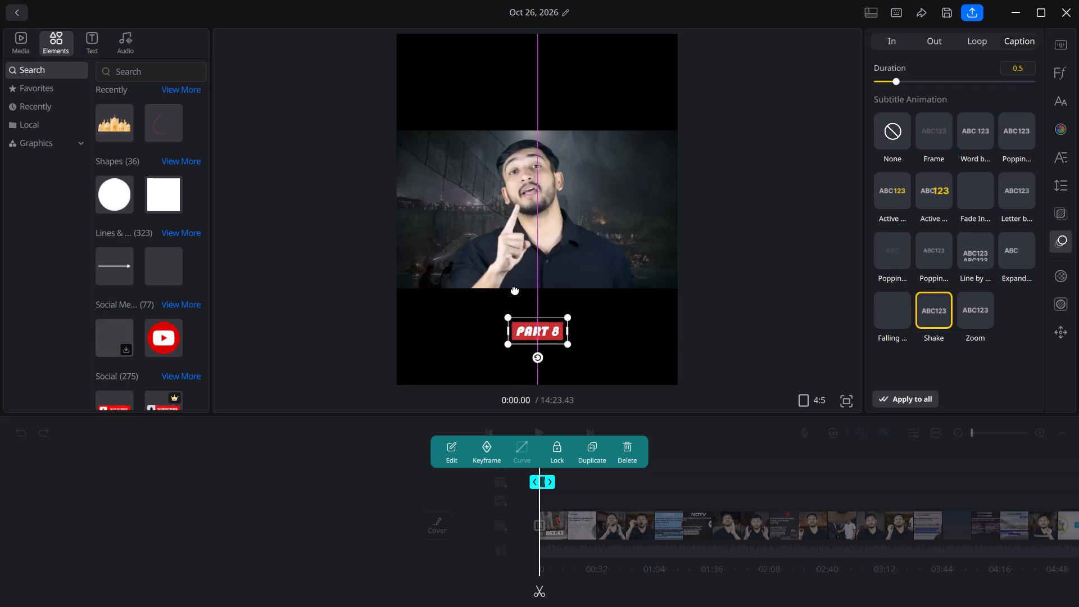
pyautogui.moveTo(515, 289); pyautogui.dragTo(412, 117)
pyautogui.moveTo(170, 594); pyautogui.dragTo(196, 582)
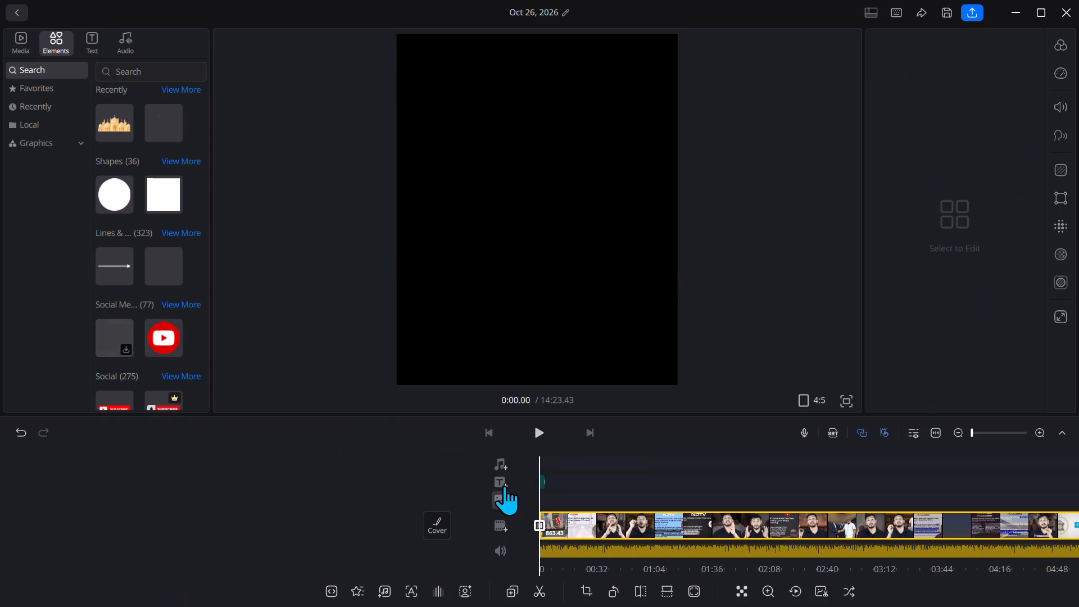
# Split the main video clip at exactly 1:00.00.
pyautogui.click(545, 425)
pyautogui.click(537, 434)
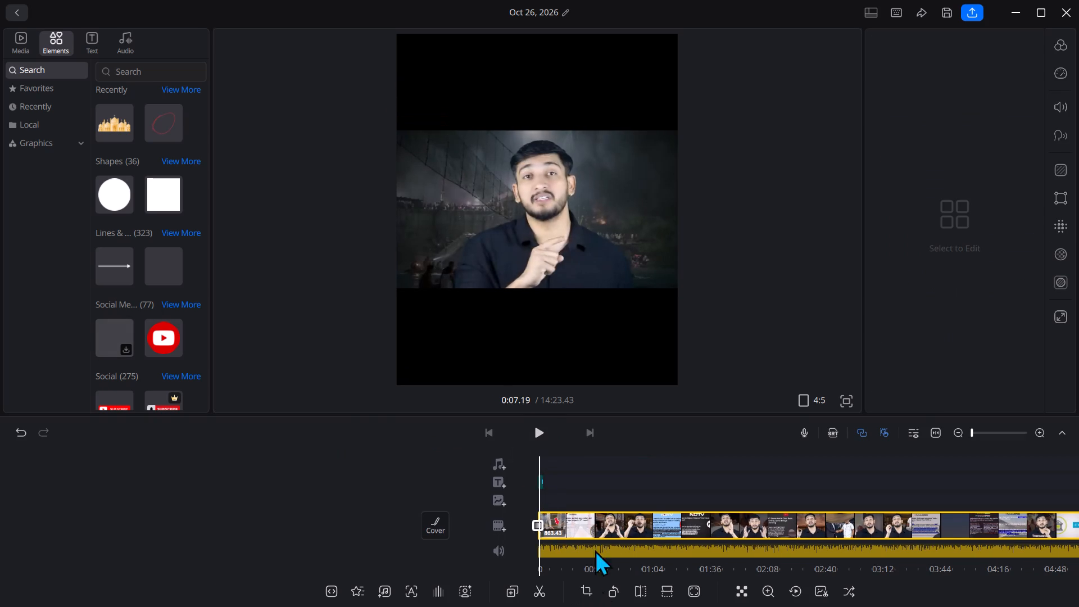
pyautogui.click(603, 546)
pyautogui.click(603, 529)
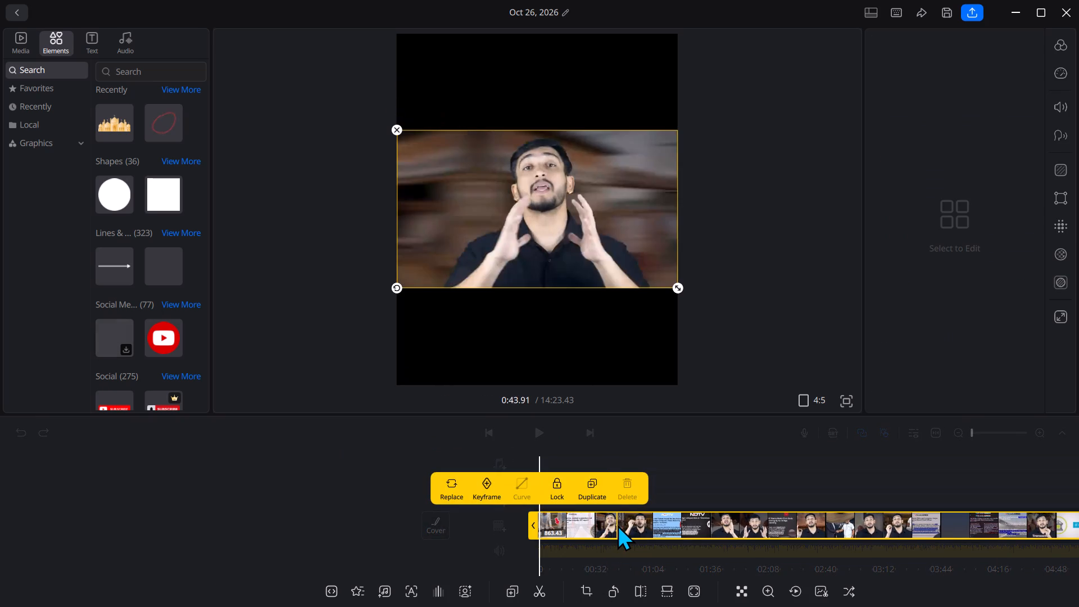
pyautogui.click(617, 524)
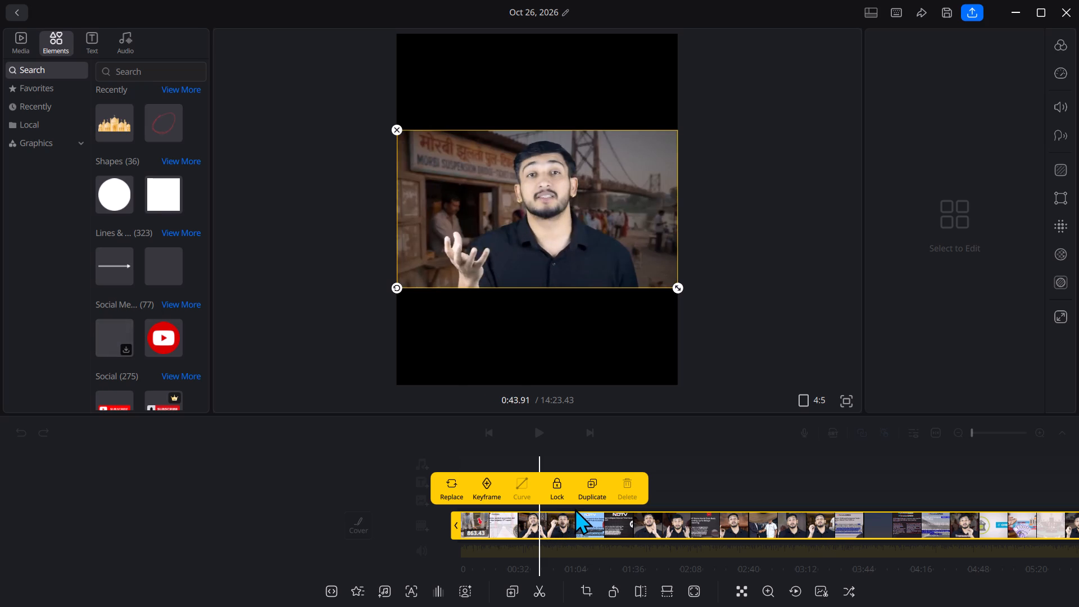
pyautogui.click(576, 520)
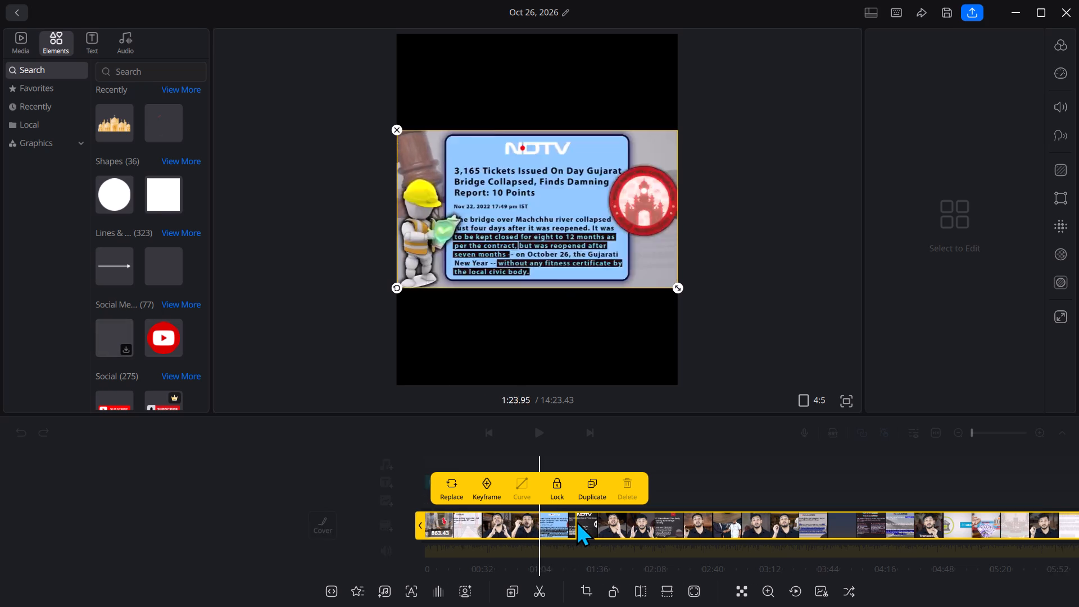
pyautogui.click(644, 443)
pyautogui.moveTo(644, 488); pyautogui.dragTo(663, 486)
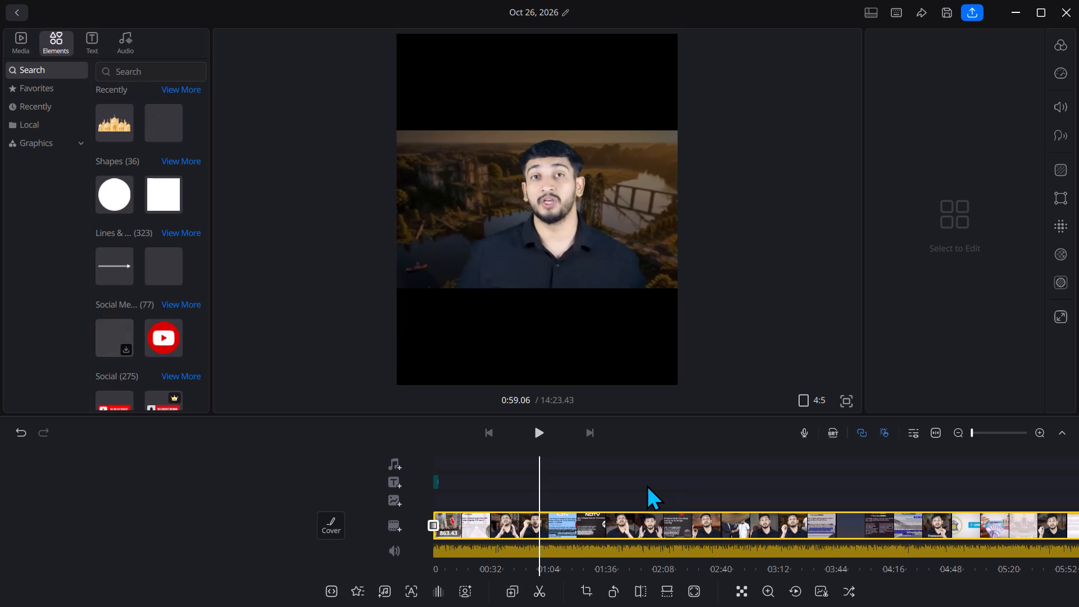
pyautogui.press('Right')
pyautogui.press('Right')
pyautogui.press('Right')
pyautogui.press('Right')
pyautogui.press('Right')
pyautogui.press('Right')
pyautogui.press('Right')
pyautogui.press('Right')
pyautogui.press('Right')
pyautogui.press('Right')
pyautogui.press('Right')
pyautogui.press('Right')
pyautogui.press('Right')
pyautogui.press('Right')
pyautogui.press('Right')
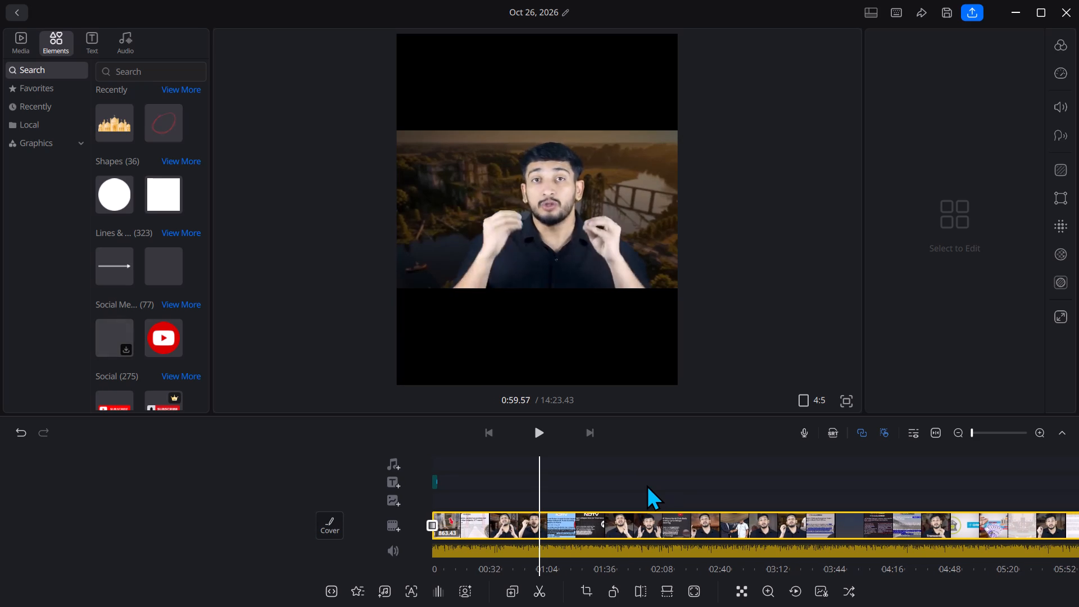
pyautogui.press('Right')
pyautogui.press('Right')
pyautogui.press('Right')
pyautogui.press('Right')
pyautogui.press('Right')
pyautogui.press('Right')
pyautogui.press('Right')
pyautogui.press('Right')
pyautogui.press('Right')
pyautogui.press('Right')
pyautogui.press('Right')
pyautogui.press('Right')
pyautogui.press('Right')
pyautogui.press('Right')
pyautogui.press('Right')
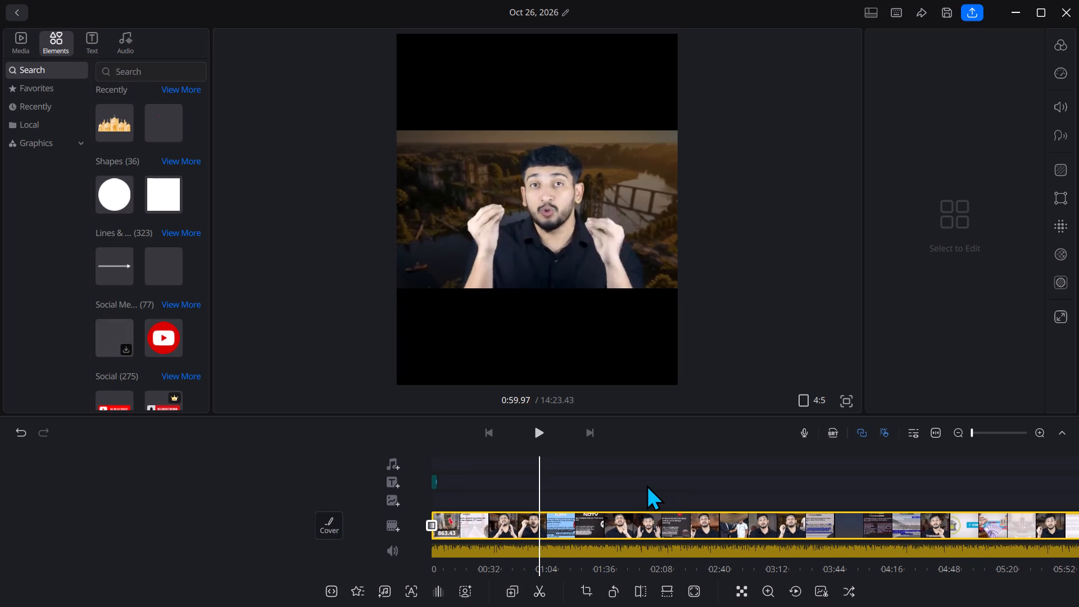
pyautogui.press('Left')
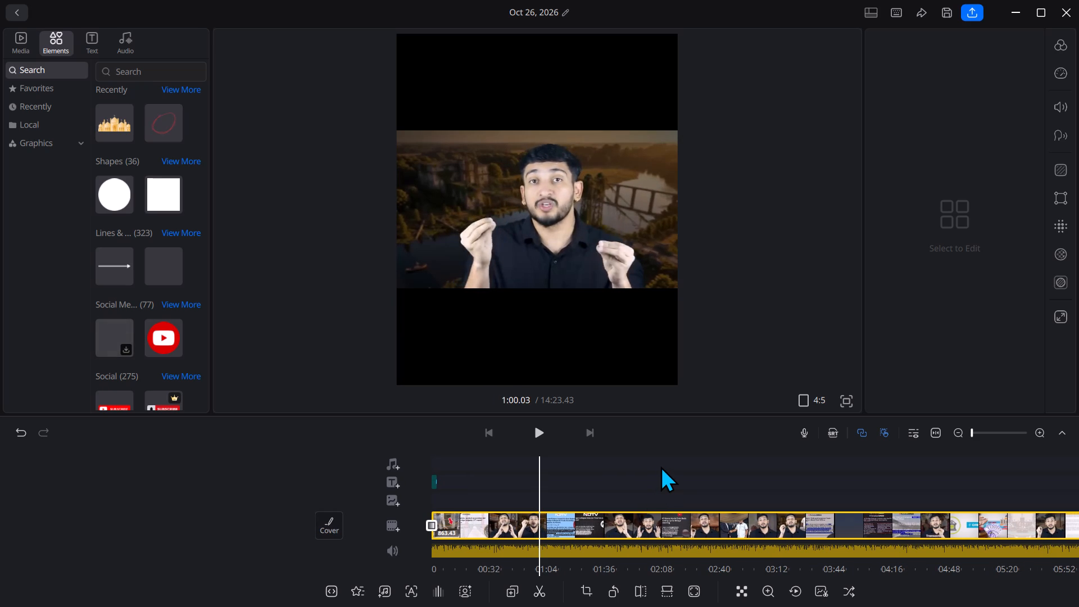
pyautogui.press('Left')
pyautogui.press('Right')
pyautogui.press('Left')
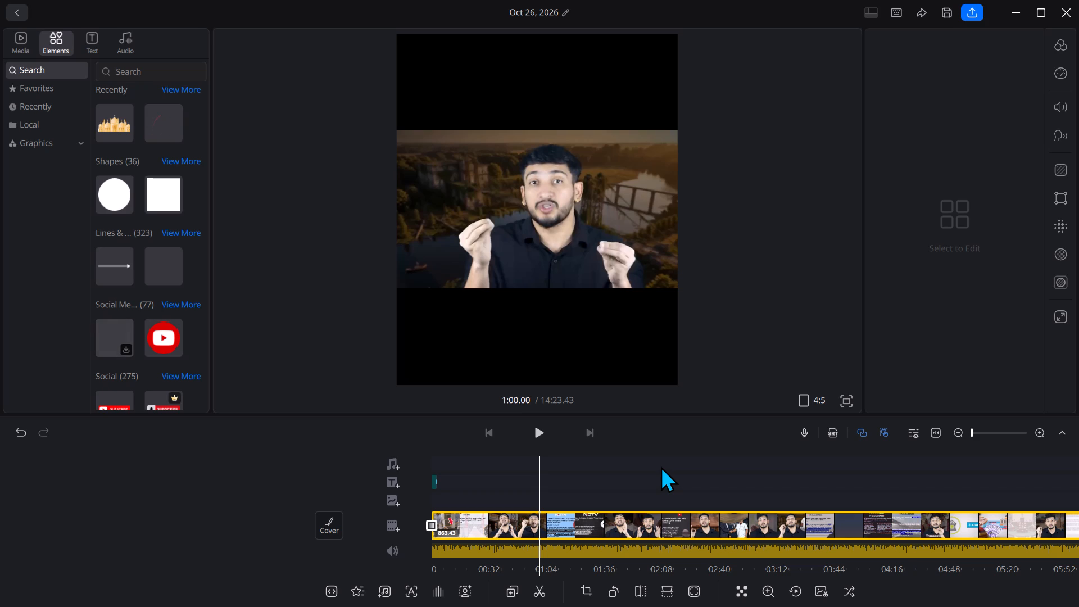
pyautogui.click(543, 593)
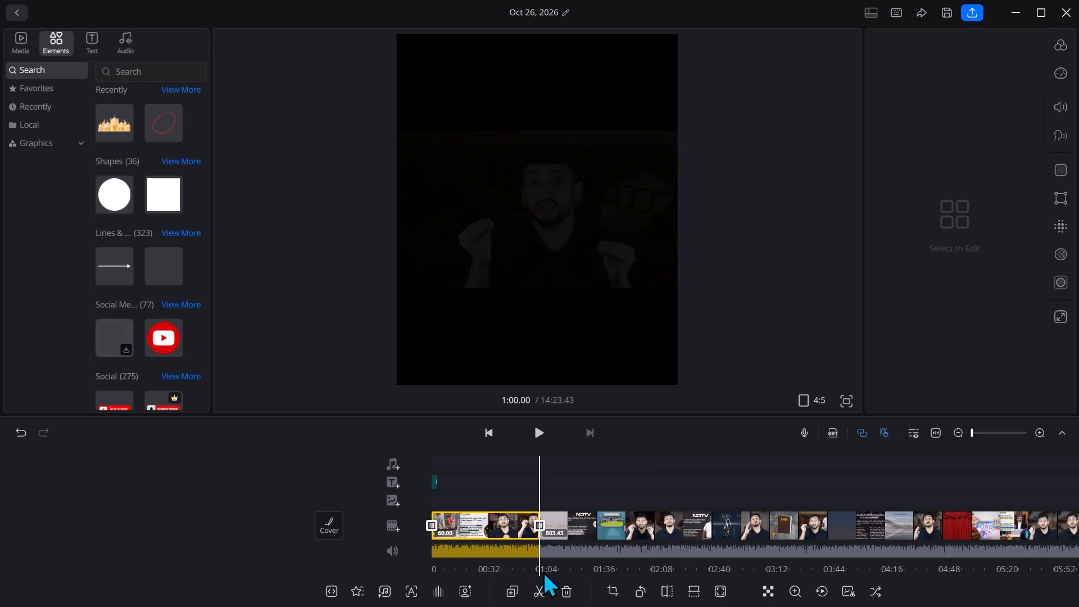
# Delete the footage after the 1:00.00 split.
pyautogui.click(558, 526)
pyautogui.click(620, 484)
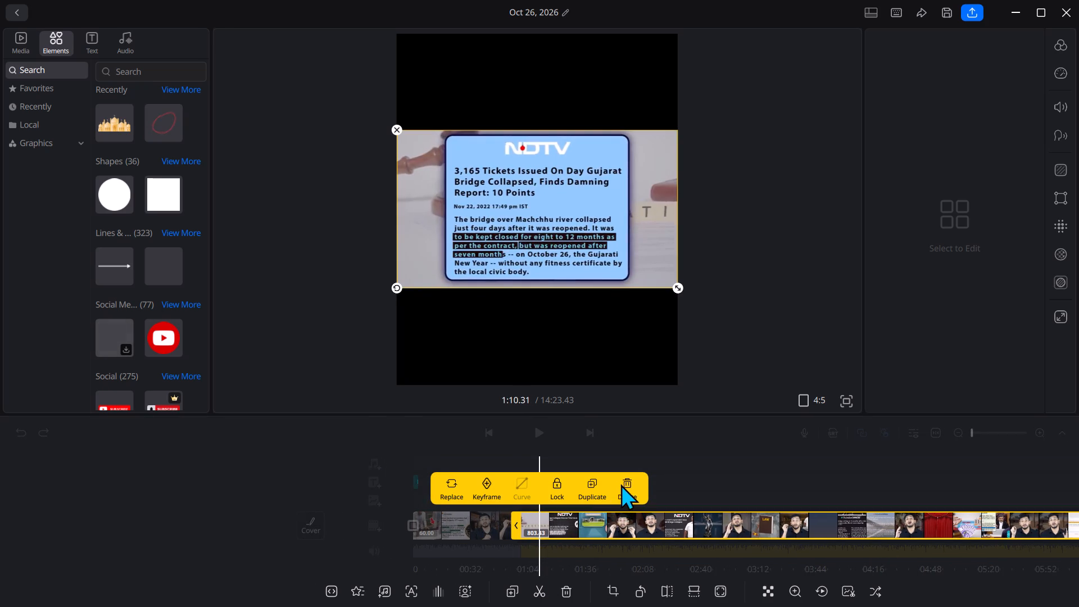
pyautogui.click(272, 422)
# Add a Black transition with a 0.8 duration at the end of the one-minute clip.
pyautogui.click(542, 524)
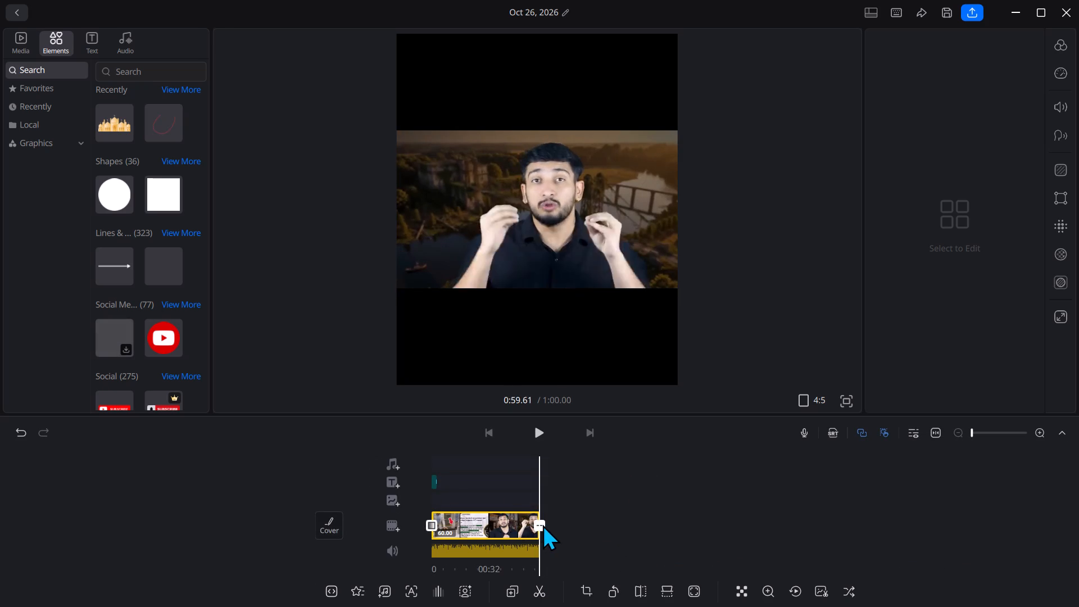
pyautogui.click(494, 469)
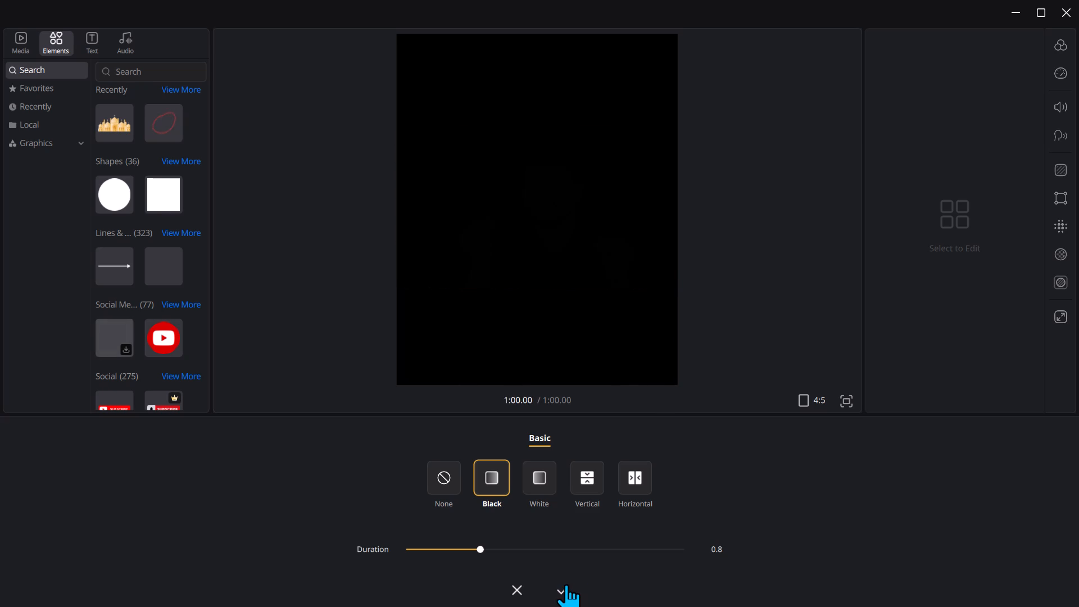
pyautogui.click(566, 584)
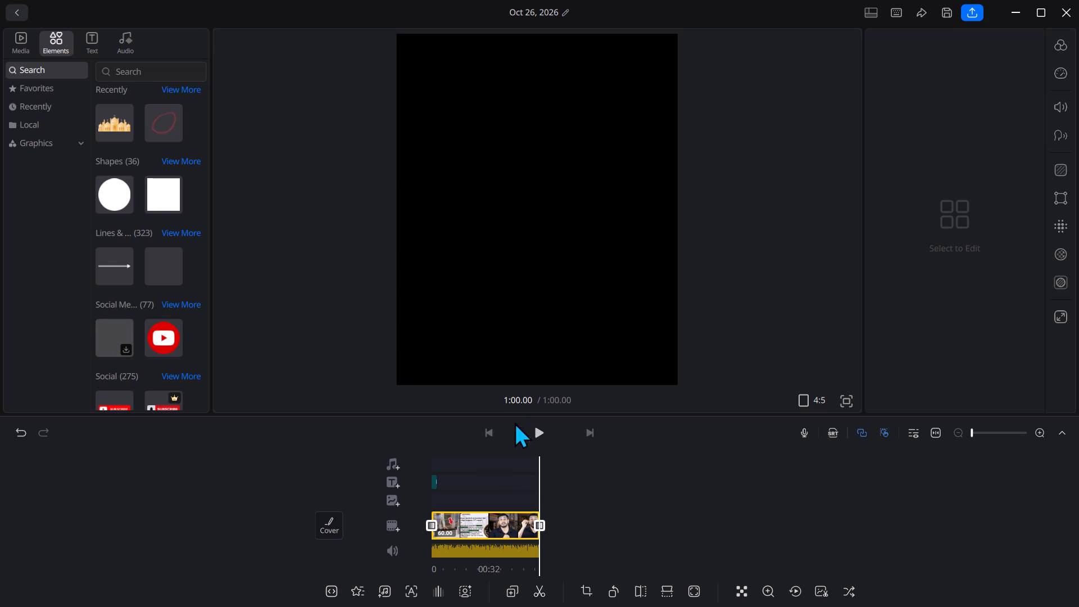
# Split the one-minute clip at 0:33.75.
pyautogui.click(492, 525)
pyautogui.click(492, 525)
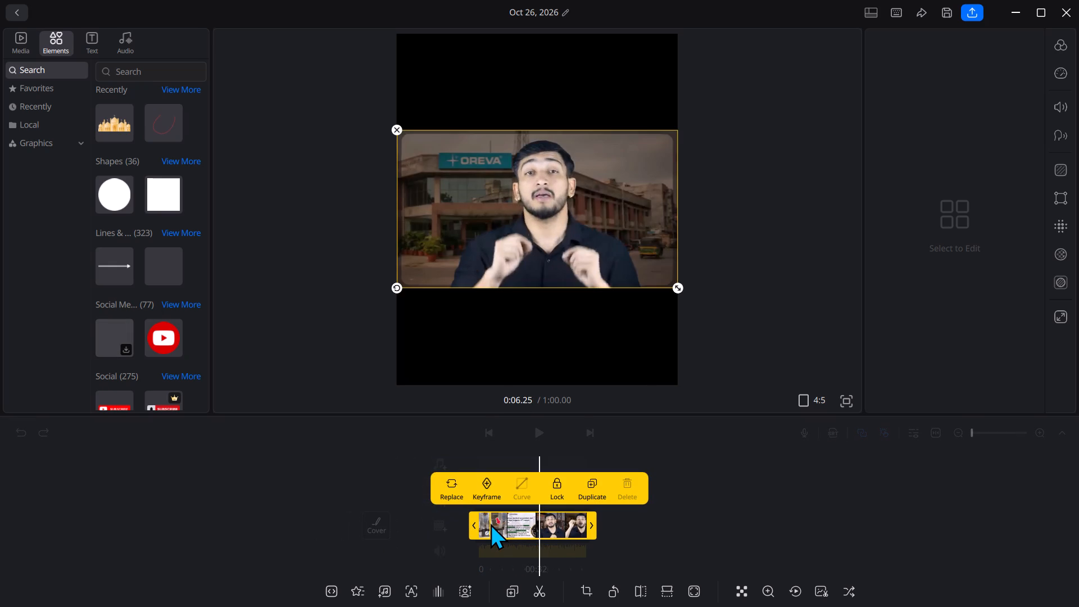
pyautogui.click(541, 590)
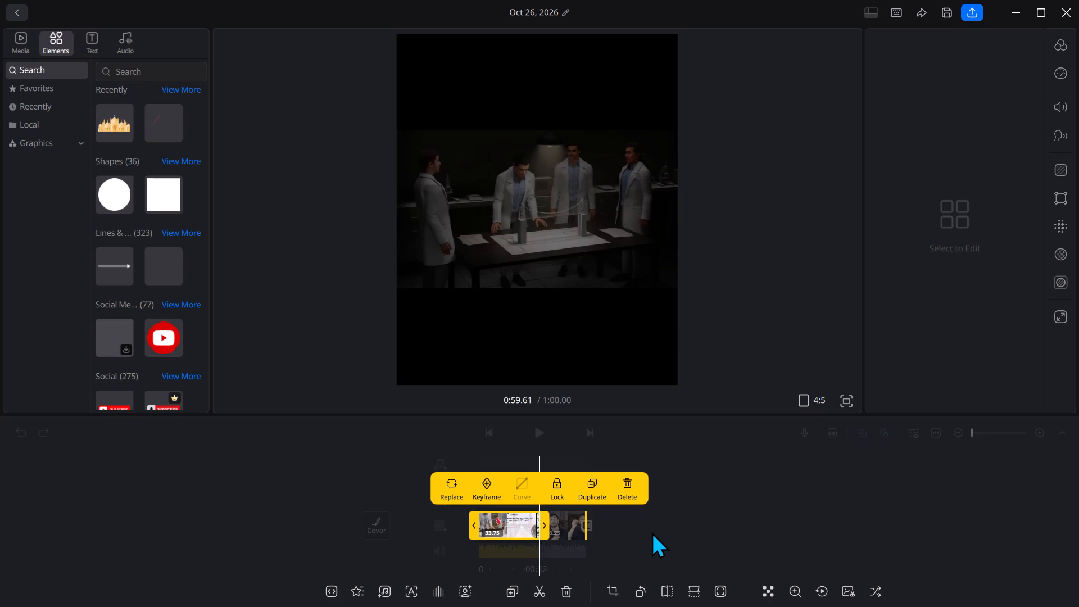
pyautogui.click(651, 532)
# Apply the Rotate 1 transition at the 0:33.75 cut.
pyautogui.click(540, 523)
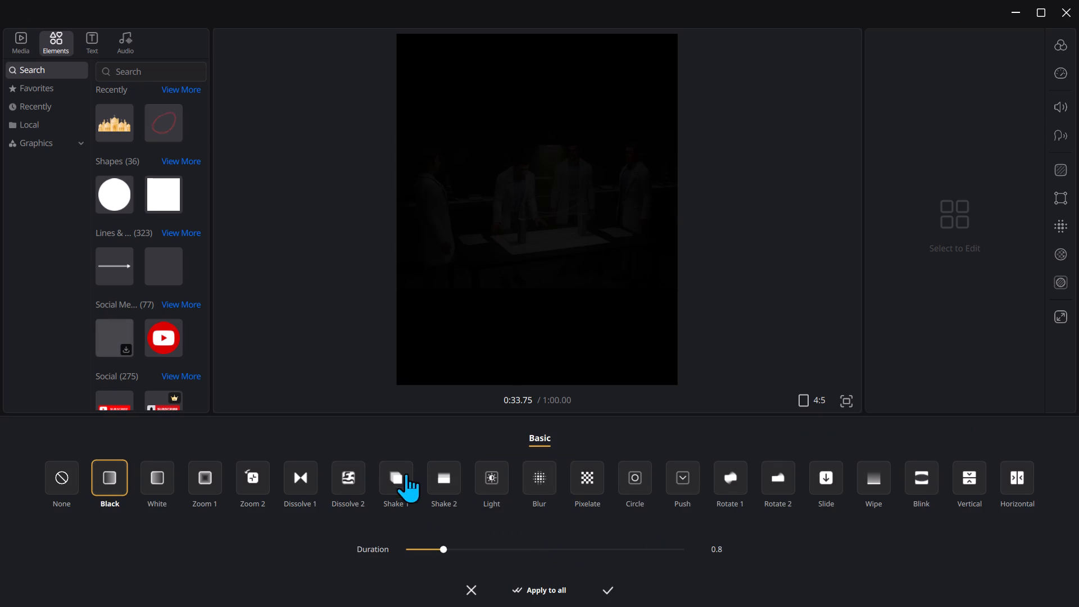
pyautogui.click(735, 488)
pyautogui.click(611, 592)
# Play back the one-minute PART 8 edit to check it.
pyautogui.moveTo(652, 515); pyautogui.dragTo(677, 524)
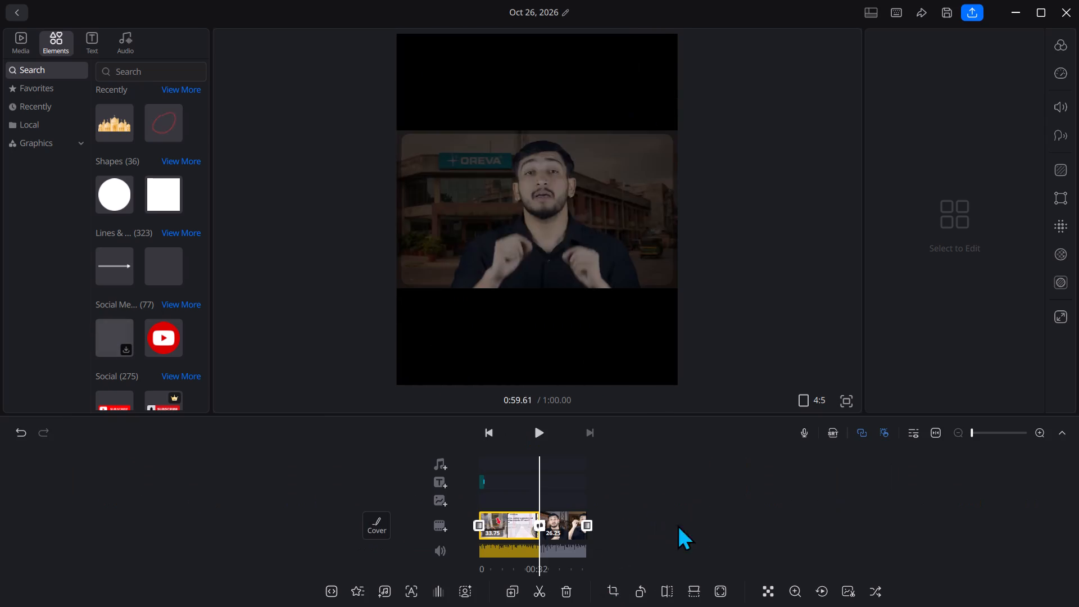
pyautogui.moveTo(677, 524); pyautogui.dragTo(835, 518)
pyautogui.click(545, 431)
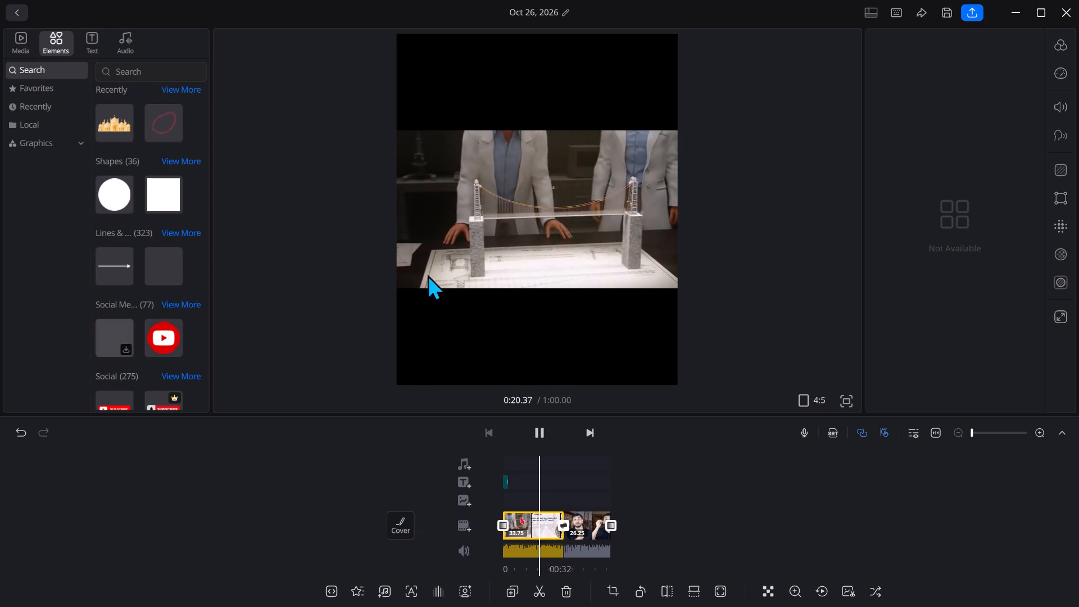
pyautogui.click(542, 426)
pyautogui.click(541, 427)
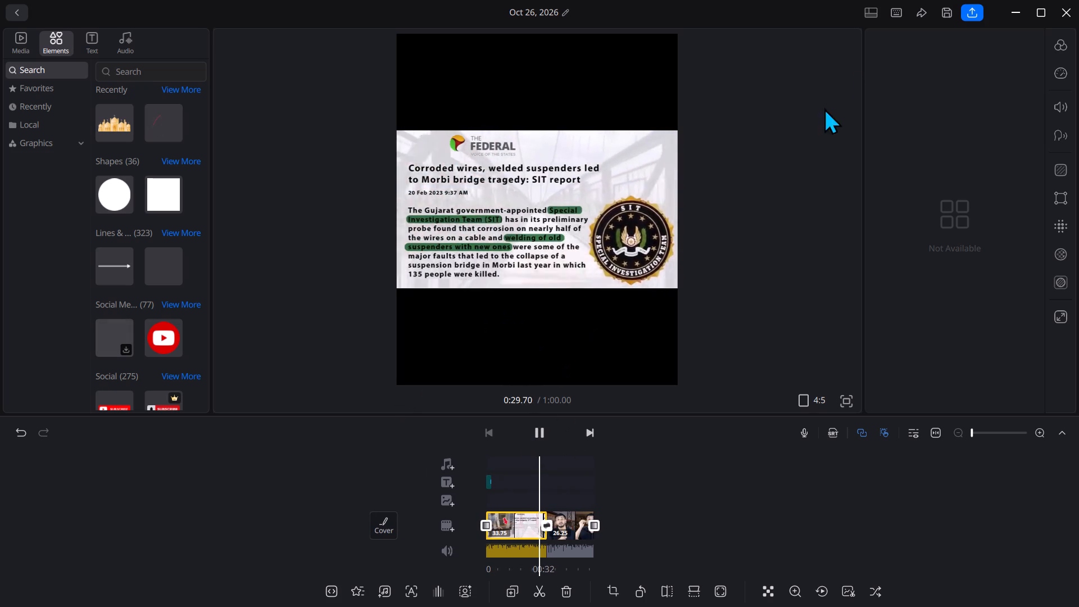
# Export the finished one-minute PART 8 edit as a video.
pyautogui.click(972, 16)
pyautogui.click(806, 485)
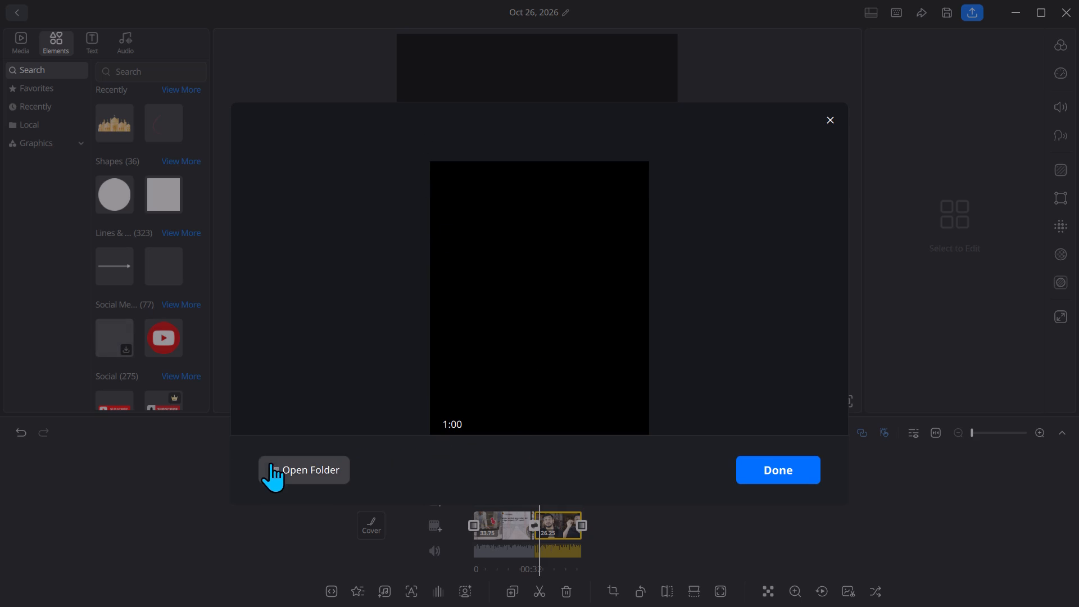
# Open the export's Downloads folder and rename the newly exported video file as PART 8.
pyautogui.click(272, 464)
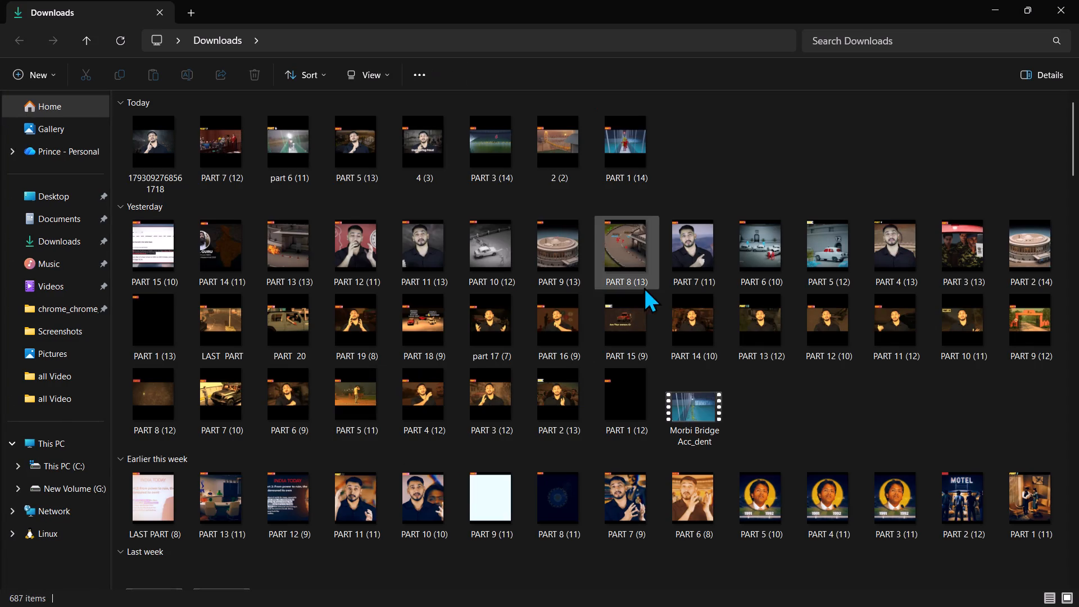
pyautogui.click(153, 160)
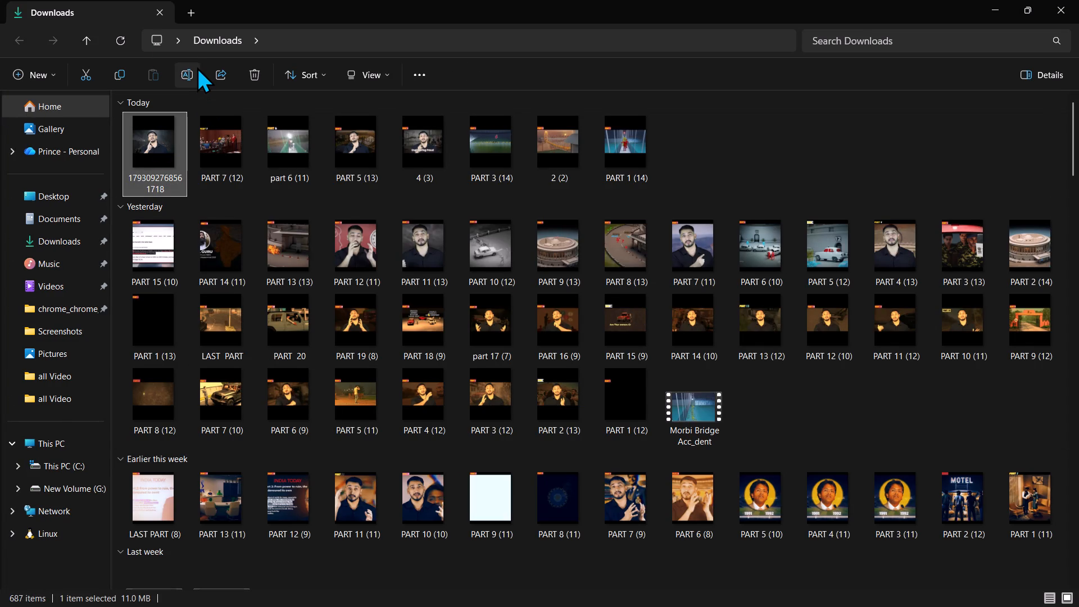
pyautogui.click(197, 67)
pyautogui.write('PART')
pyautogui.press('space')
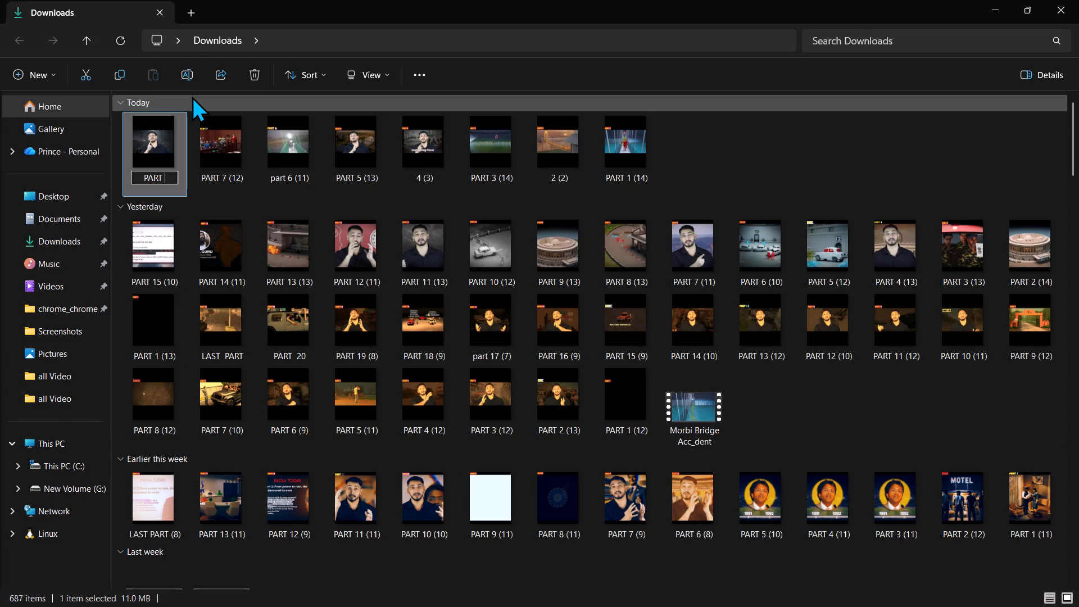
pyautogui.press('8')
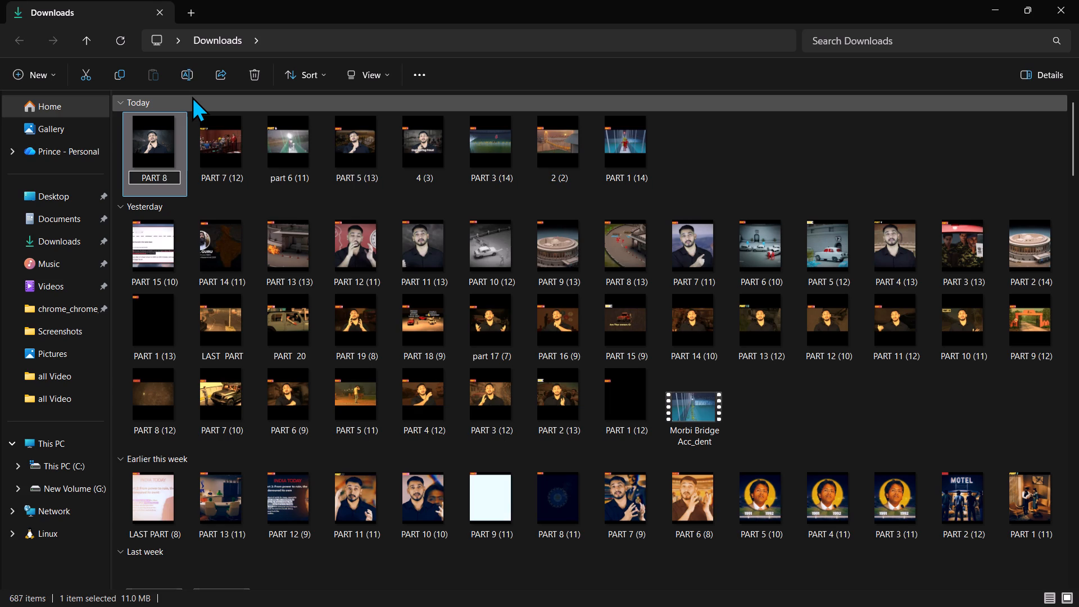
pyautogui.click(760, 146)
pyautogui.click(727, 143)
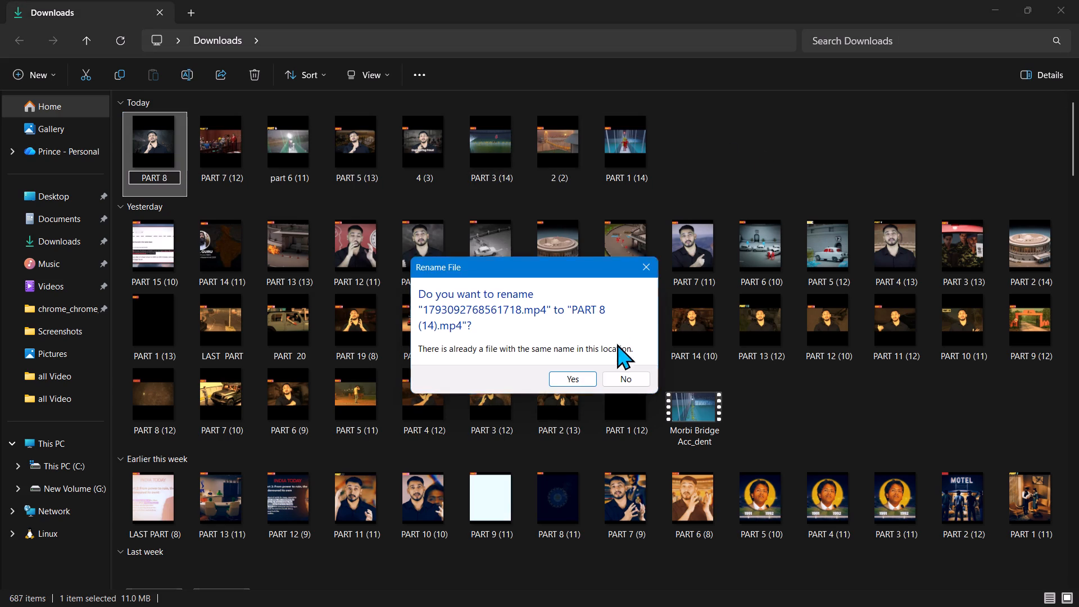
# Finish renaming the exported video as PART 8 (14), return to VN and dismiss the completed export.
pyautogui.click(580, 375)
pyautogui.click(1078, 0)
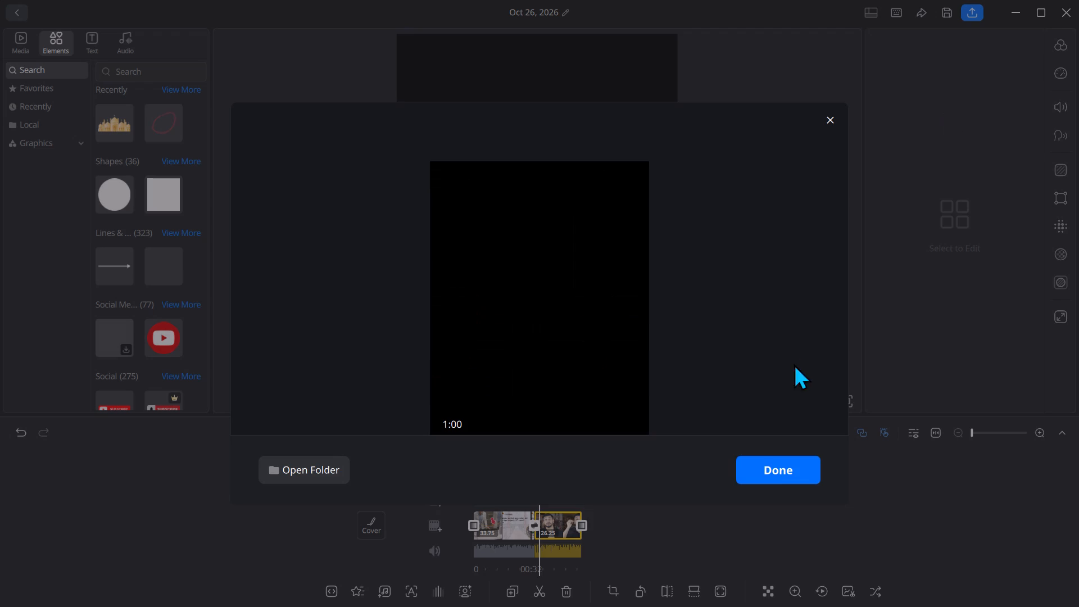
pyautogui.click(768, 468)
# Play the PART 8 edit again from 0:00.00.
pyautogui.moveTo(618, 487); pyautogui.dragTo(910, 483)
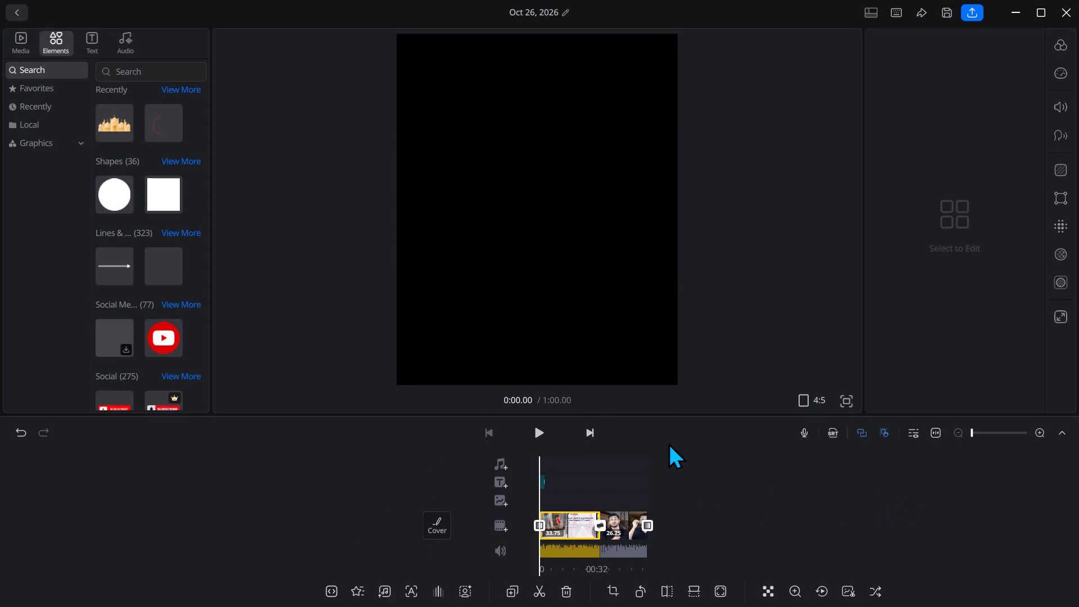
pyautogui.click(519, 429)
pyautogui.click(531, 432)
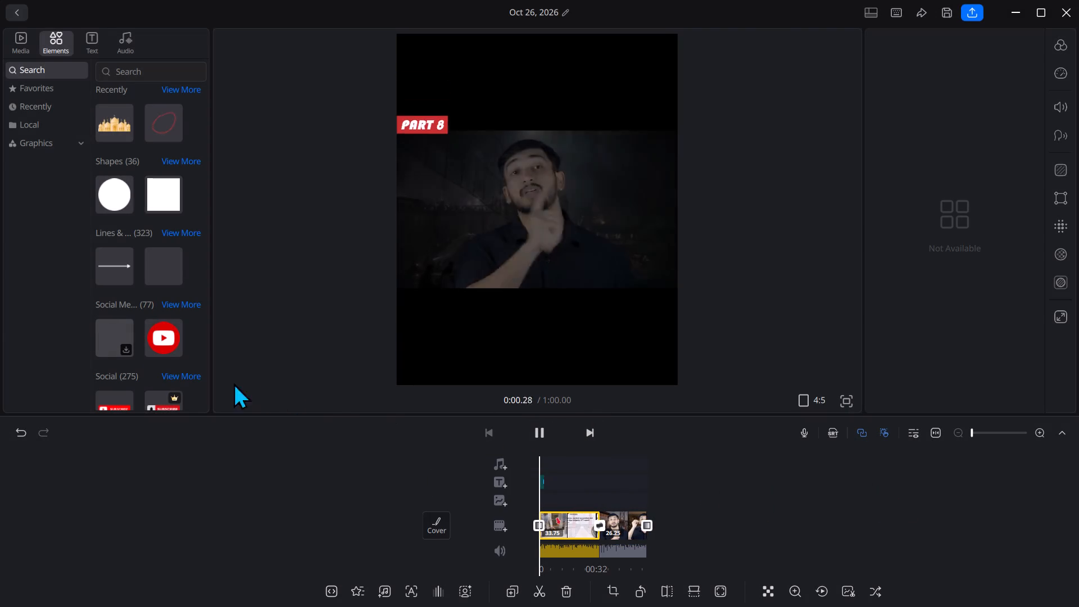
# Undo the latest PART 8 edits back through the deletion of the footage following the first minute.
pyautogui.click(16, 433)
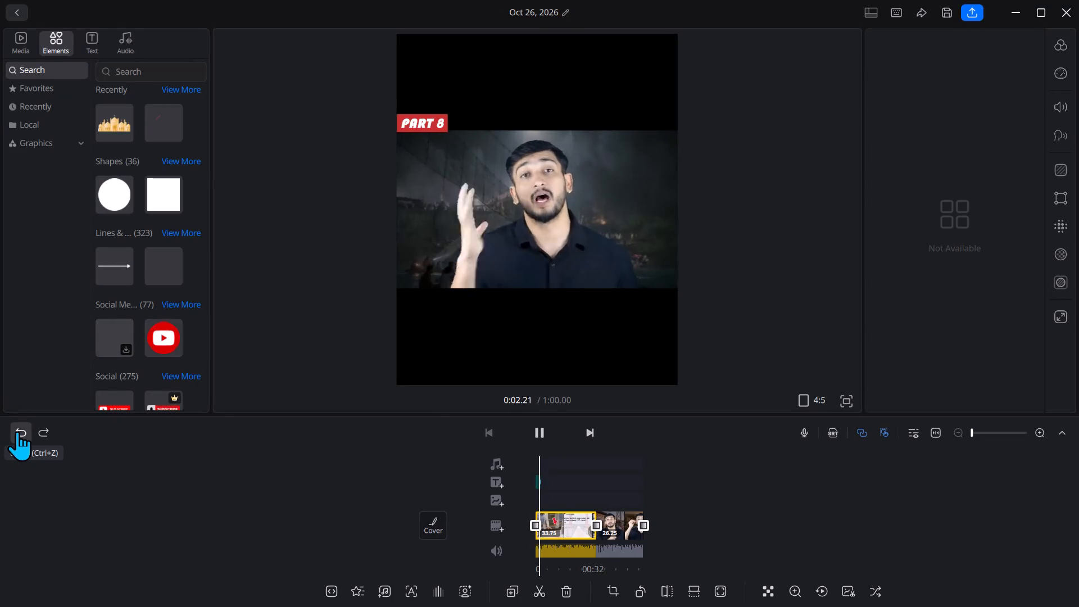
pyautogui.click(18, 431)
pyautogui.click(25, 429)
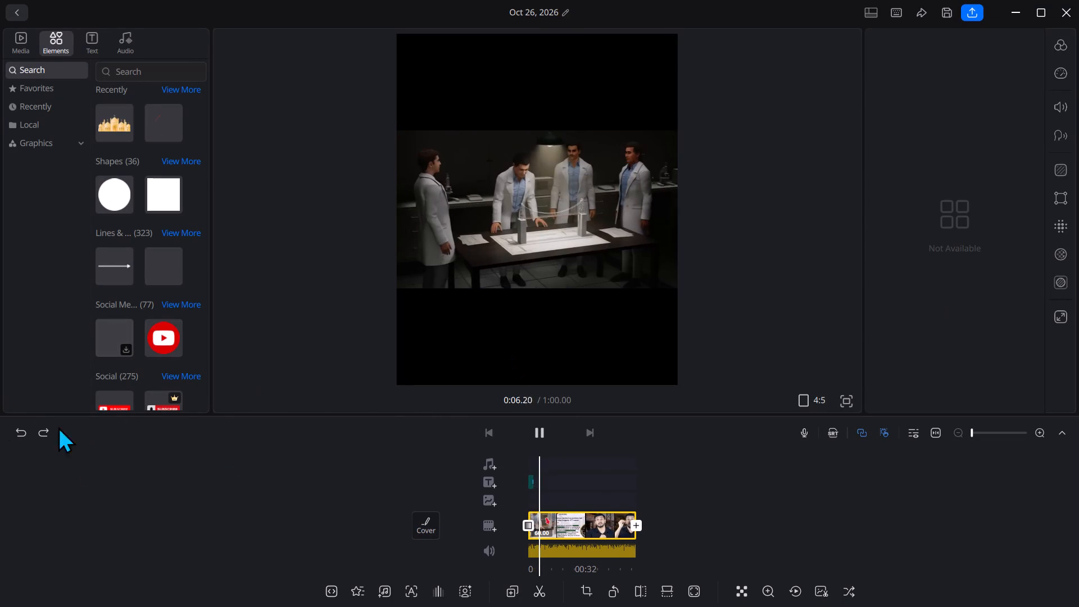
pyautogui.click(21, 427)
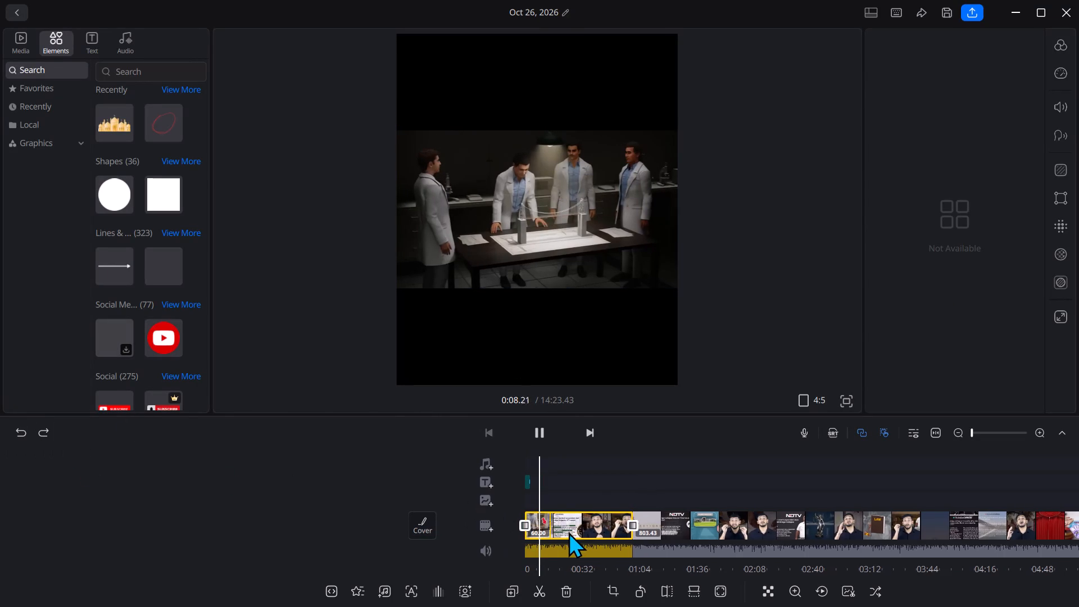
# Delete the first 60-second clip, already used for PART 8, from the main track.
pyautogui.click(576, 532)
pyautogui.click(639, 485)
pyautogui.click(214, 451)
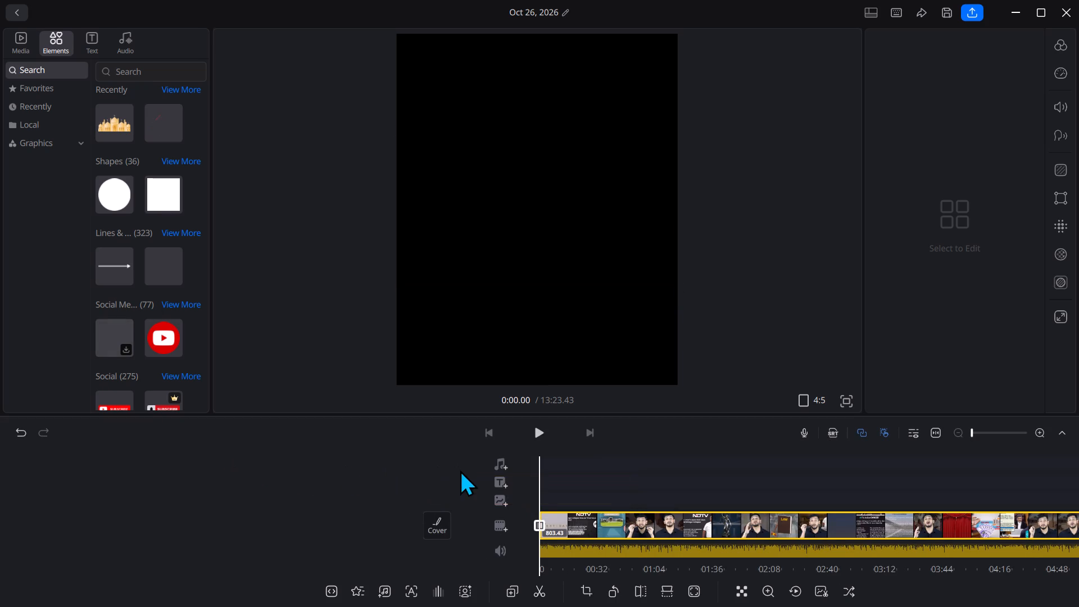
# Add a text title reading "PART 9" at the start of the timeline.
pyautogui.click(497, 476)
pyautogui.click(460, 436)
pyautogui.click(943, 113)
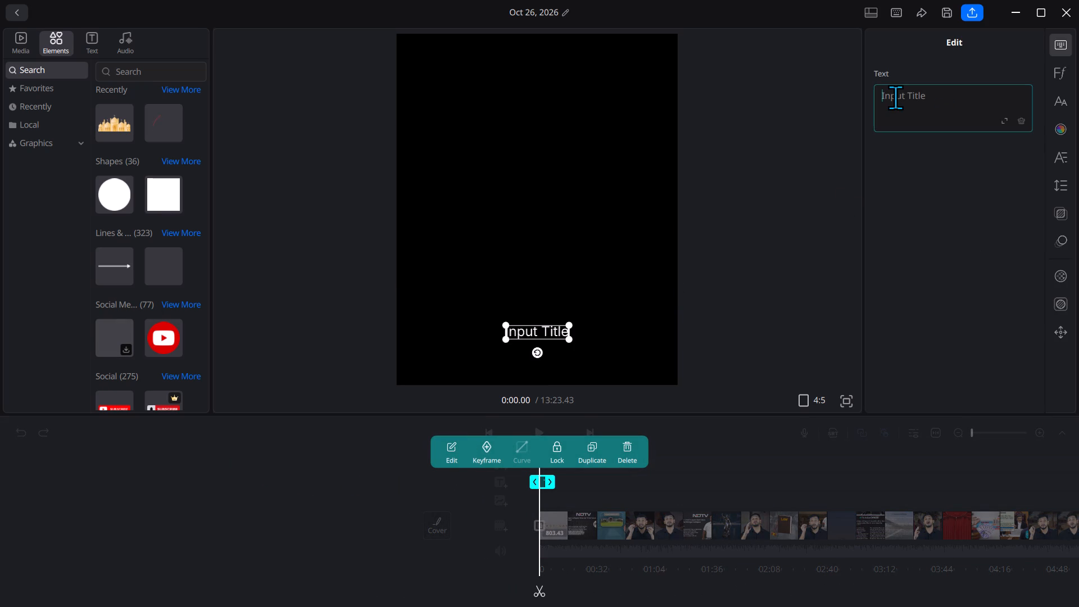
pyautogui.write('PART 9')
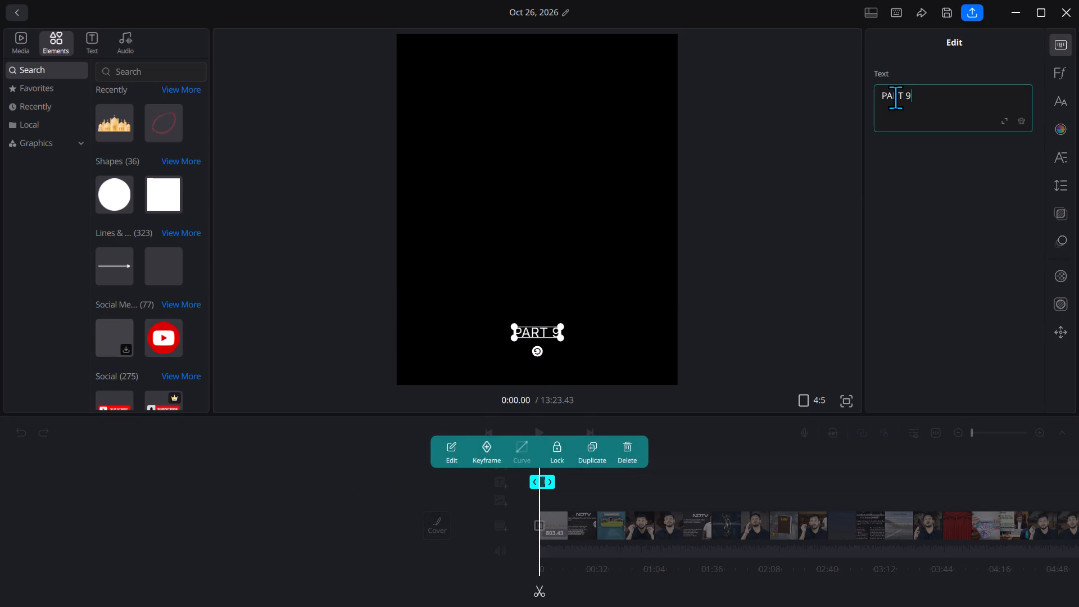
# Set the PART 9 title in the Bauhaus 93 font with the black-text-on-white-background colour style.
pyautogui.click(1068, 75)
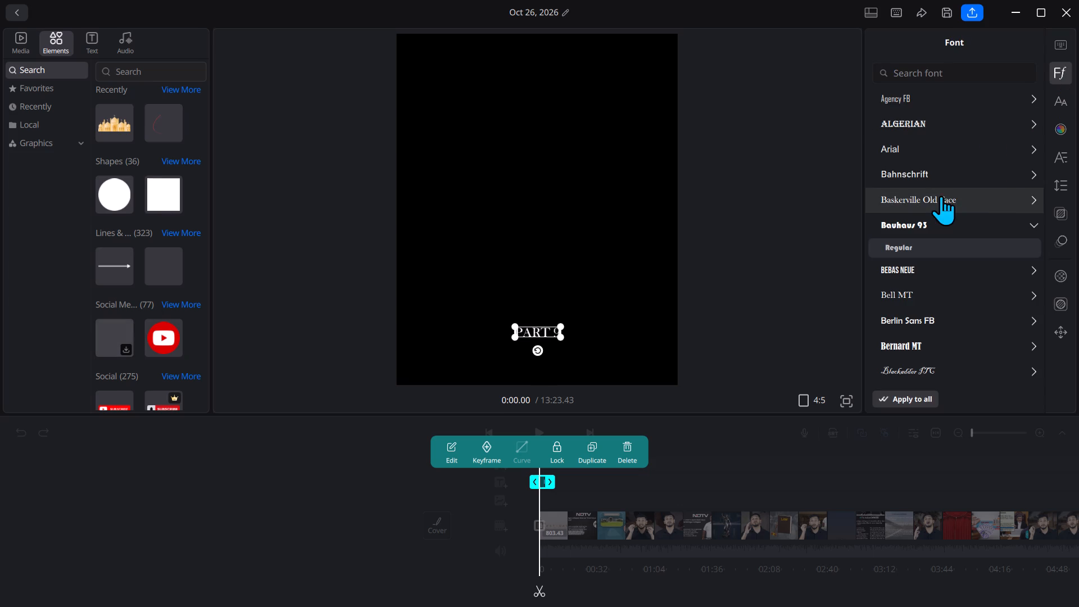
pyautogui.click(930, 218)
pyautogui.click(1064, 104)
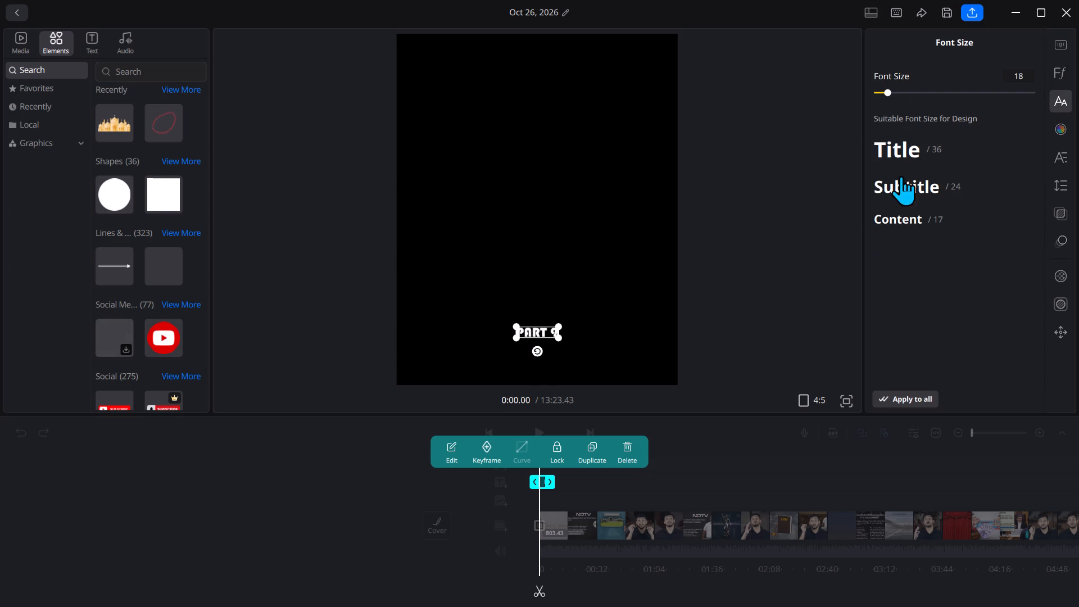
pyautogui.click(1062, 132)
pyautogui.click(914, 134)
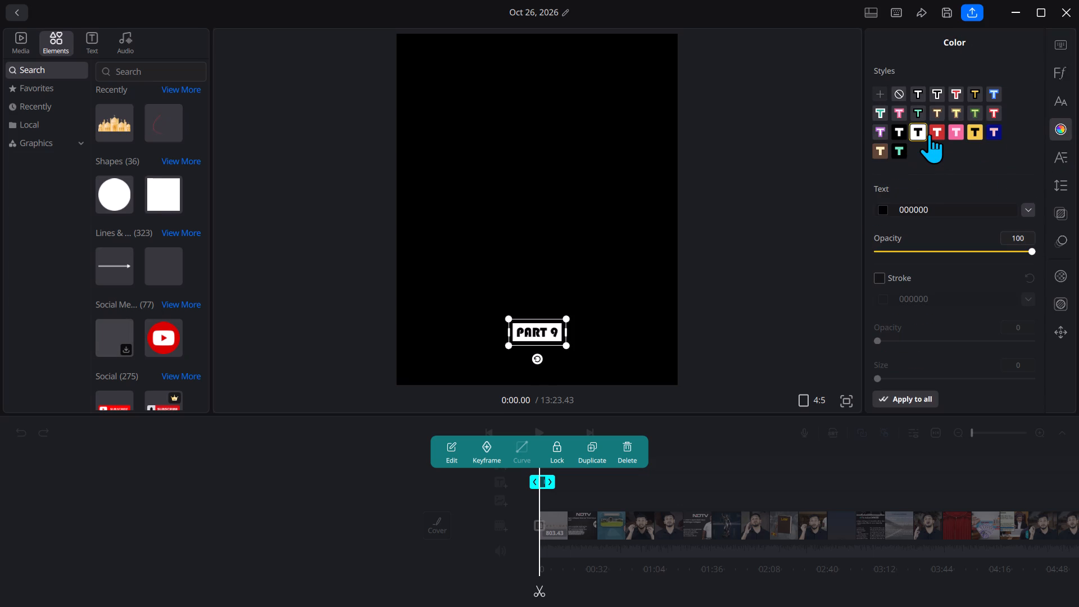
pyautogui.click(930, 134)
pyautogui.click(918, 124)
# Apply the second Active caption animation to the PART 9 title.
pyautogui.click(1055, 242)
pyautogui.click(909, 198)
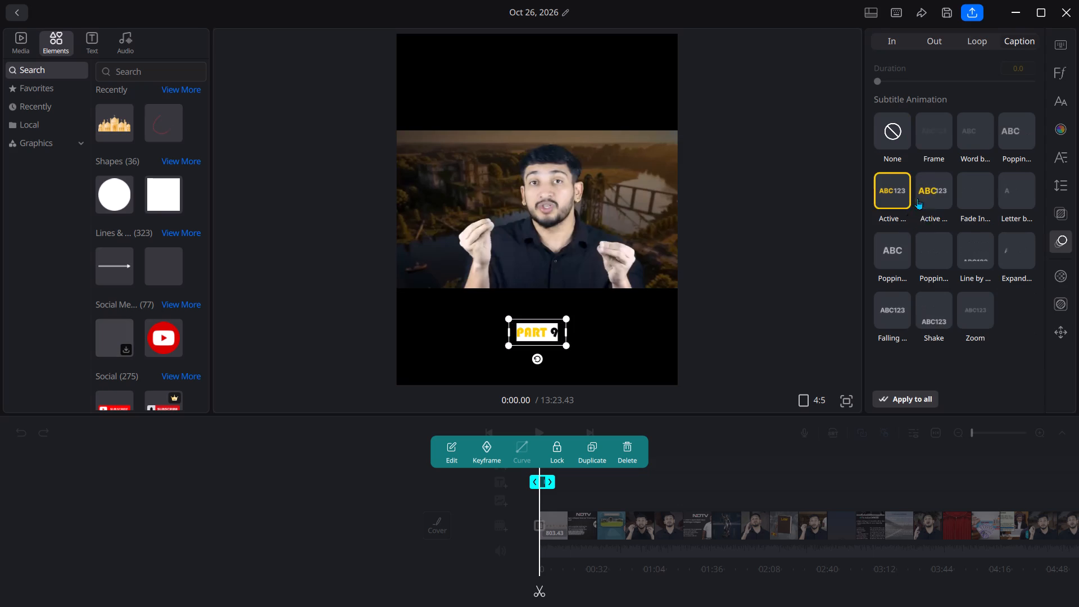
pyautogui.click(917, 198)
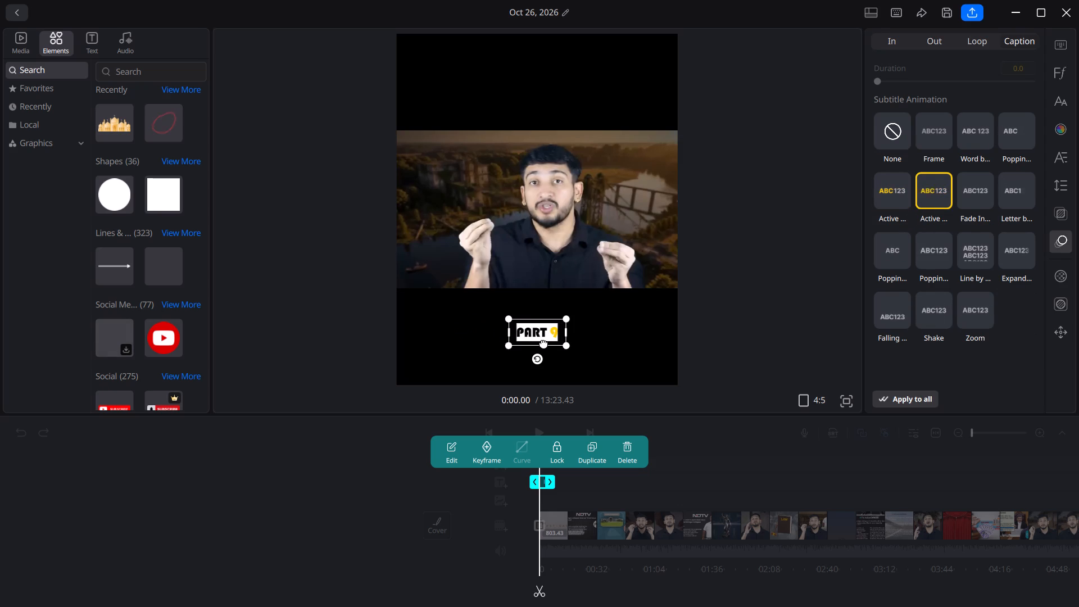
# Move the PART 9 title to the canvas's left edge, just above the video picture.
pyautogui.moveTo(543, 337); pyautogui.dragTo(428, 121)
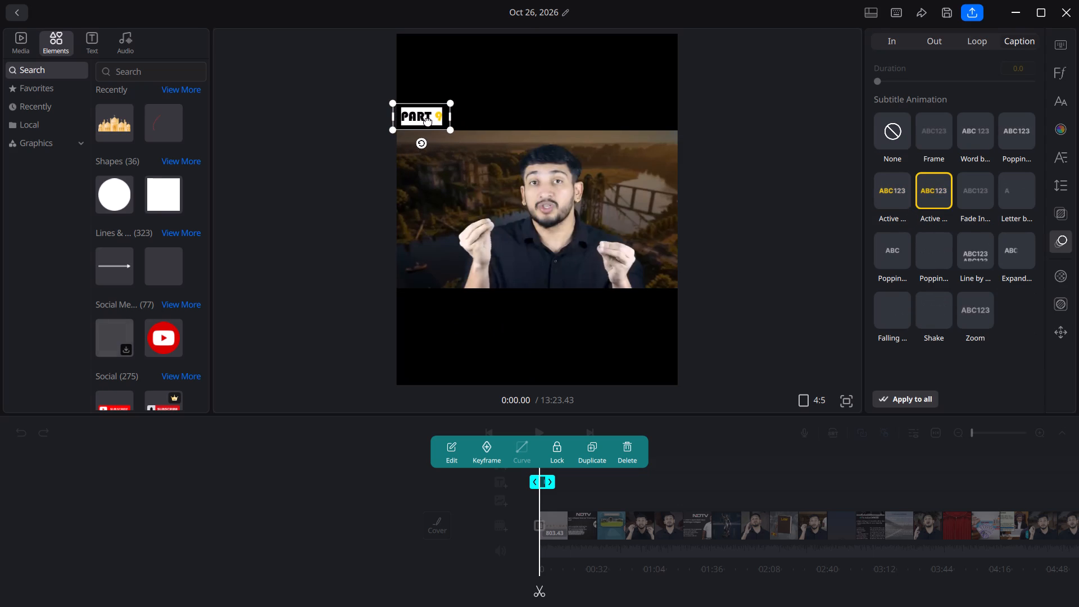
pyautogui.moveTo(428, 121); pyautogui.dragTo(428, 124)
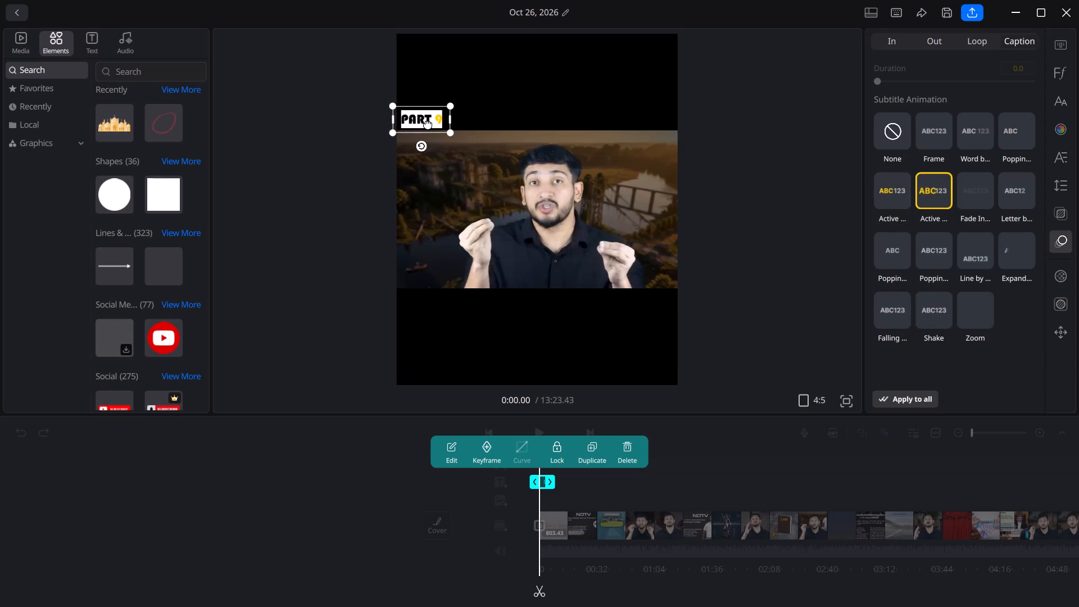
pyautogui.moveTo(428, 124); pyautogui.dragTo(424, 125)
pyautogui.click(292, 274)
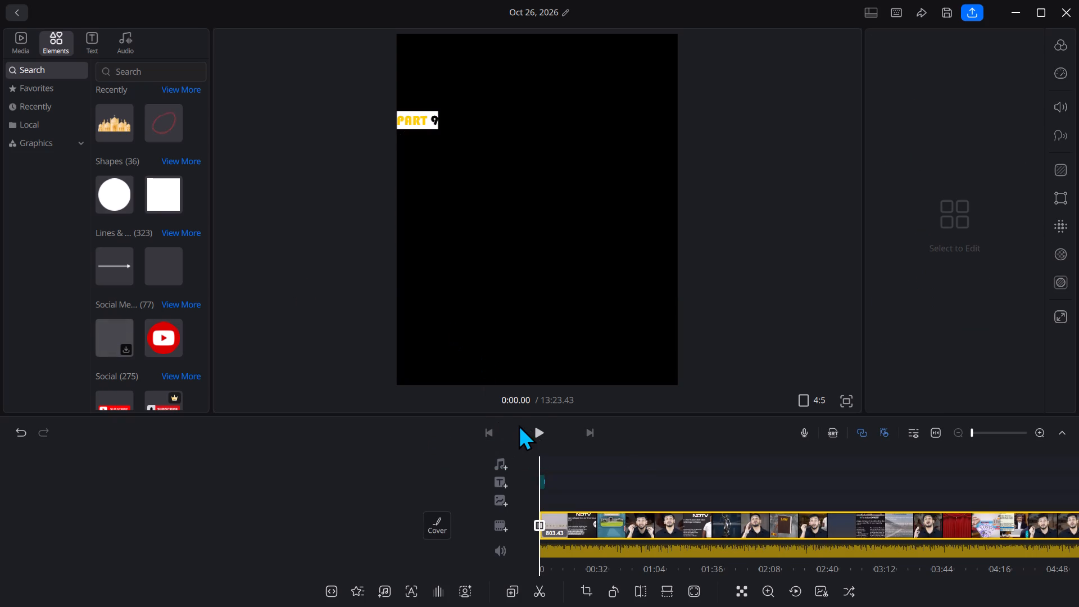
# Preview the opening briefly, then split the footage at 1:00.00.
pyautogui.click(533, 431)
pyautogui.click(536, 432)
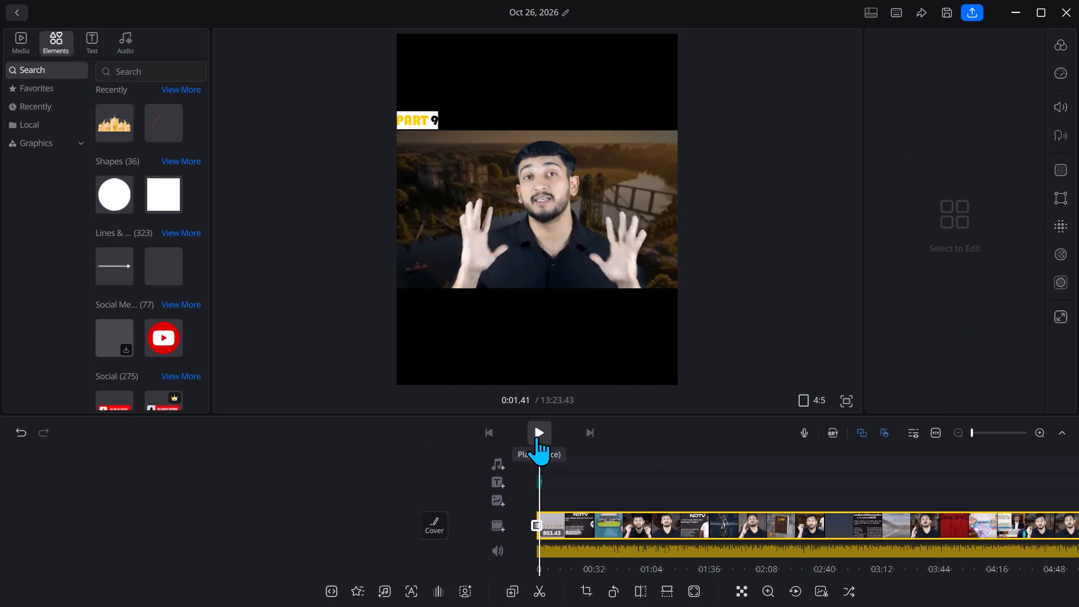
pyautogui.click(566, 541)
pyautogui.doubleClick(565, 531)
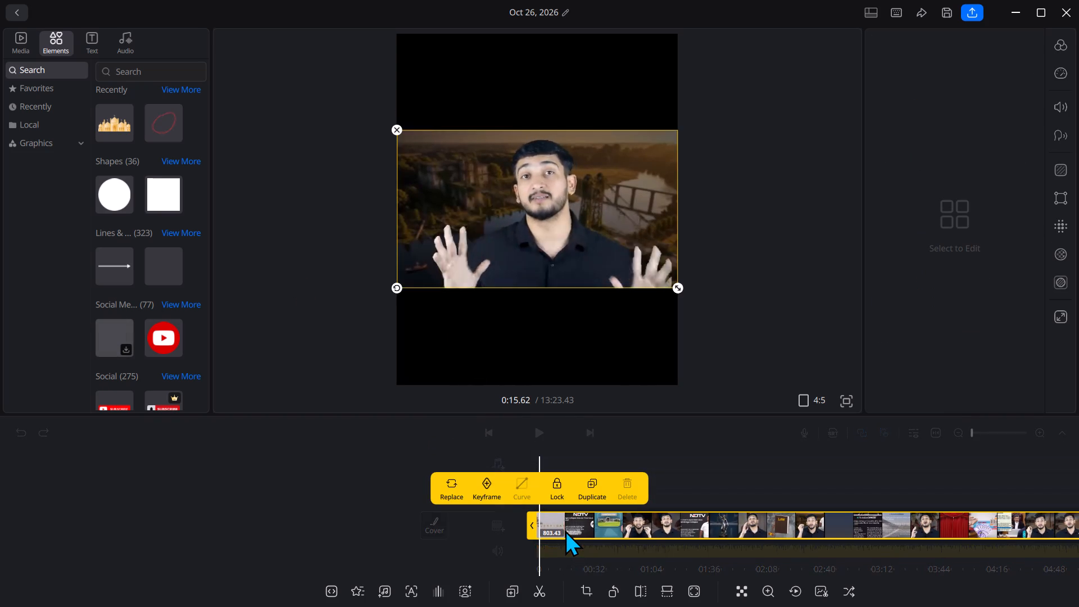
pyautogui.click(565, 529)
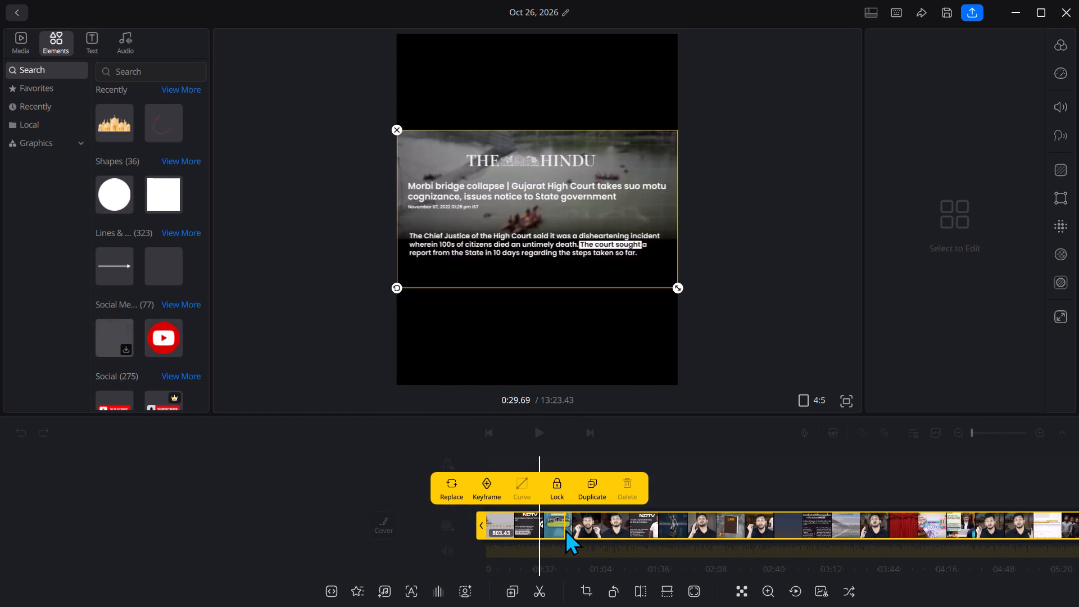
pyautogui.click(545, 528)
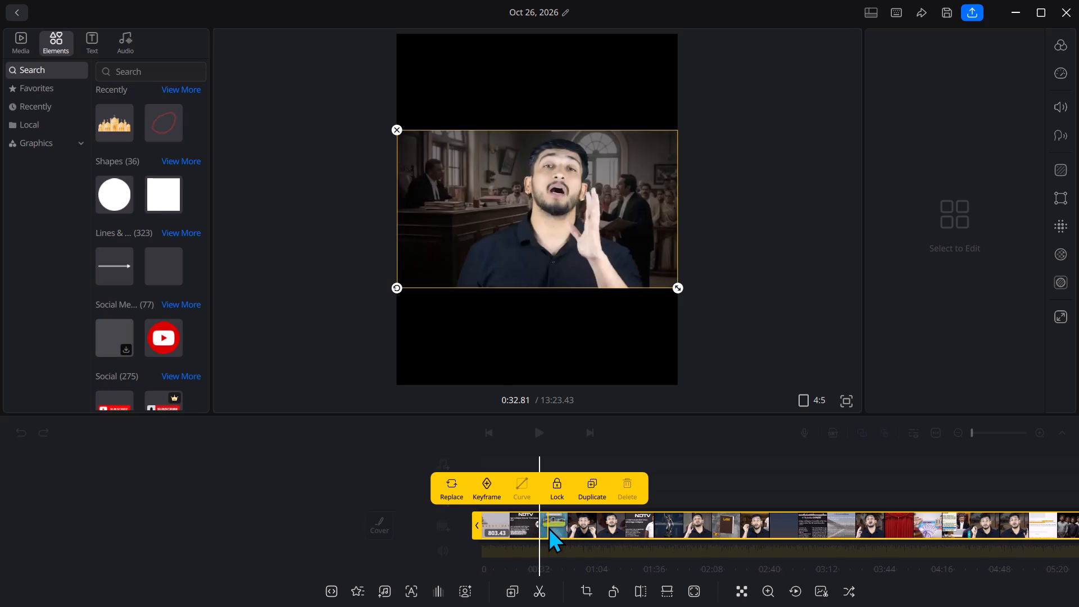
pyautogui.click(548, 527)
pyautogui.click(548, 527)
pyautogui.click(548, 527)
pyautogui.click(547, 521)
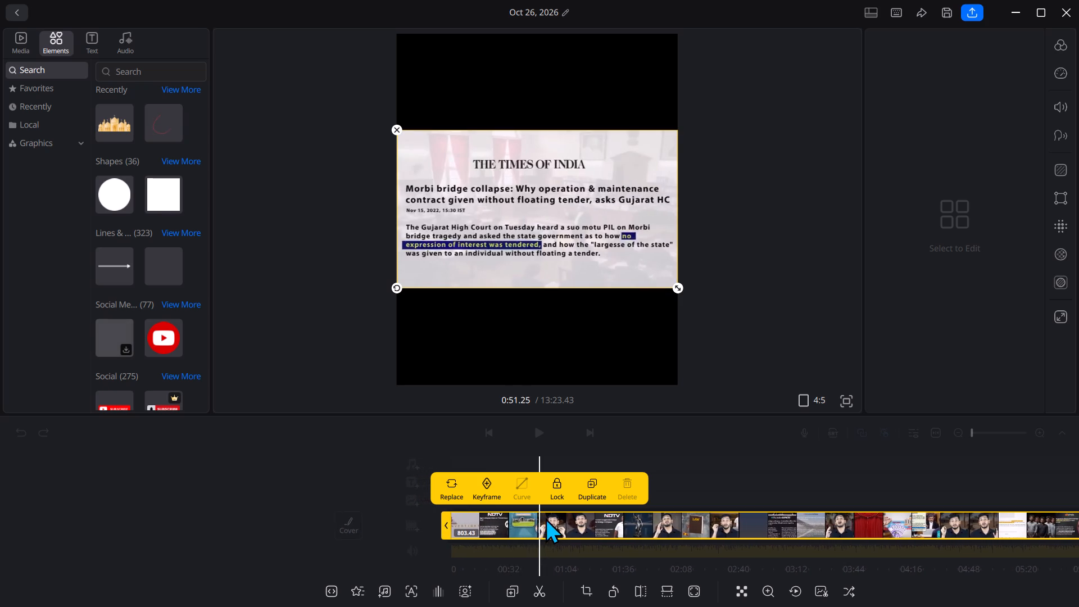
pyautogui.click(545, 518)
pyautogui.click(544, 519)
pyautogui.click(544, 519)
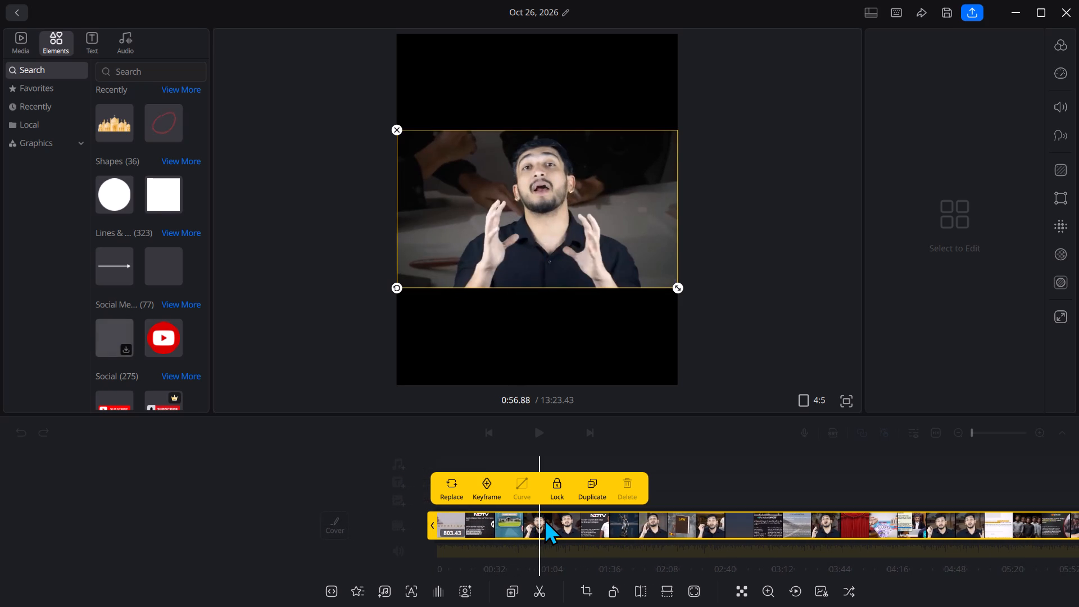
pyautogui.click(544, 519)
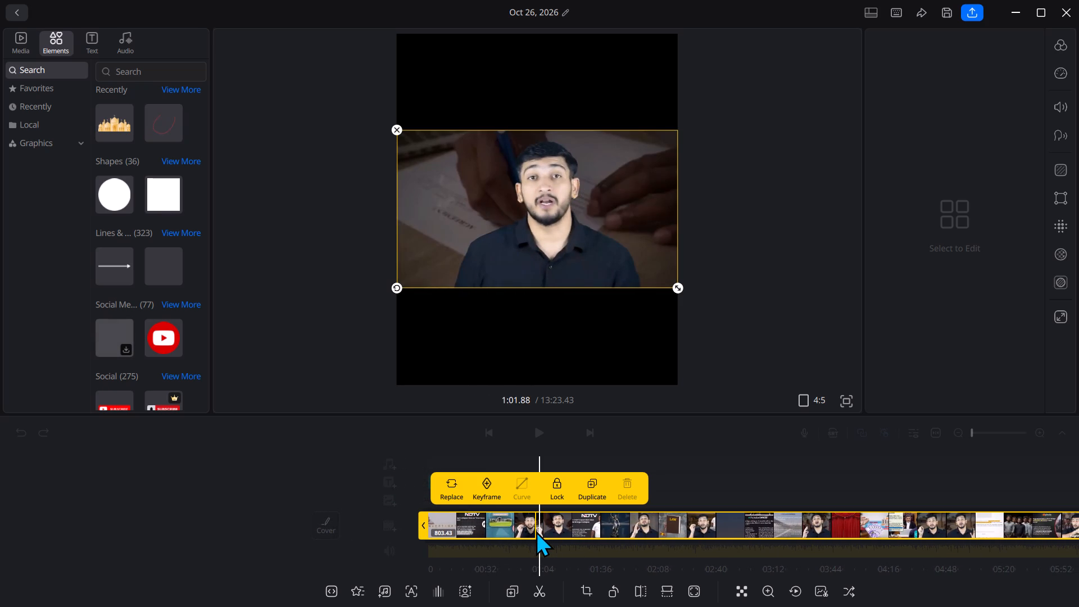
pyautogui.click(536, 531)
pyautogui.click(536, 531)
pyautogui.click(536, 531)
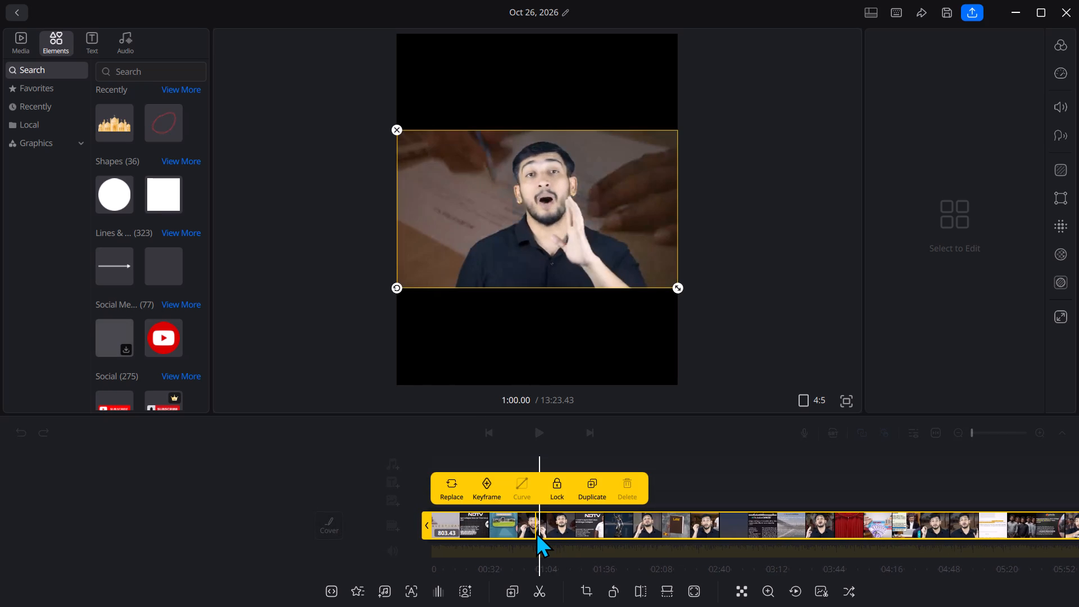
pyautogui.click(67, 484)
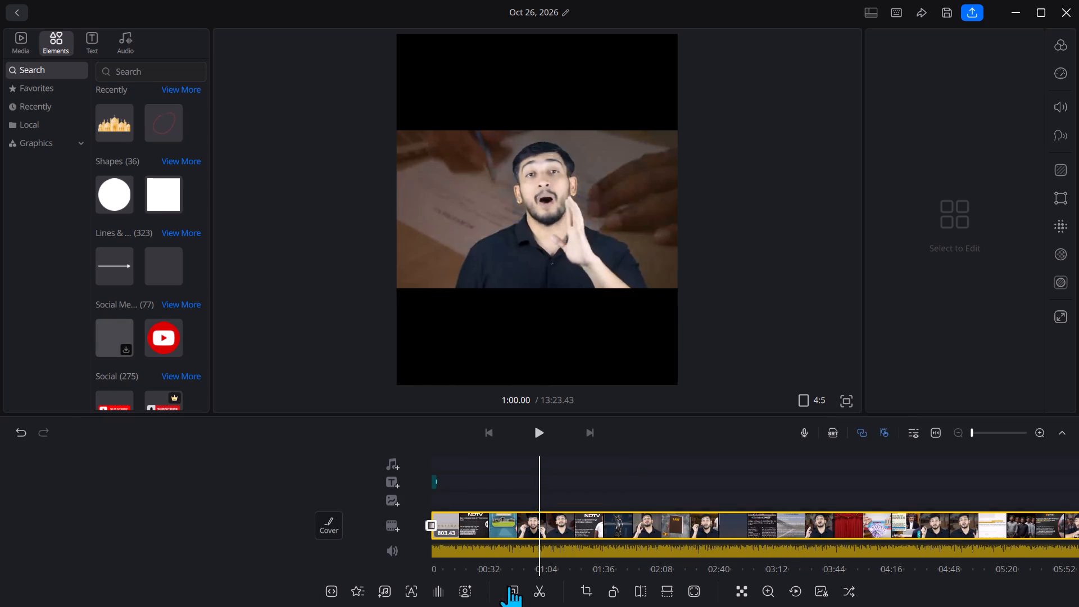
pyautogui.click(531, 587)
# Delete the remaining footage after the 1:00.00 split.
pyautogui.click(567, 531)
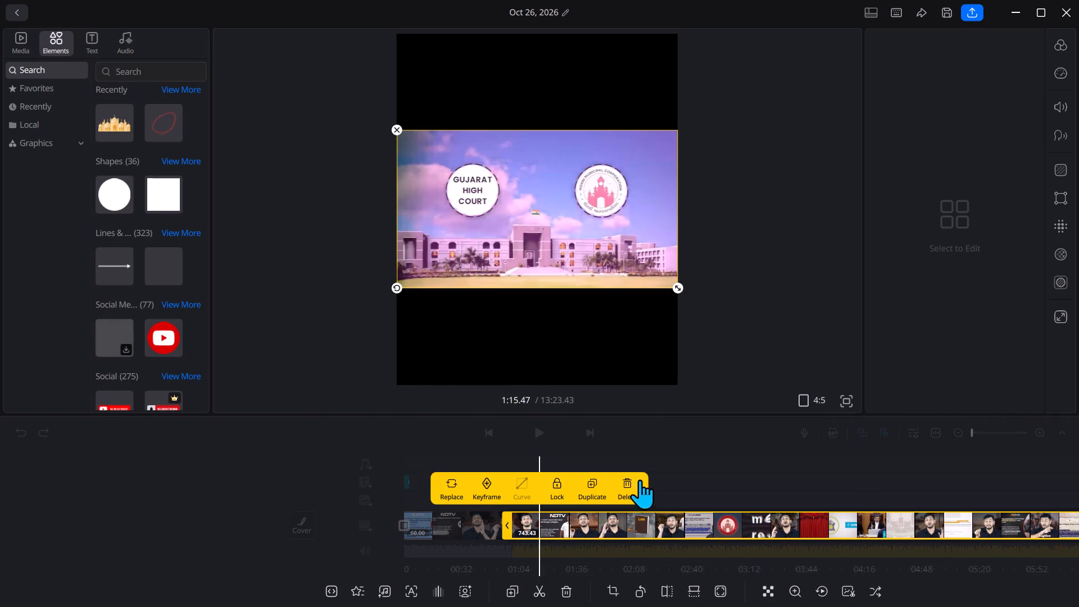
pyautogui.click(632, 491)
pyautogui.click(642, 445)
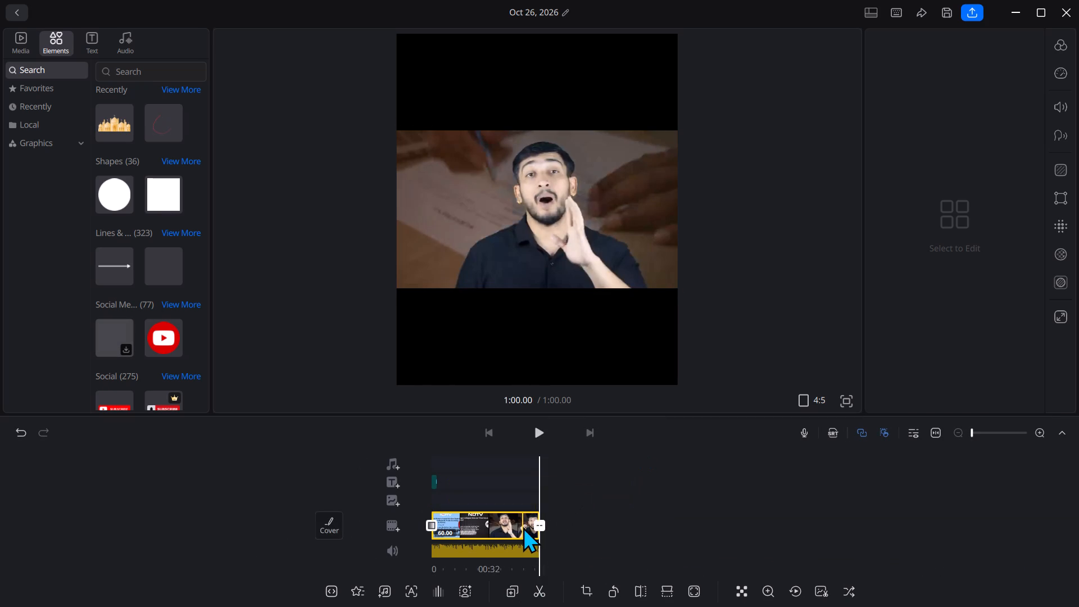
# Apply the Black ending effect to the end of the one-minute clip.
pyautogui.click(537, 528)
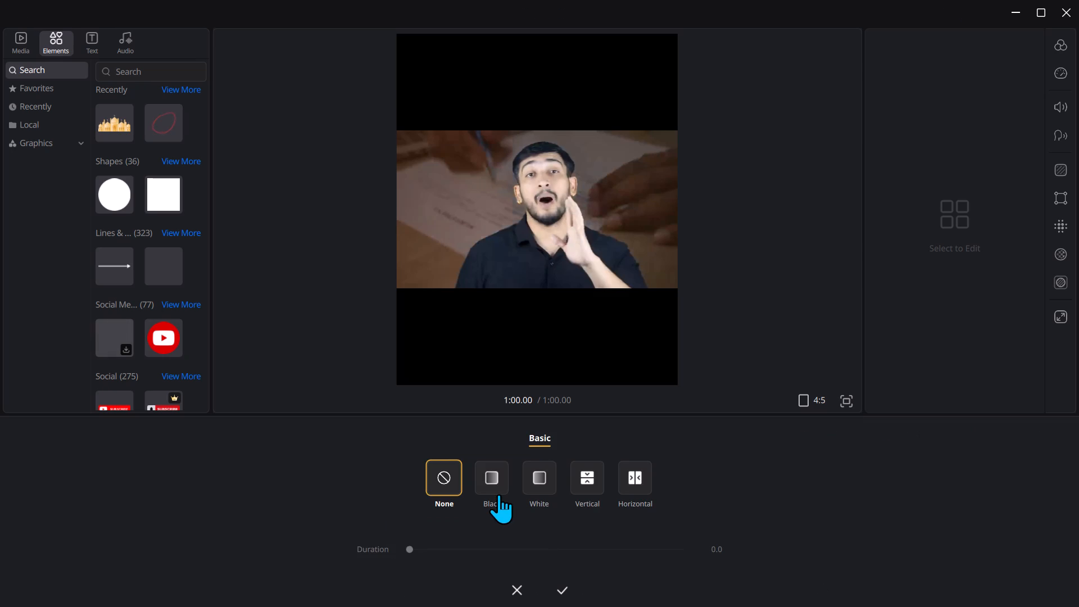
pyautogui.click(498, 494)
pyautogui.click(553, 590)
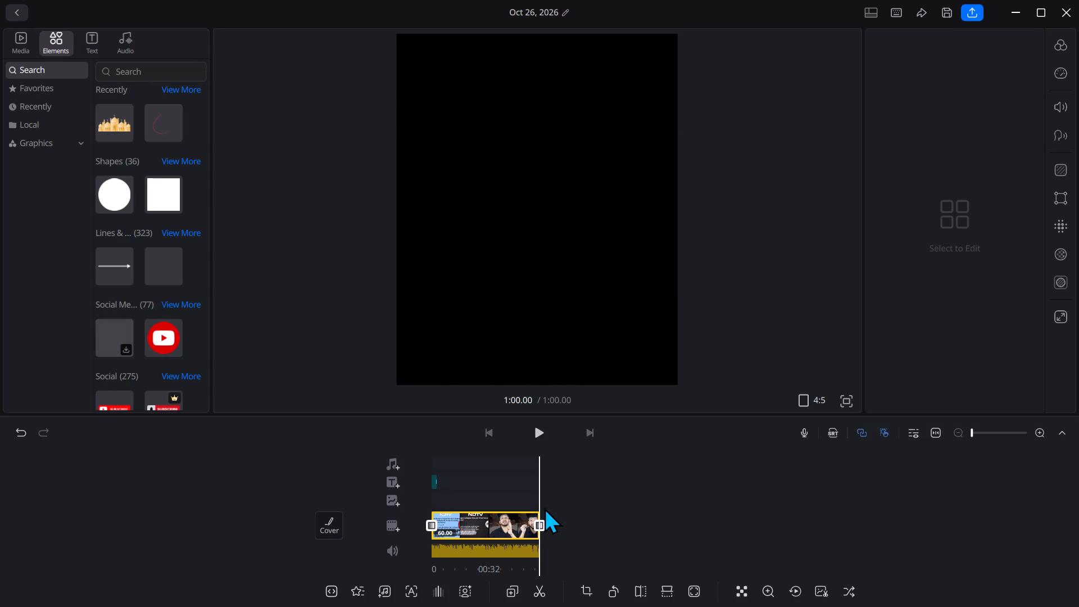
# Split the one-minute clip at 0:31.25 and open the transition options at that cut.
pyautogui.click(468, 528)
pyautogui.click(488, 536)
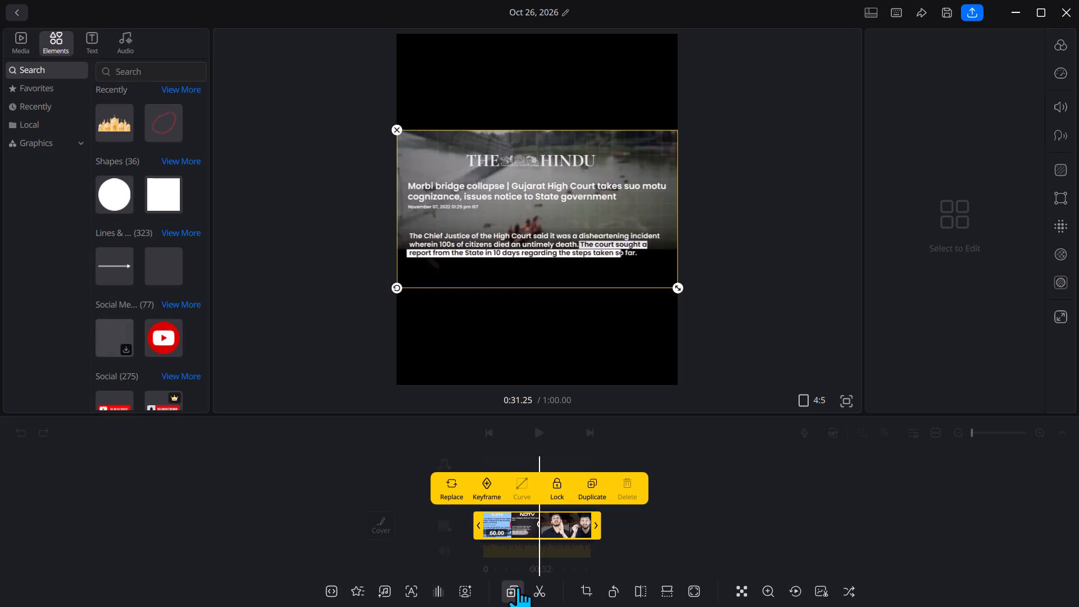
pyautogui.click(538, 590)
pyautogui.moveTo(660, 526); pyautogui.dragTo(661, 532)
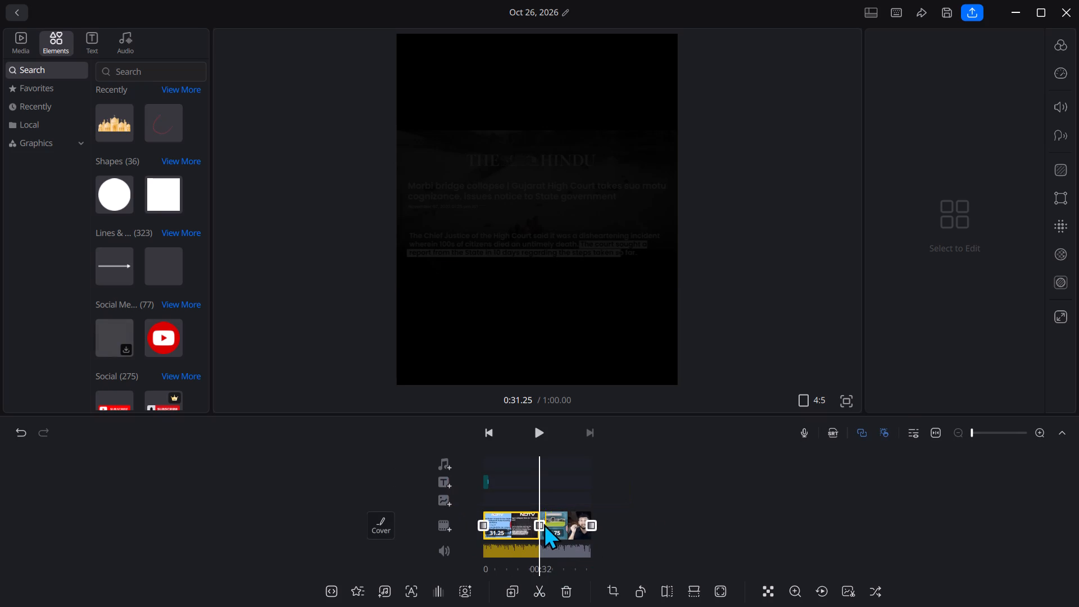
pyautogui.click(538, 522)
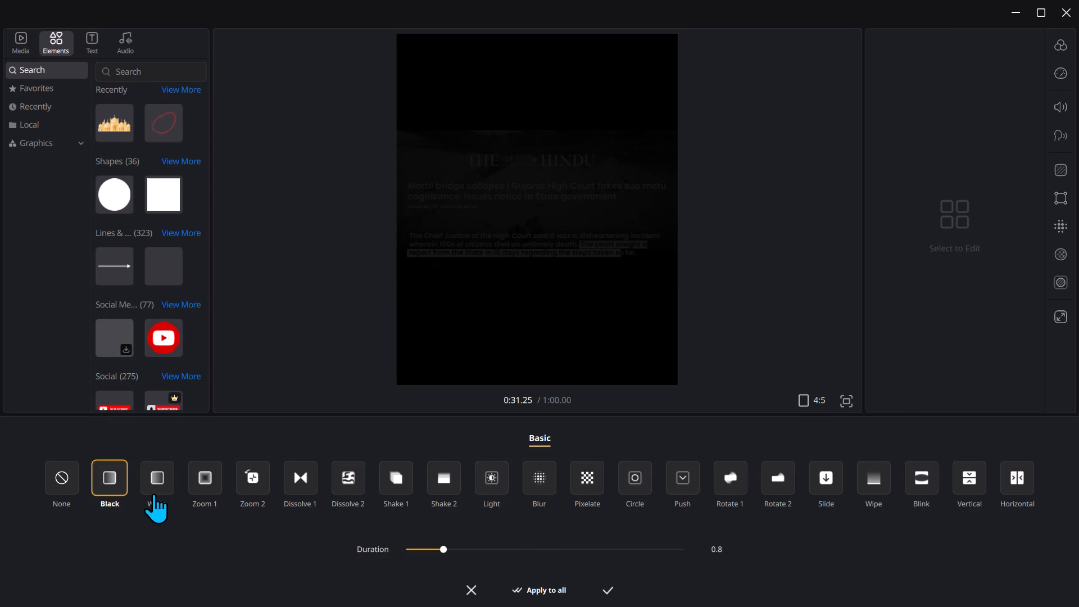
# Apply the Blink transition at the 0:31.25 cut between the two clip segments.
pyautogui.click(926, 486)
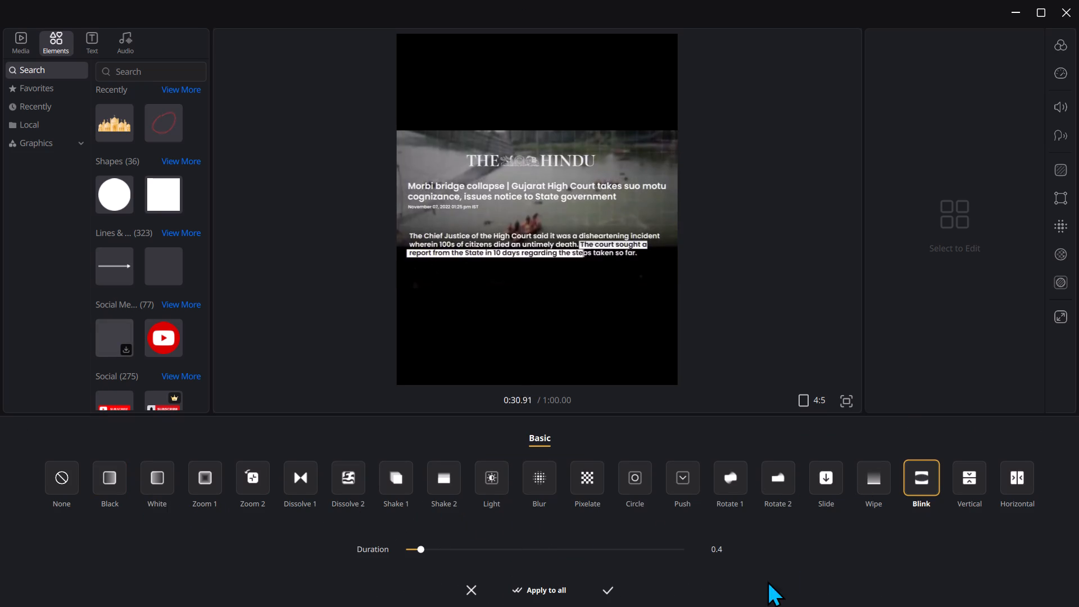
pyautogui.click(607, 589)
# Return to the start of the timeline and preview the opening of the one-minute video.
pyautogui.click(770, 491)
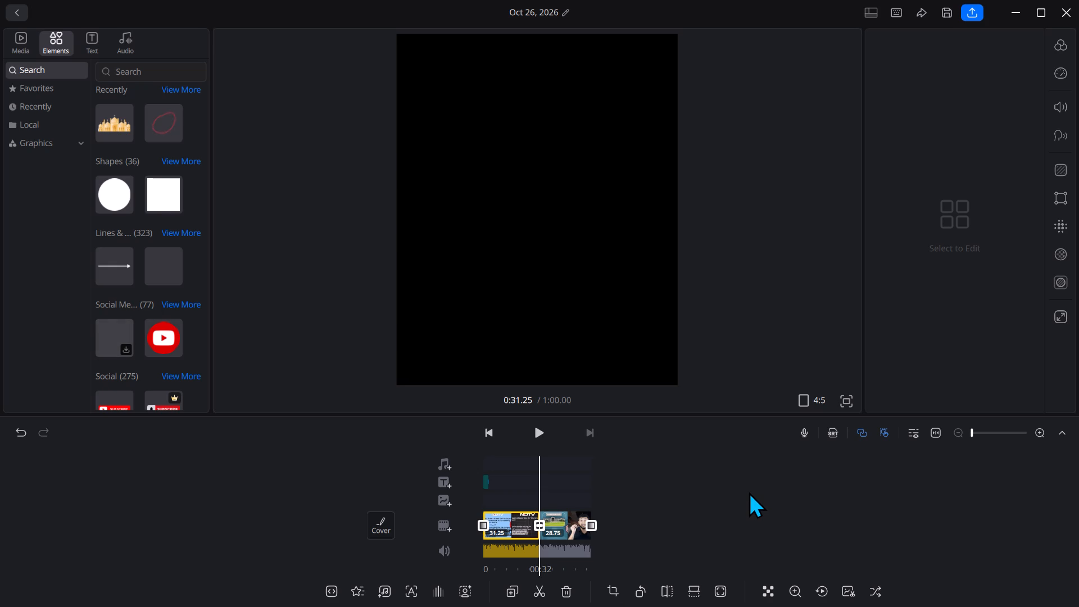
pyautogui.click(749, 489)
pyautogui.moveTo(667, 515); pyautogui.dragTo(790, 523)
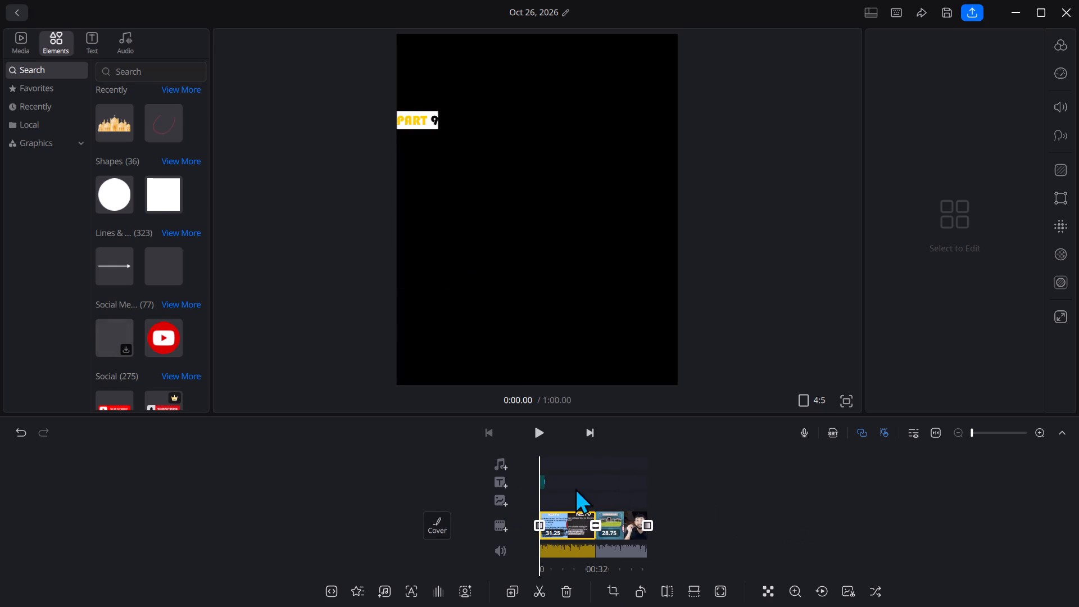
pyautogui.click(538, 441)
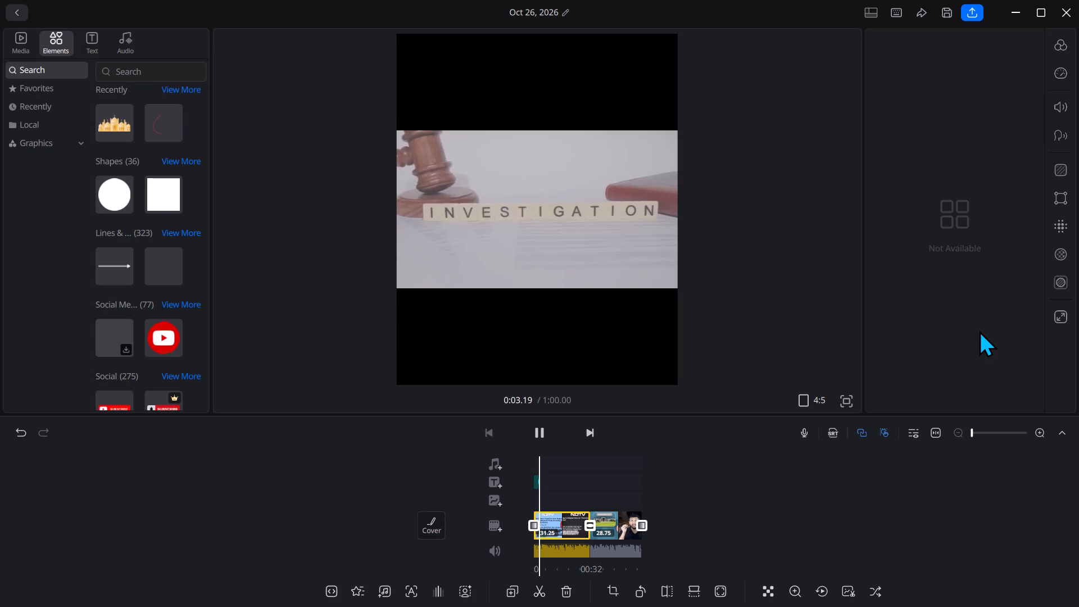
# Export the one-minute PART 9 video to the Downloads folder with automatic quality.
pyautogui.click(980, 10)
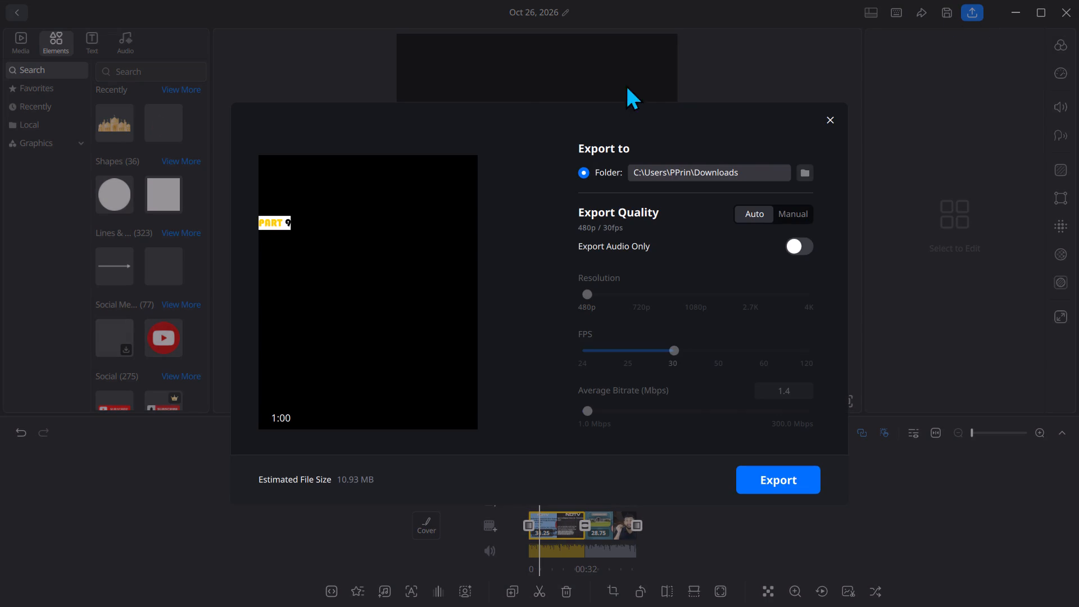
pyautogui.moveTo(770, 496); pyautogui.dragTo(783, 496)
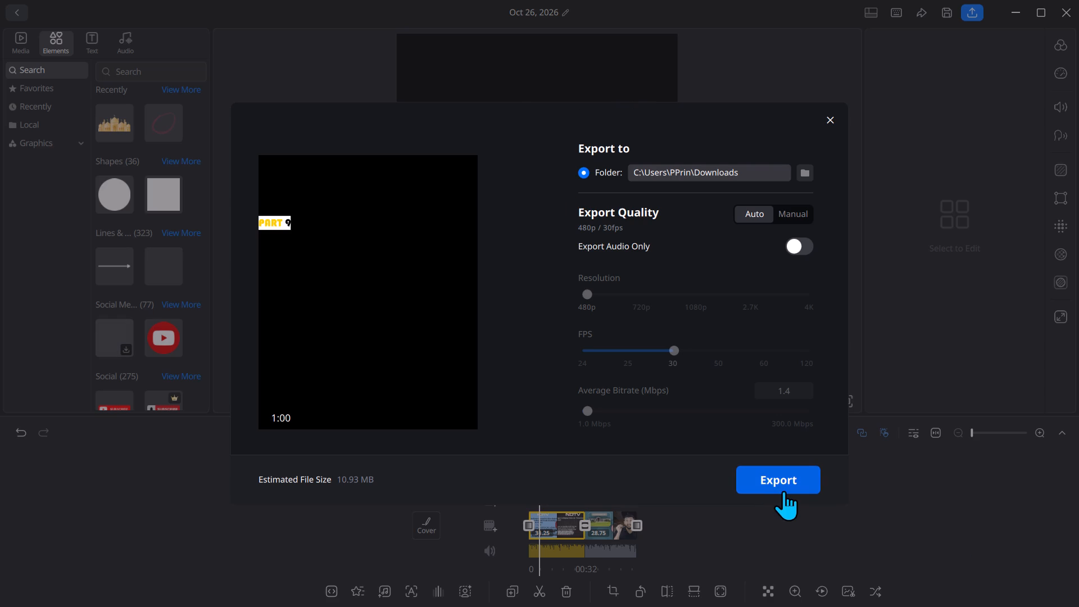
pyautogui.click(783, 491)
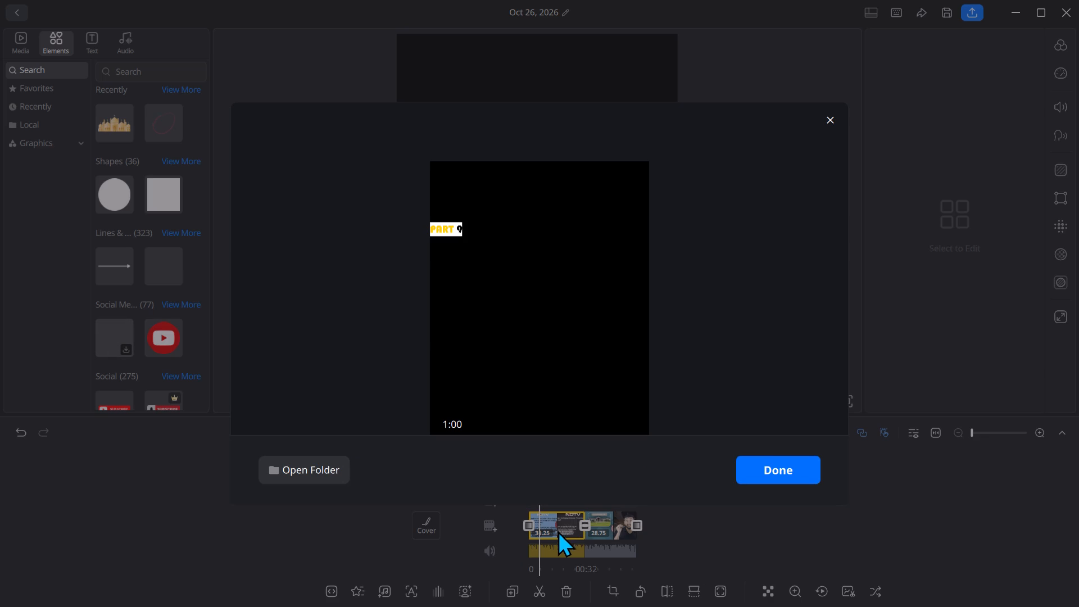
# Open the exported video's folder and rename the newest export as PART 9.
pyautogui.moveTo(290, 469); pyautogui.dragTo(291, 475)
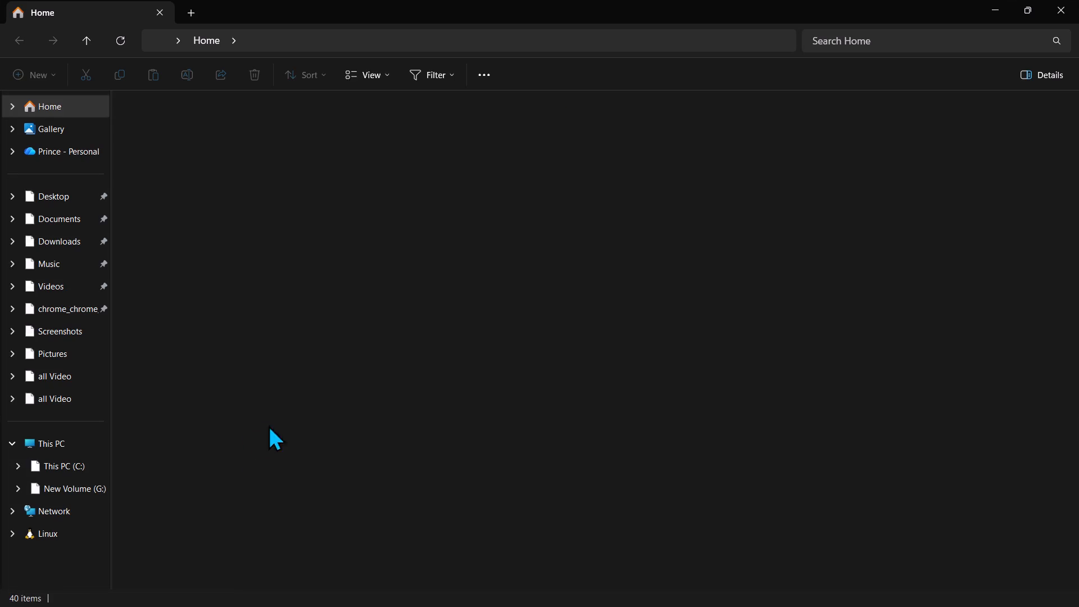
pyautogui.click(162, 139)
pyautogui.click(187, 68)
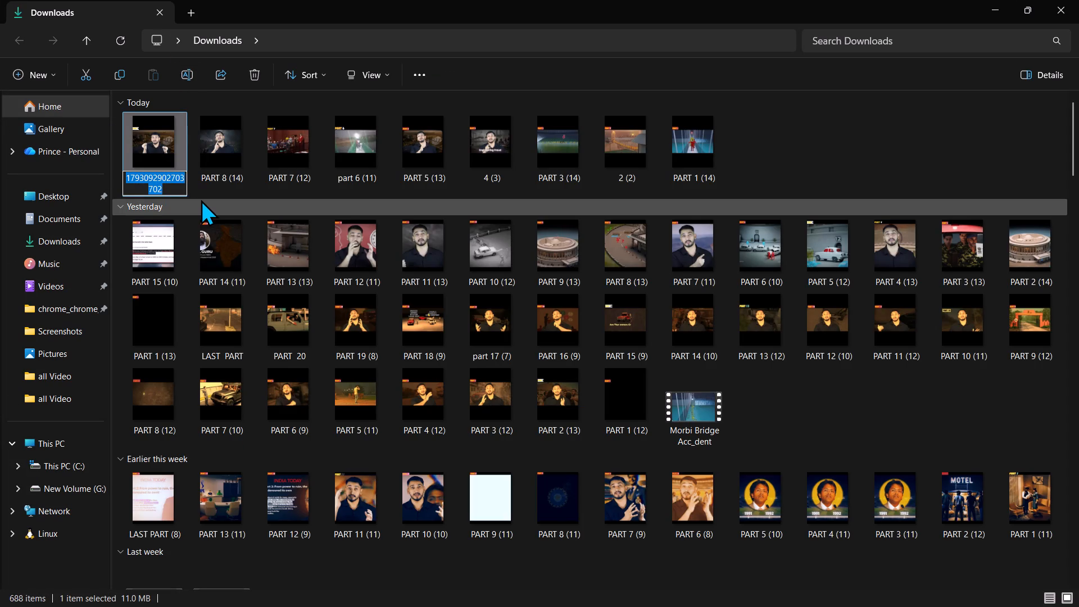
pyautogui.write('PART')
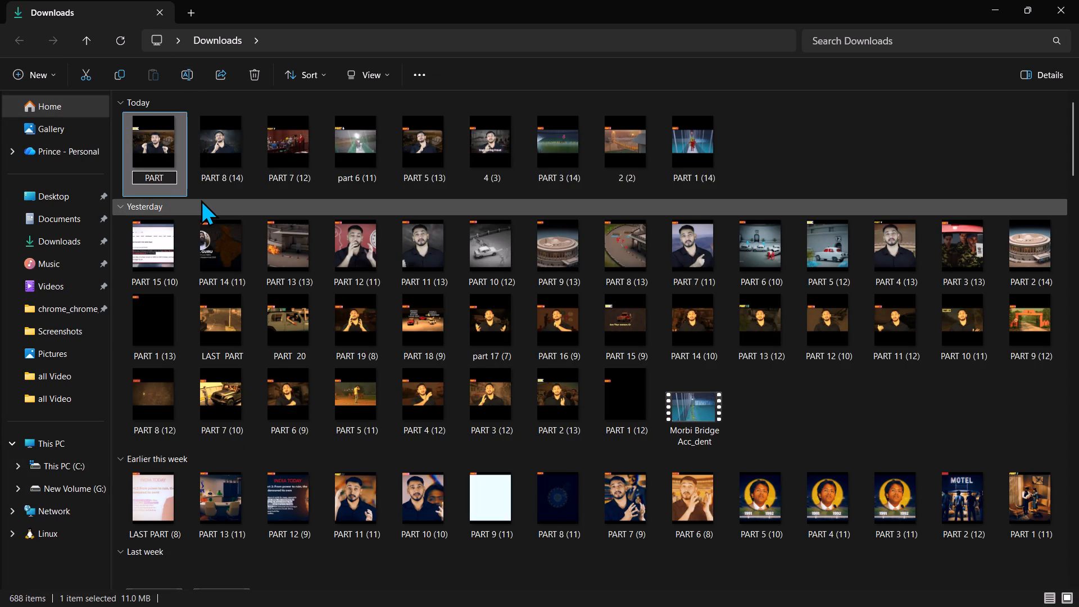
pyautogui.press('space')
pyautogui.write('9')
pyautogui.press('Return')
pyautogui.press('Return')
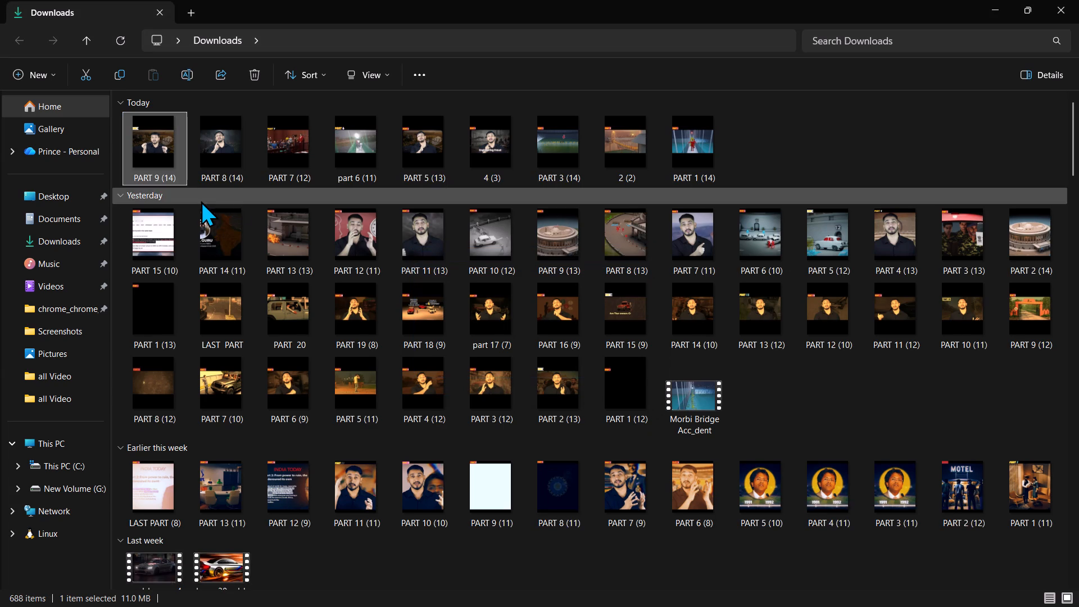
# Return to the video editor, dismiss the finished export and undo the recent edits back to the 1:00.00 split with its following footage.
pyautogui.click(979, 0)
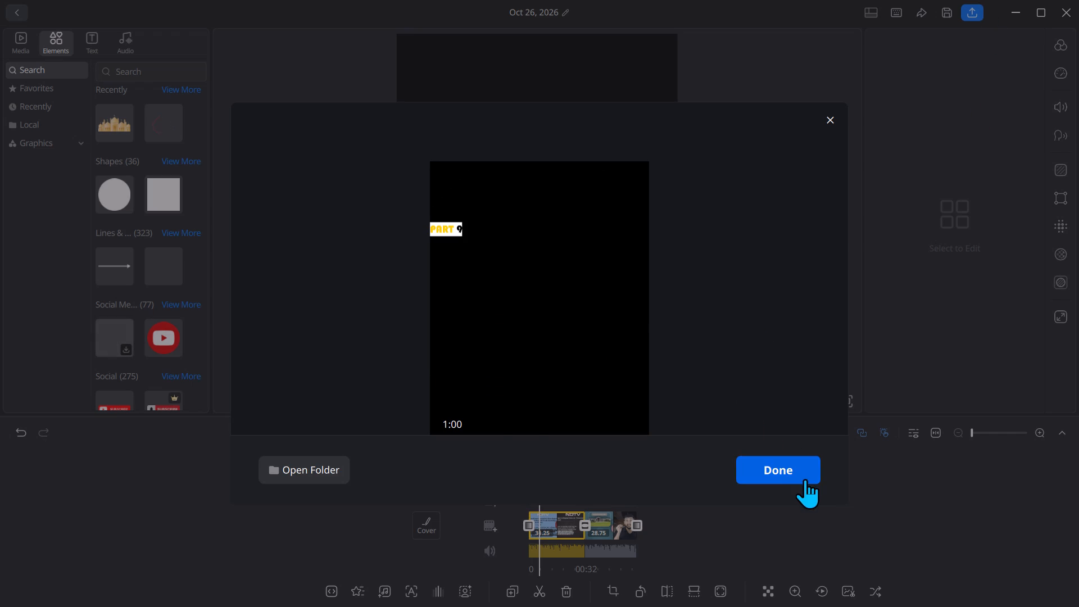
pyautogui.click(805, 479)
pyautogui.click(14, 429)
pyautogui.click(14, 429)
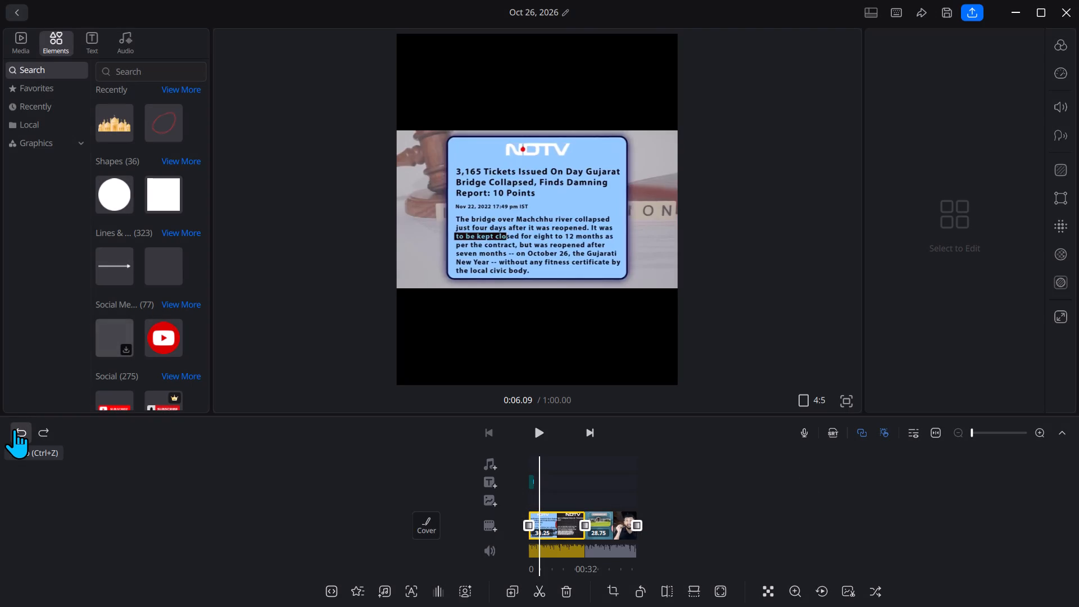
pyautogui.click(14, 429)
pyautogui.click(14, 429)
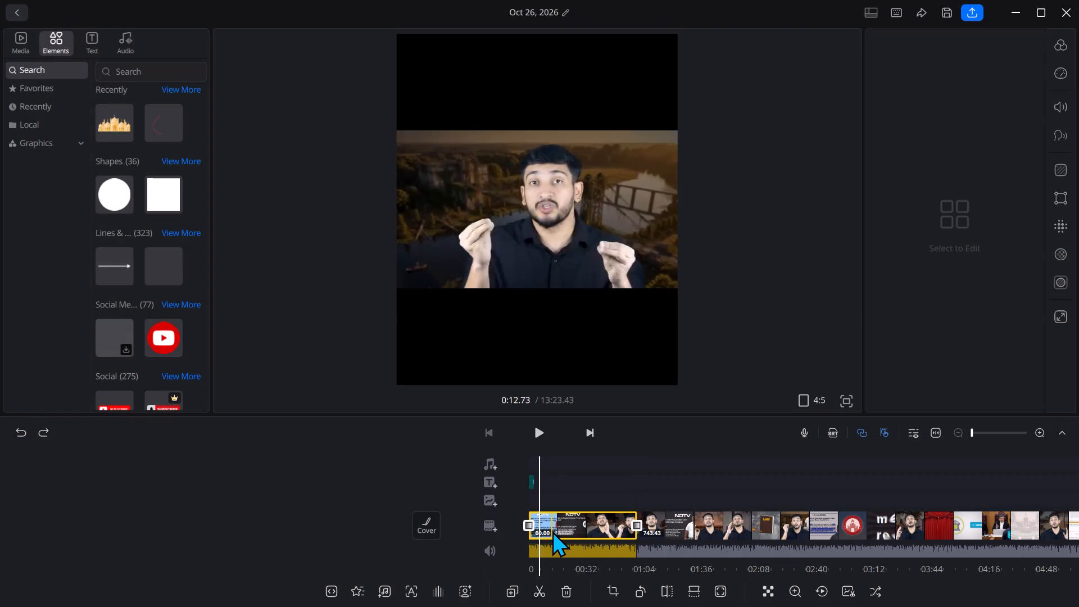
# Delete the already exported one-minute clip from the start of the timeline.
pyautogui.click(552, 531)
pyautogui.click(618, 486)
pyautogui.click(141, 407)
pyautogui.click(296, 500)
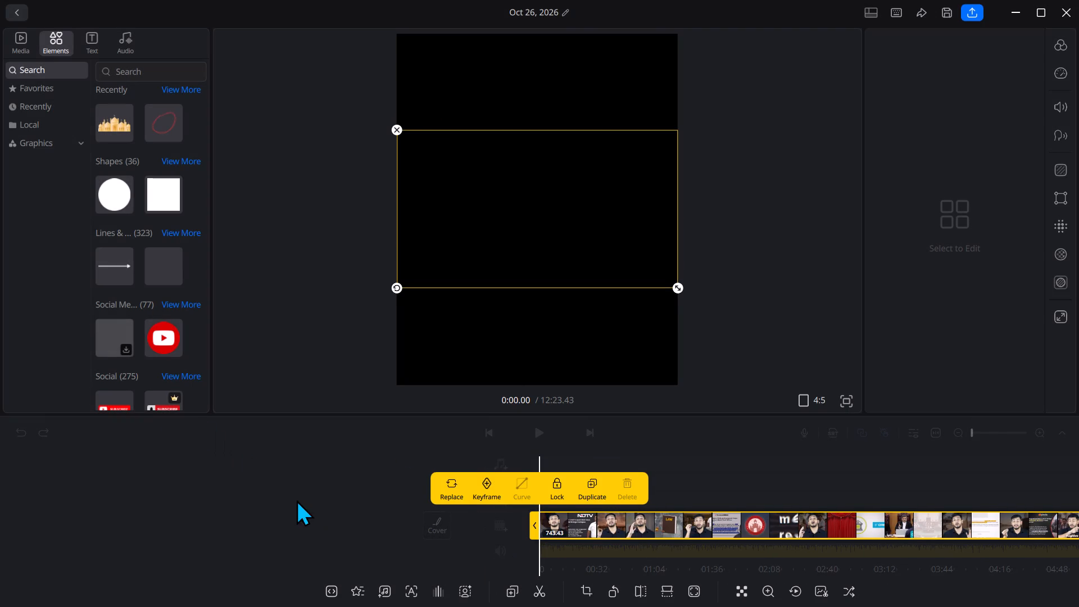
# Add a text title at the start of the timeline reading PART 10.
pyautogui.click(503, 480)
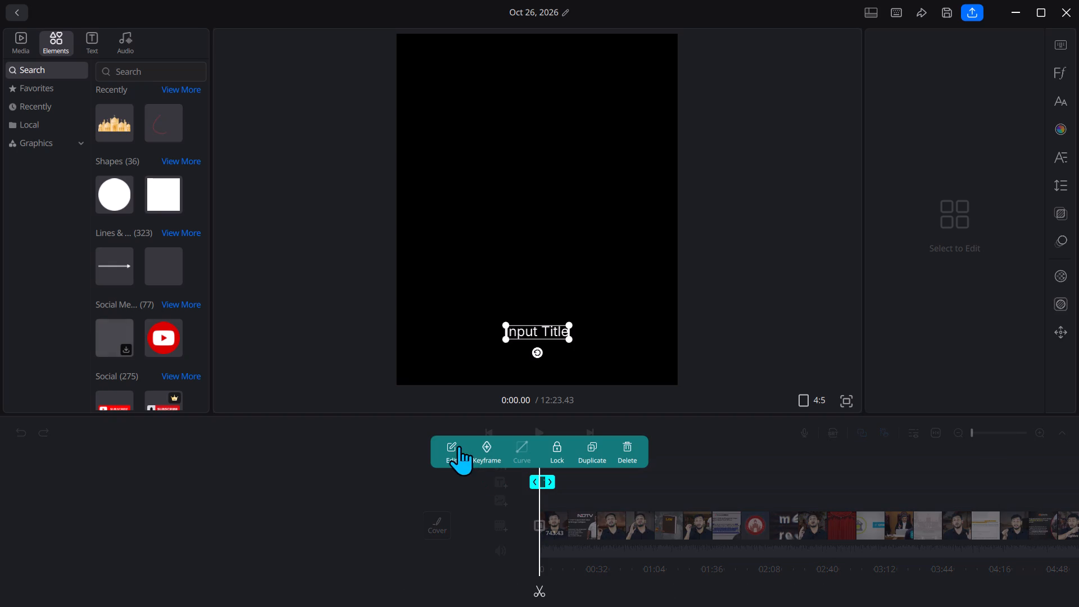
pyautogui.click(457, 444)
pyautogui.click(955, 102)
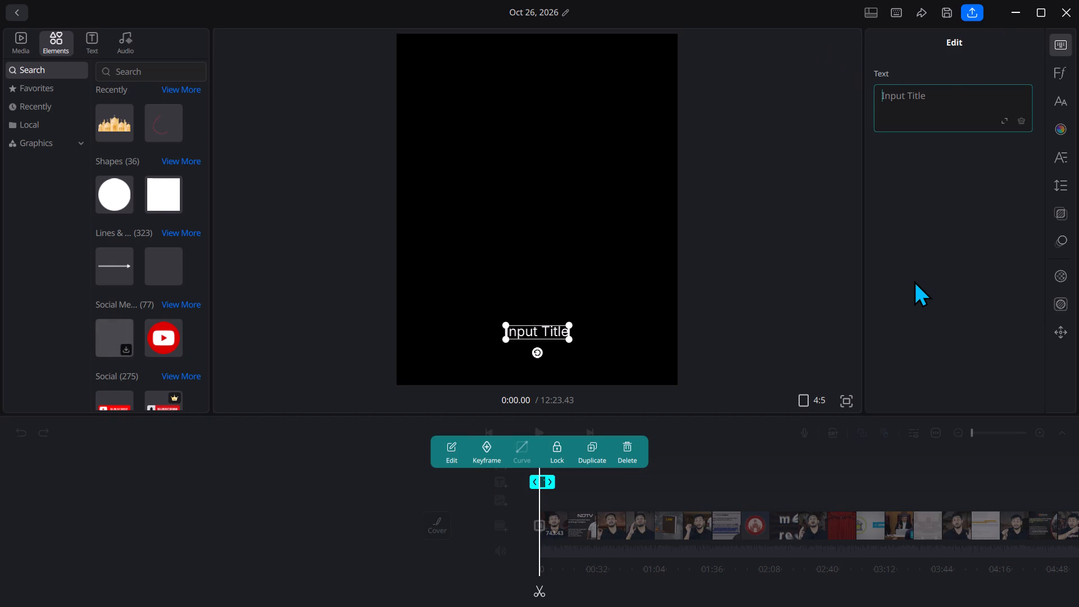
pyautogui.write('PART 10')
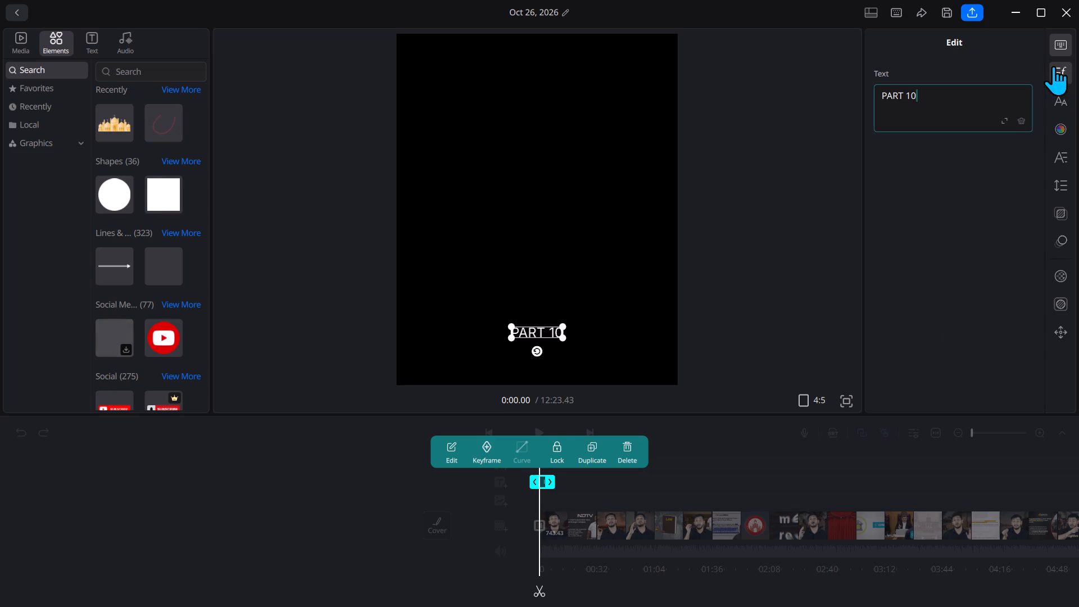
# Set the PART 10 title's font to Bauhaus 93 and apply the white-on-red text style.
pyautogui.click(1053, 66)
pyautogui.click(947, 214)
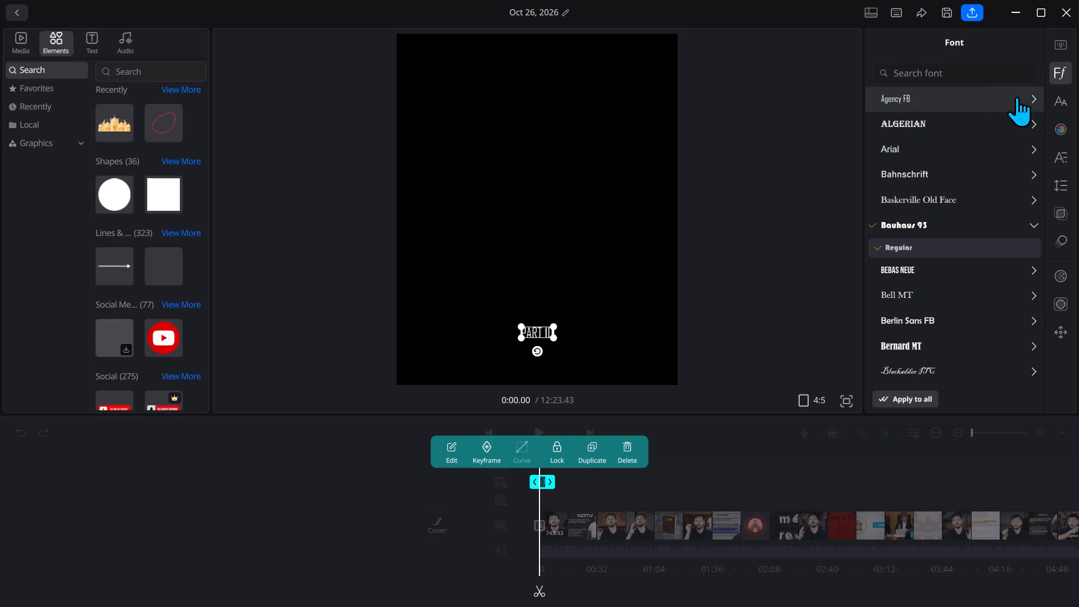
pyautogui.click(1061, 99)
pyautogui.click(1058, 133)
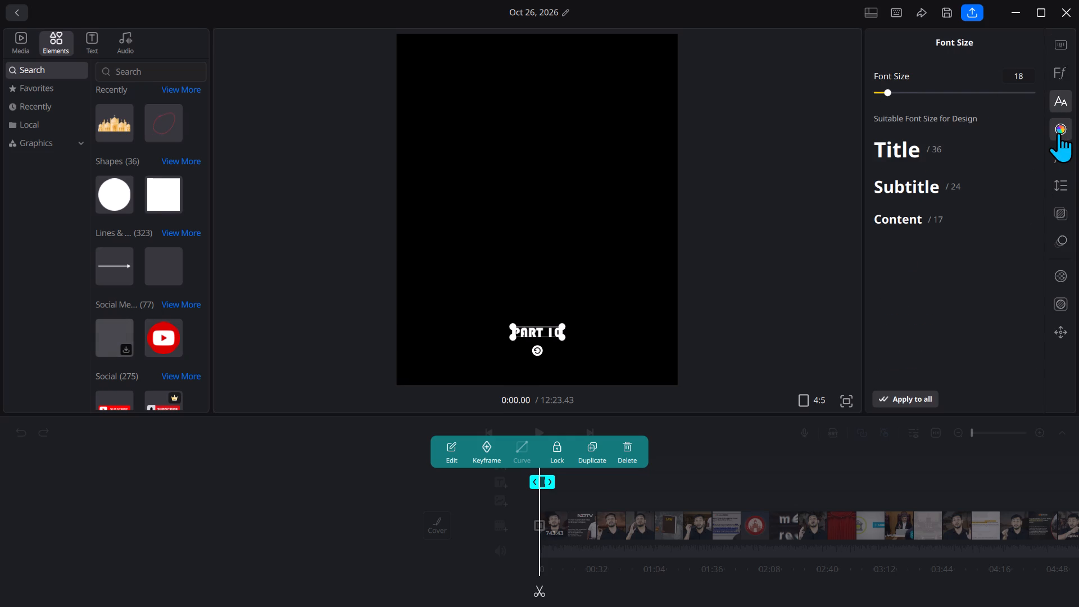
pyautogui.click(939, 125)
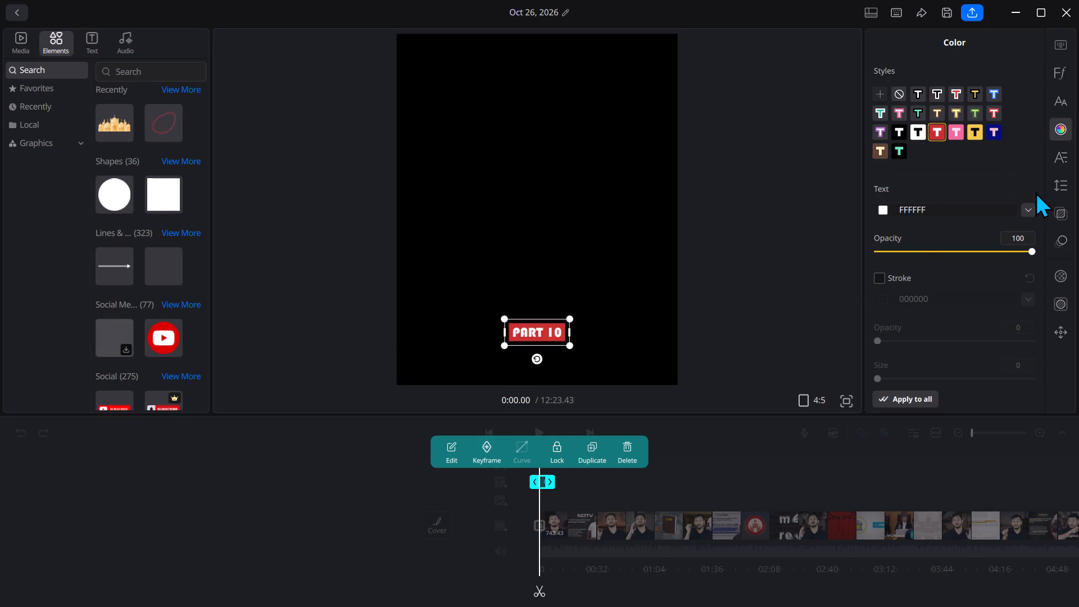
# Apply the Shake caption animation to the PART 10 title.
pyautogui.click(1060, 246)
pyautogui.click(923, 172)
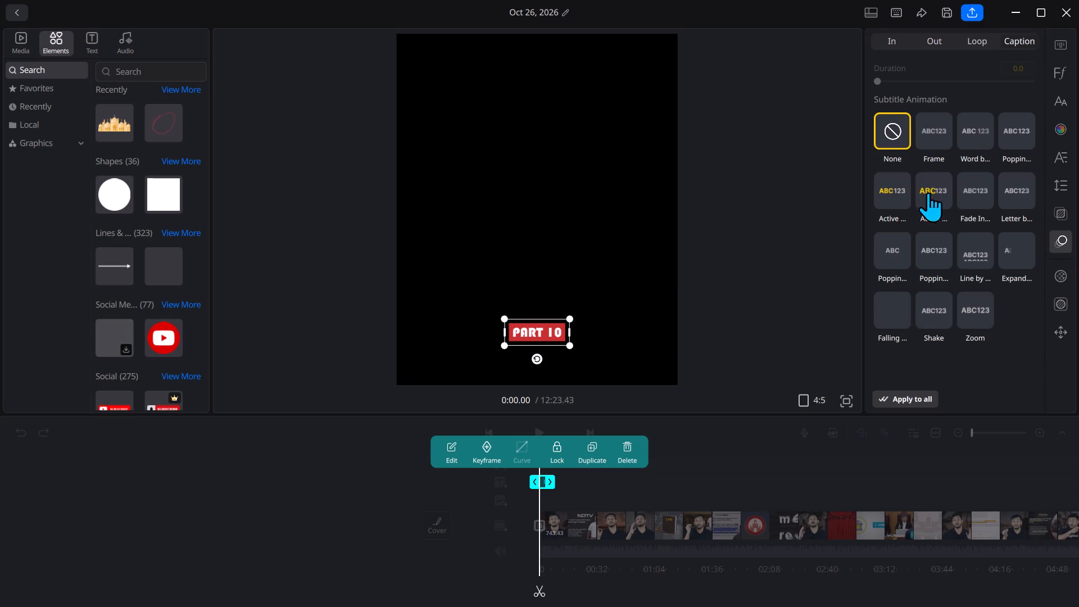
pyautogui.click(928, 192)
pyautogui.click(941, 319)
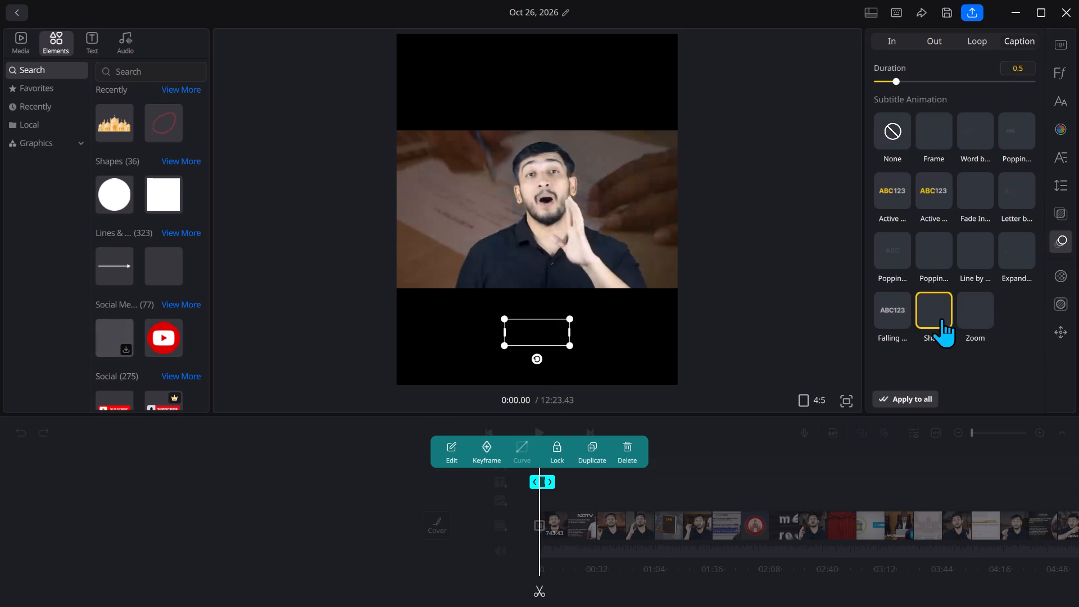
# Move the PART 10 title to the black band just above the footage's upper-left corner.
pyautogui.moveTo(546, 329); pyautogui.dragTo(532, 158)
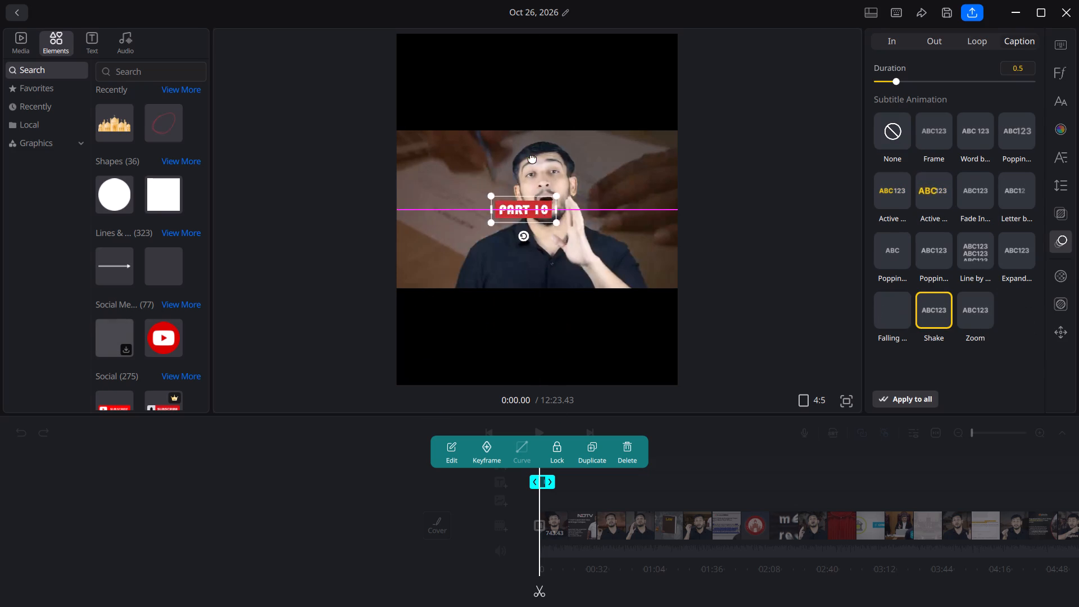
pyautogui.moveTo(532, 158); pyautogui.dragTo(431, 110)
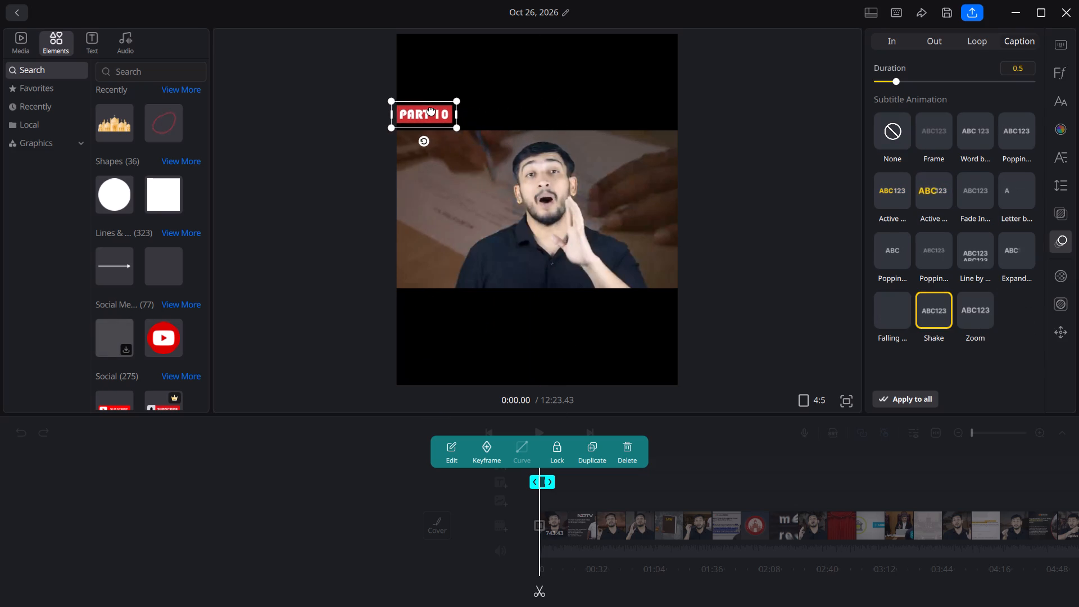
pyautogui.moveTo(431, 110); pyautogui.dragTo(436, 112)
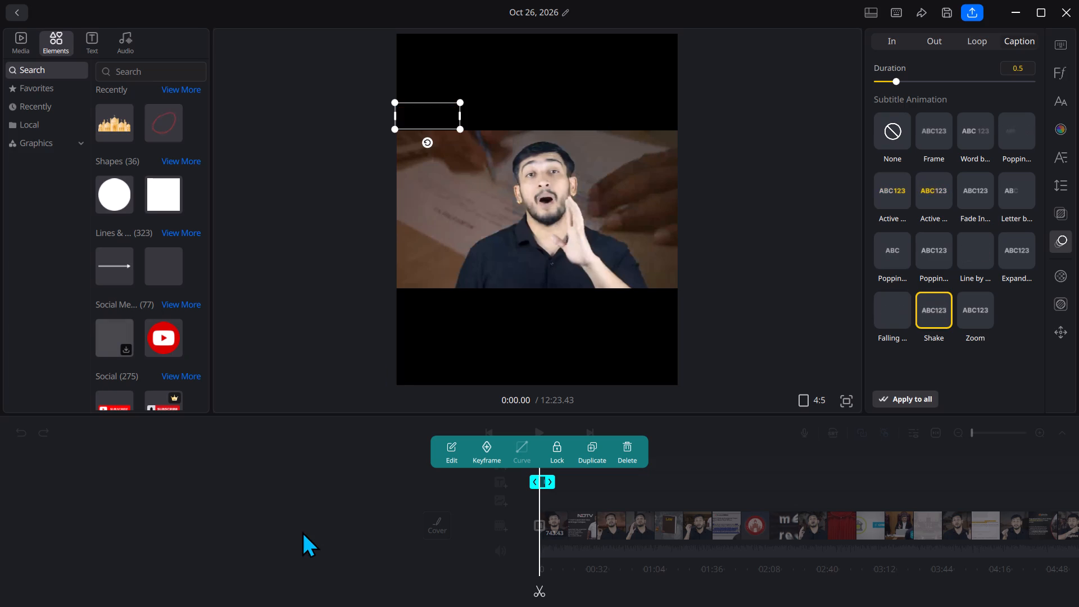
pyautogui.click(301, 532)
# Split the main video clip at exactly 1:00.00.
pyautogui.click(527, 436)
pyautogui.click(545, 437)
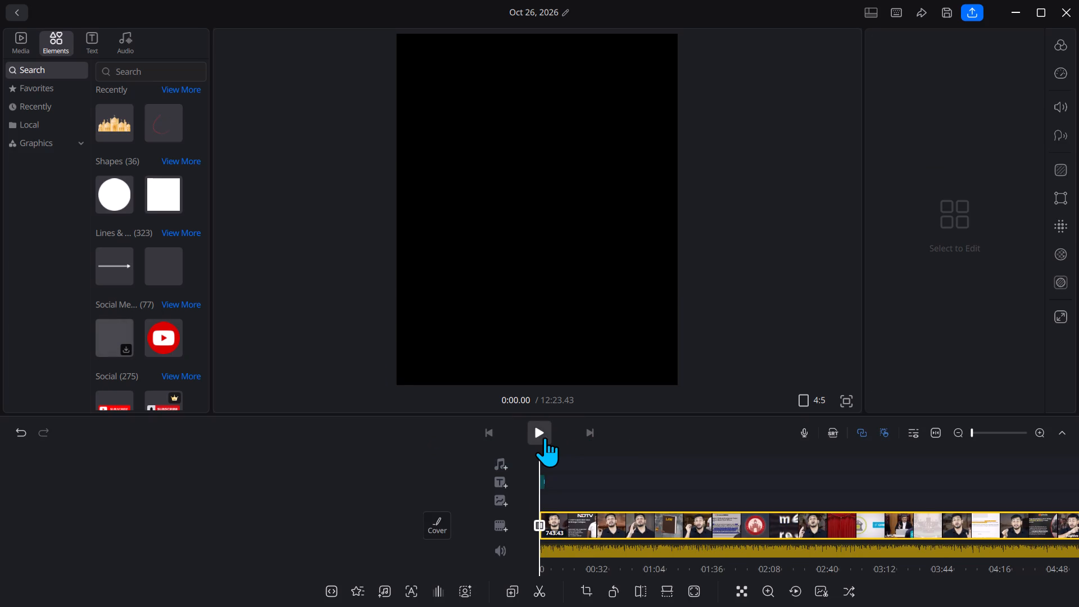
pyautogui.click(546, 437)
pyautogui.click(564, 531)
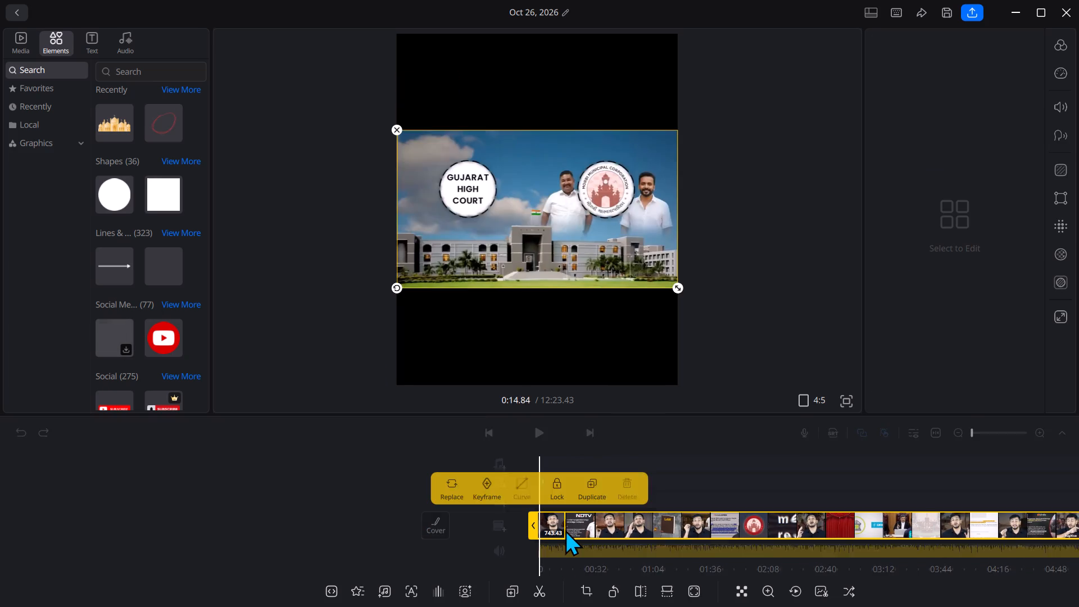
pyautogui.click(565, 529)
pyautogui.click(565, 529)
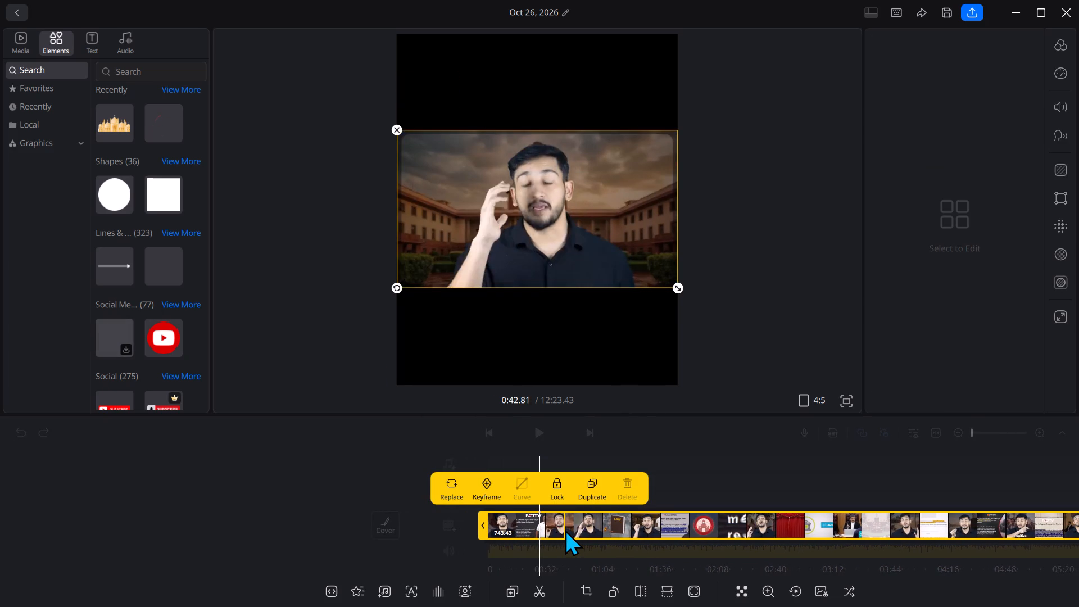
pyautogui.click(565, 529)
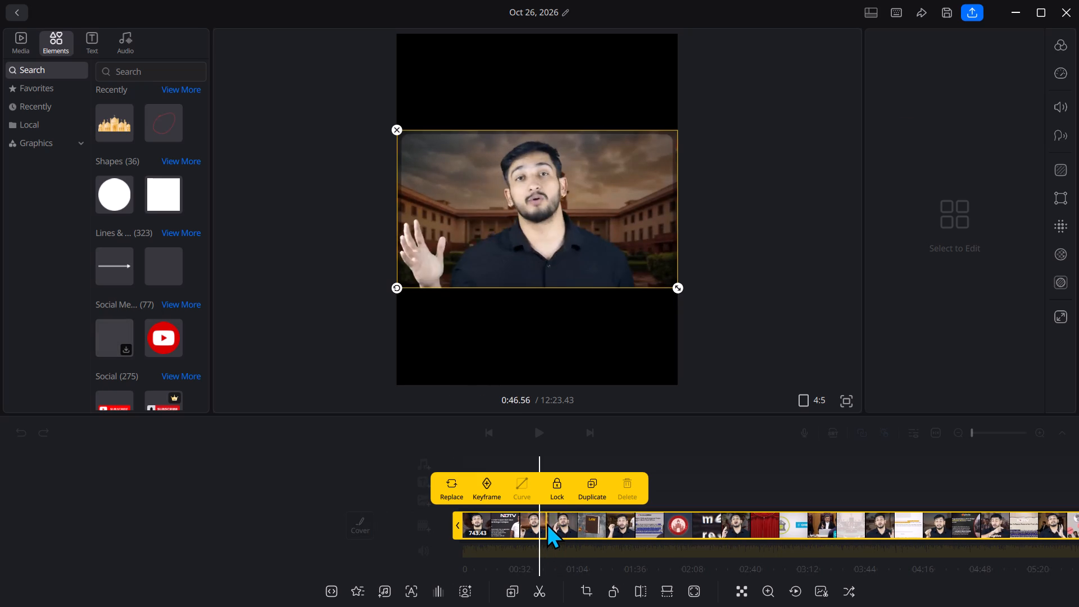
pyautogui.click(547, 522)
pyautogui.click(548, 521)
pyautogui.click(548, 521)
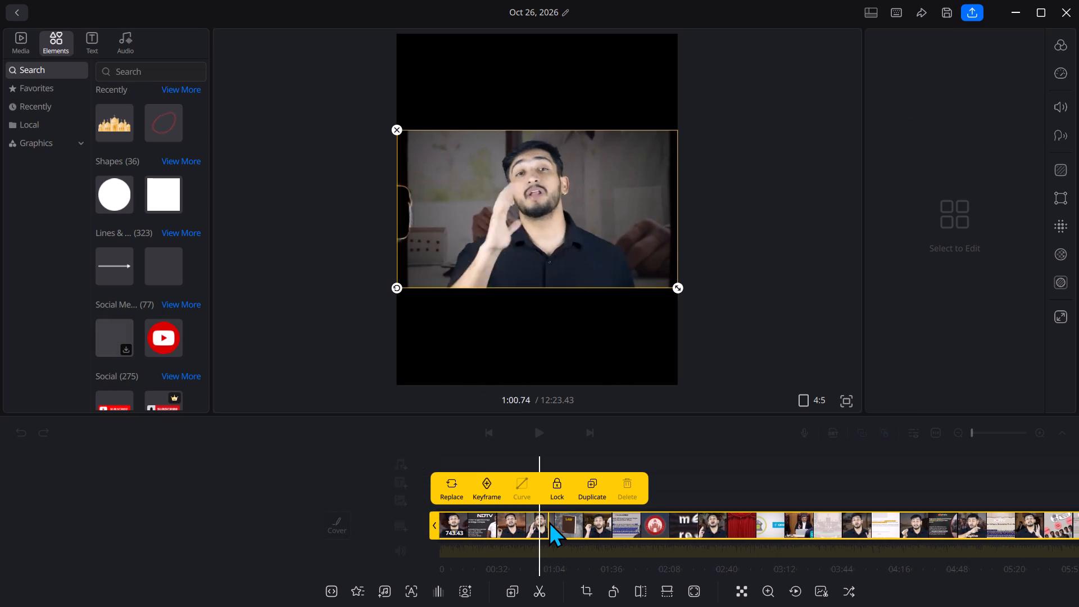
pyautogui.click(548, 521)
pyautogui.click(604, 439)
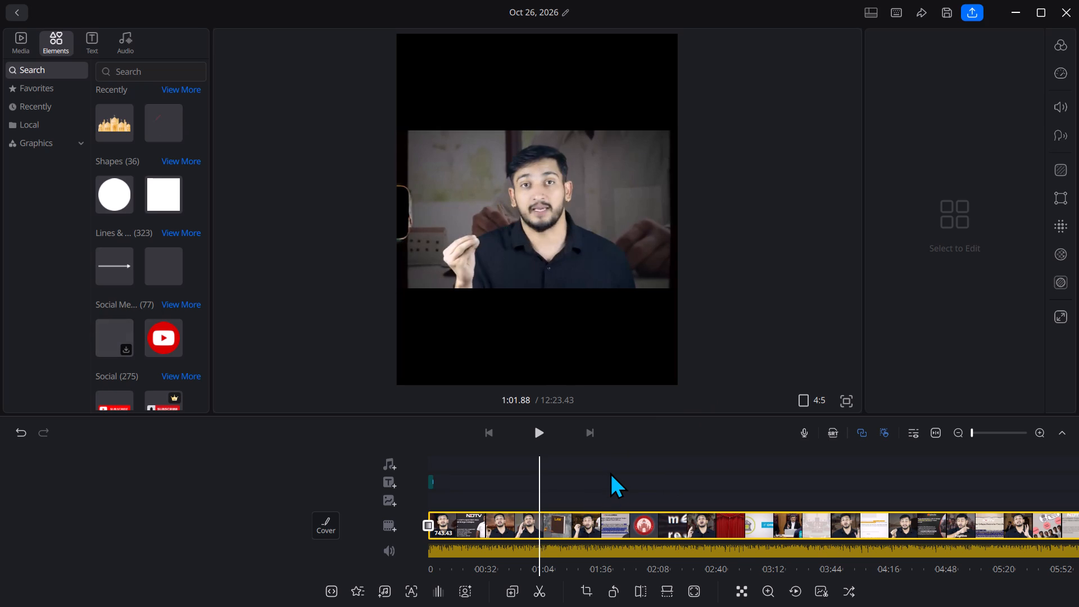
pyautogui.press('Left')
pyautogui.press('Left')
pyautogui.press('Left')
pyautogui.press('Left')
pyautogui.press('Left')
pyautogui.press('Left')
pyautogui.press('Left')
pyautogui.press('Left')
pyautogui.press('Left')
pyautogui.press('Left')
pyautogui.press('Left')
pyautogui.press('Left')
pyautogui.press('Left')
pyautogui.press('Left')
pyautogui.press('Left')
pyautogui.press('Left')
pyautogui.press('Left')
pyautogui.press('Left')
pyautogui.press('Left')
pyautogui.press('Left')
pyautogui.press('Left')
pyautogui.press('Left')
pyautogui.press('Left')
pyautogui.press('Left')
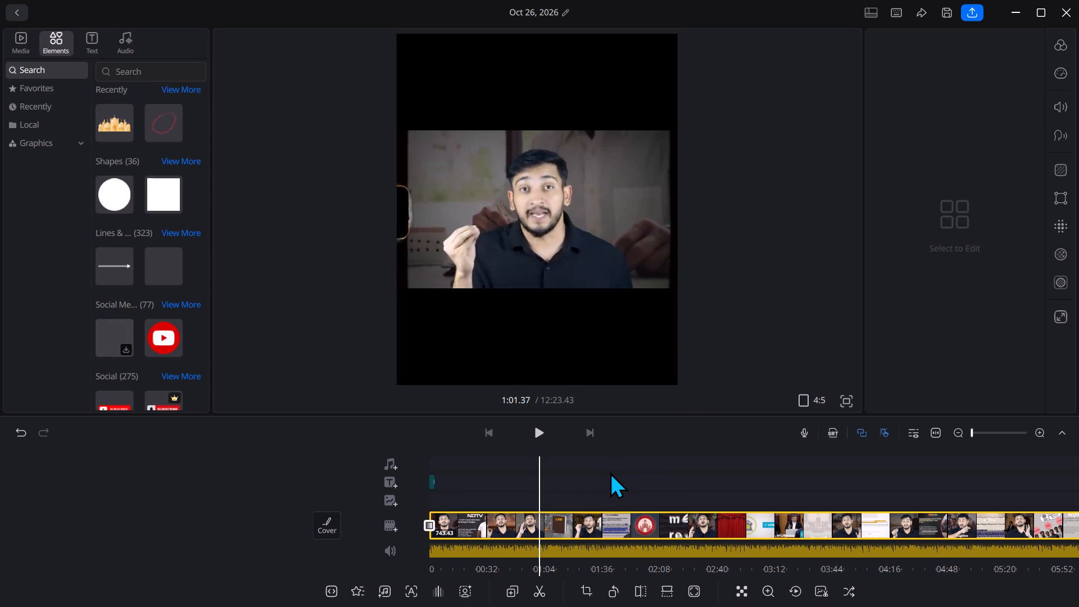
pyautogui.press('Left')
pyautogui.press('Left')
pyautogui.press('Left')
pyautogui.press('Left')
pyautogui.press('Left')
pyautogui.press('Left')
pyautogui.press('Left')
pyautogui.press('Left')
pyautogui.press('Left')
pyautogui.press('Left')
pyautogui.press('Left')
pyautogui.press('Left')
pyautogui.press('Left')
pyautogui.press('Left')
pyautogui.press('Left')
pyautogui.press('Left')
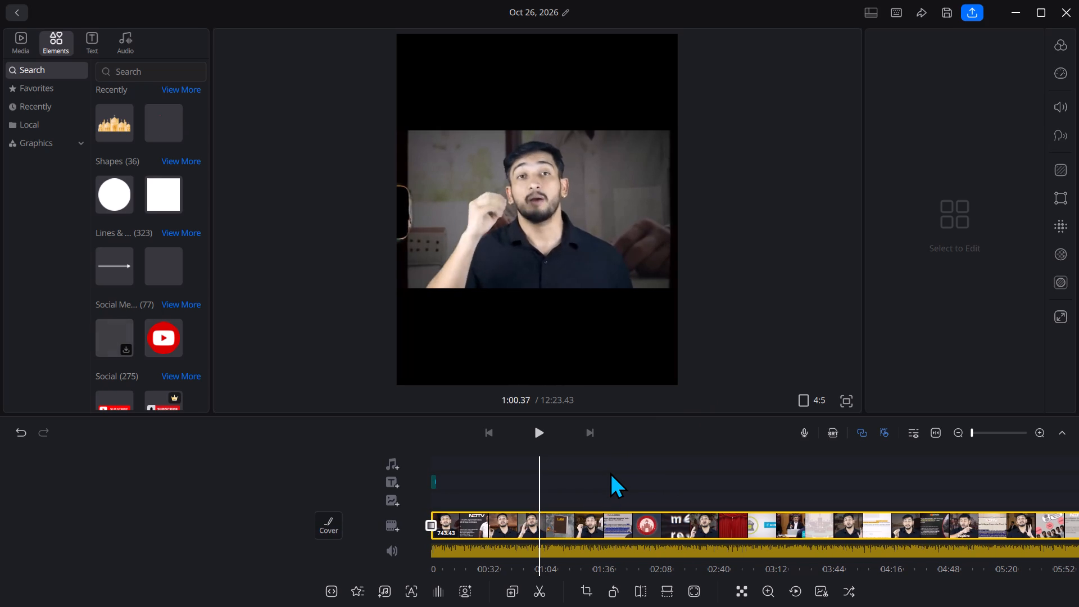
pyautogui.press('Left')
pyautogui.press('Left')
pyautogui.press('Left')
pyautogui.press('Right')
pyautogui.press('Right')
pyautogui.press('Right')
pyautogui.press('Right')
pyautogui.press('Right')
pyautogui.press('Right')
pyautogui.press('Right')
pyautogui.press('Right')
pyautogui.press('Right')
pyautogui.press('Right')
pyautogui.press('Right')
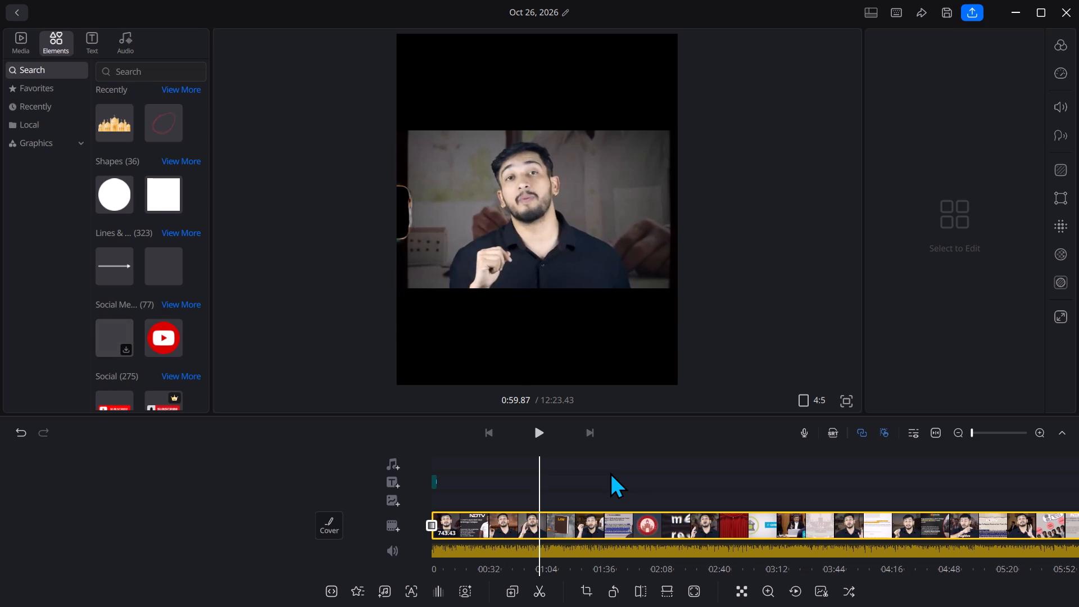
pyautogui.press('Left')
pyautogui.press('Left')
pyautogui.press('Left')
pyautogui.press('Left')
pyautogui.press('Left')
pyautogui.press('Left')
pyautogui.press('Left')
pyautogui.press('Left')
pyautogui.press('Left')
pyautogui.press('Left')
pyautogui.press('Left')
pyautogui.press('Left')
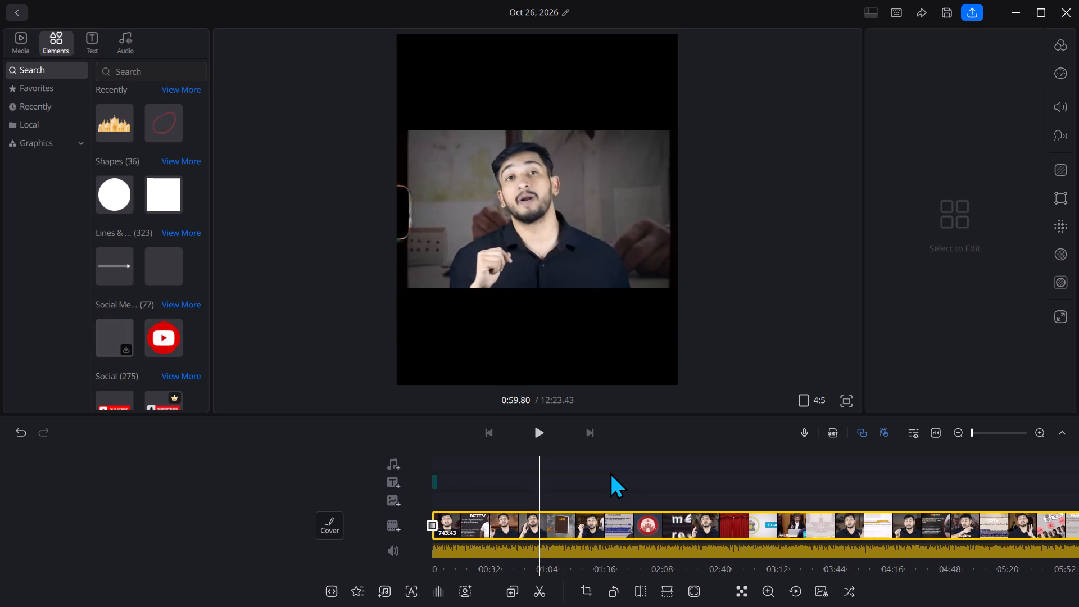
pyautogui.press('Right')
pyautogui.press('Right')
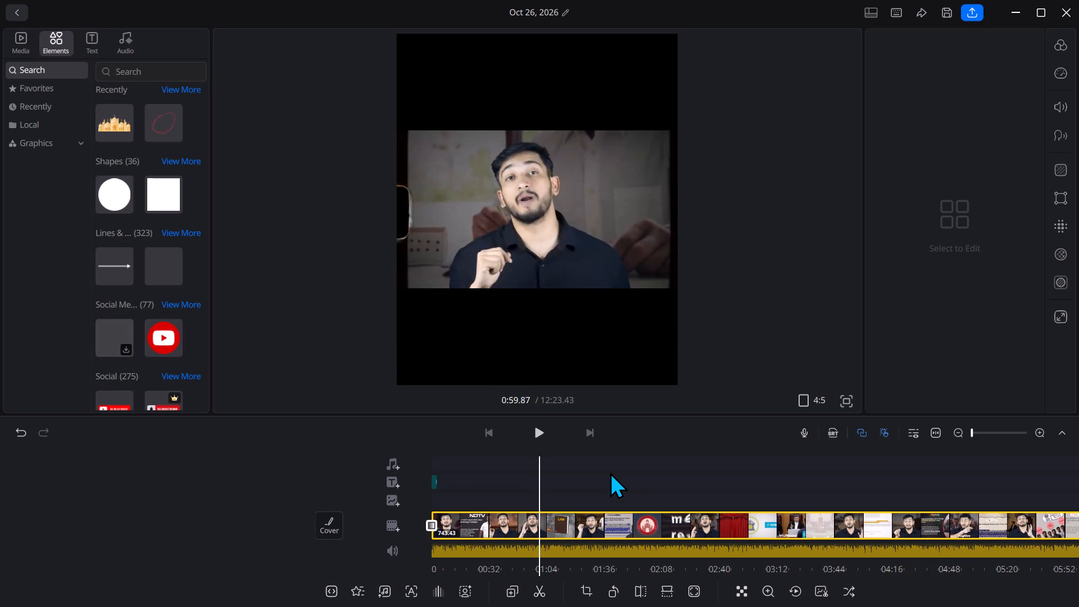
pyautogui.press('Right')
pyautogui.press('Right')
pyautogui.press('Right')
pyautogui.press('Right')
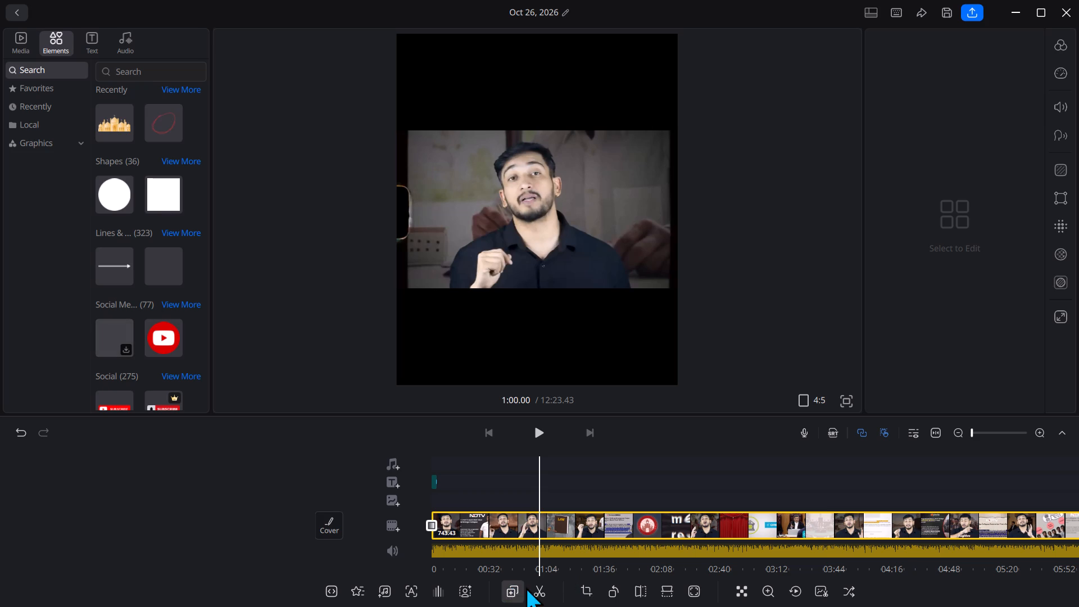
pyautogui.click(540, 584)
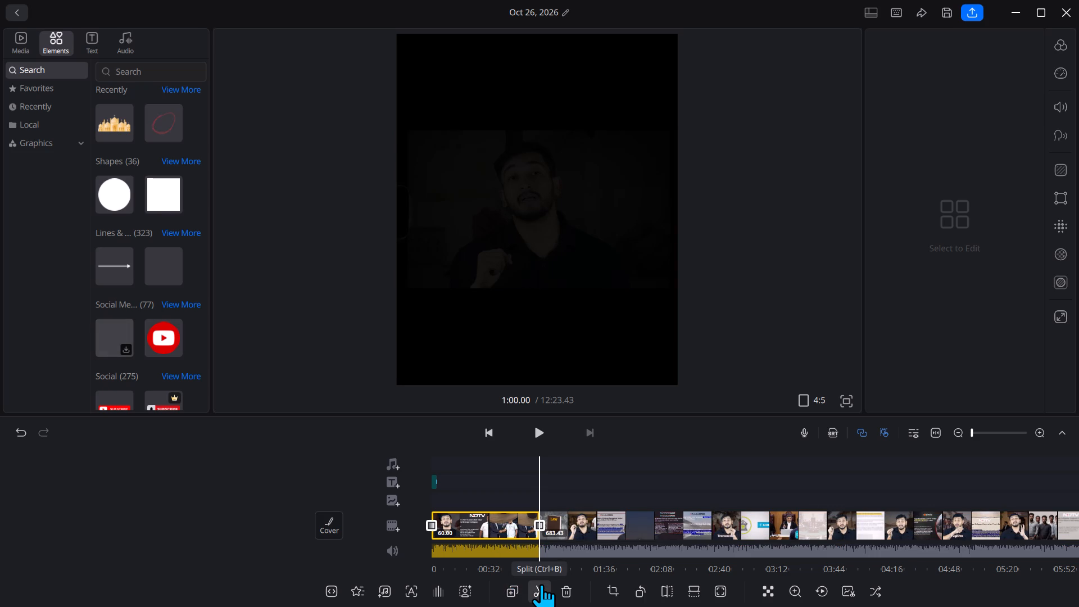
# Delete the remaining footage after the 1:00.00 split.
pyautogui.click(564, 510)
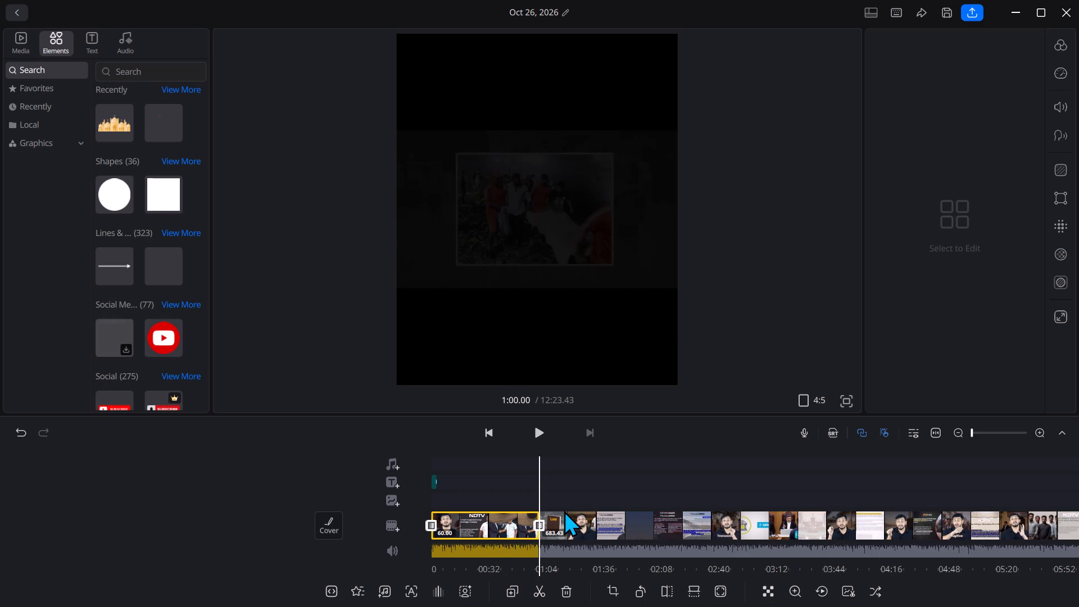
pyautogui.click(564, 522)
pyautogui.click(626, 496)
pyautogui.click(652, 434)
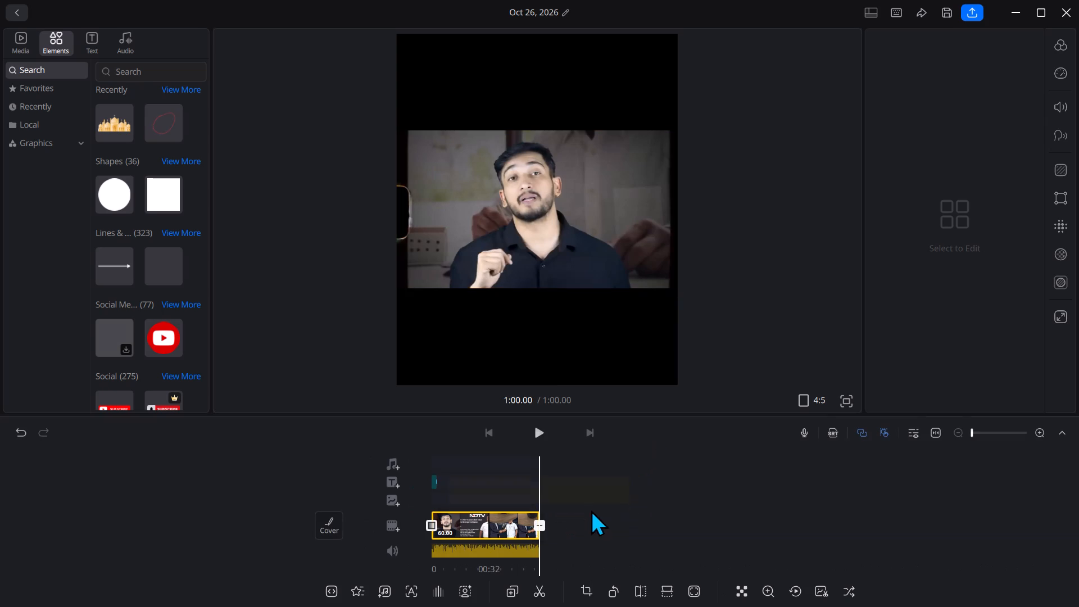
# Apply the Black ending effect to the end of the one-minute clip.
pyautogui.click(540, 524)
pyautogui.click(487, 479)
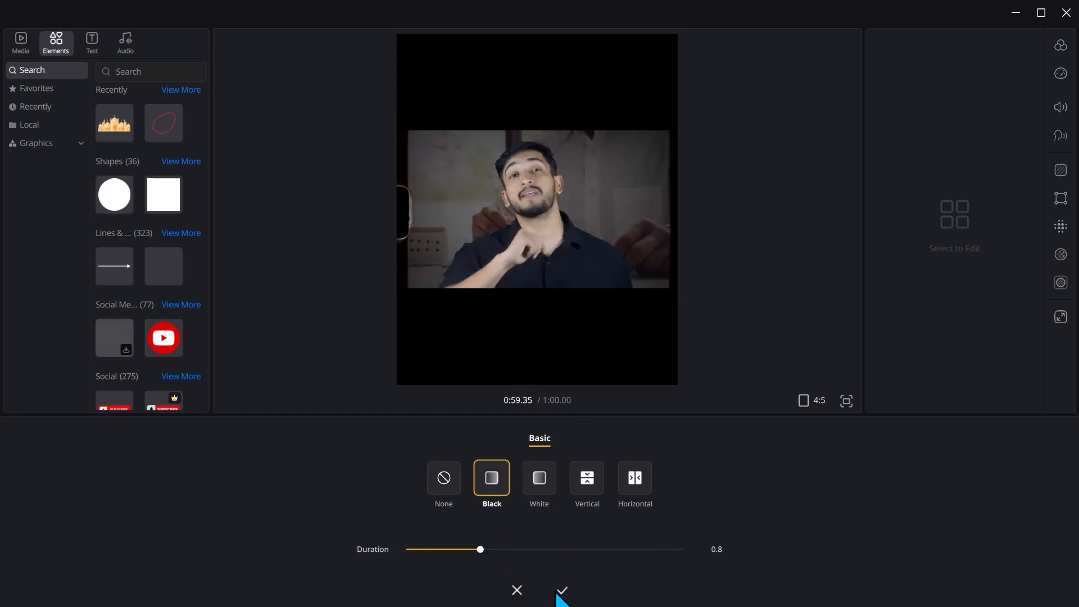
pyautogui.click(557, 590)
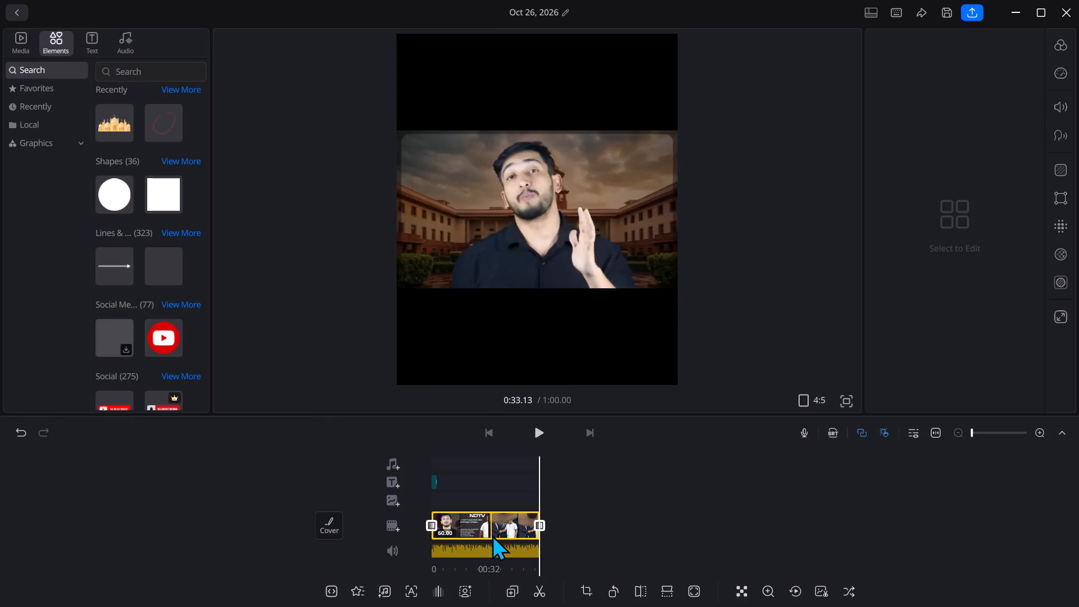
# Split the one-minute clip at 0:30.62.
pyautogui.click(487, 536)
pyautogui.click(487, 536)
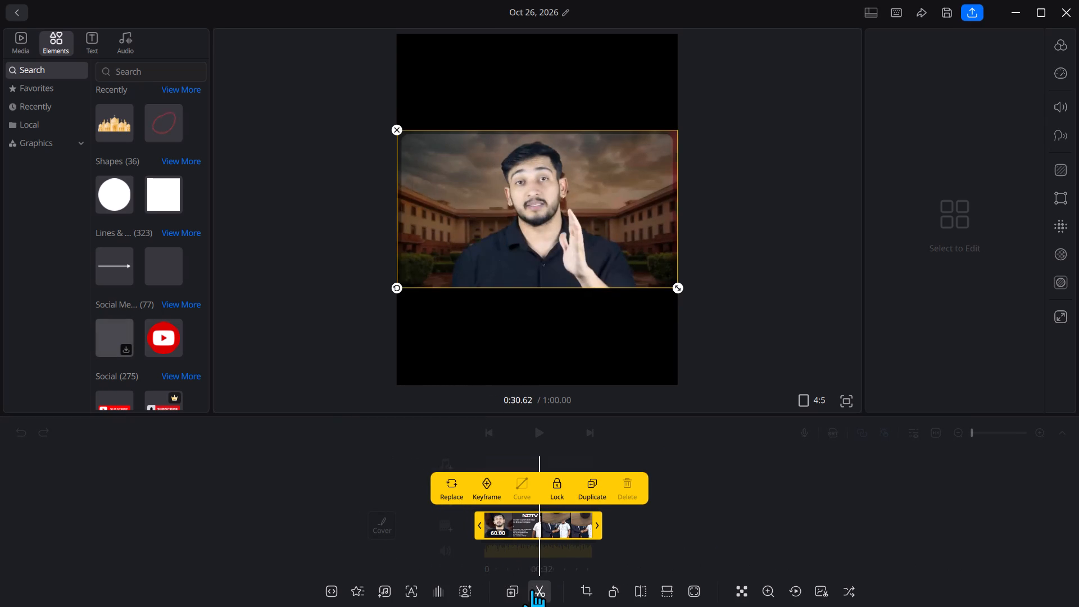
pyautogui.click(532, 589)
pyautogui.click(682, 533)
# Apply the Shake 1 transition at the 0:30.62 cut.
pyautogui.click(538, 523)
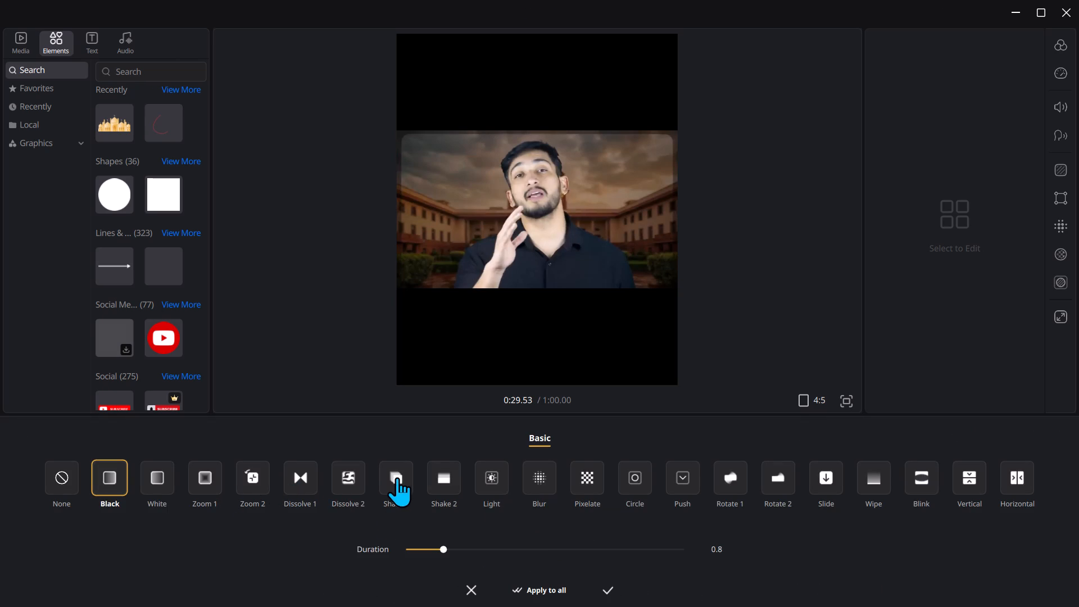
pyautogui.click(397, 477)
pyautogui.click(607, 583)
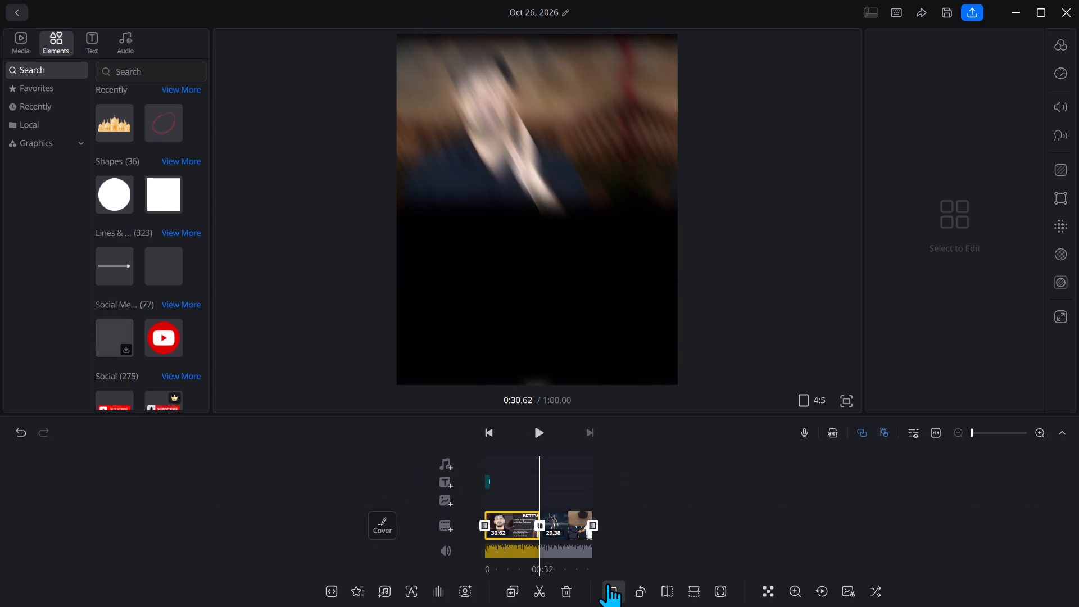
# Review the end of the one-minute clip, then play its opening seconds to check the PART 10 label.
pyautogui.click(614, 520)
pyautogui.moveTo(631, 504); pyautogui.dragTo(640, 498)
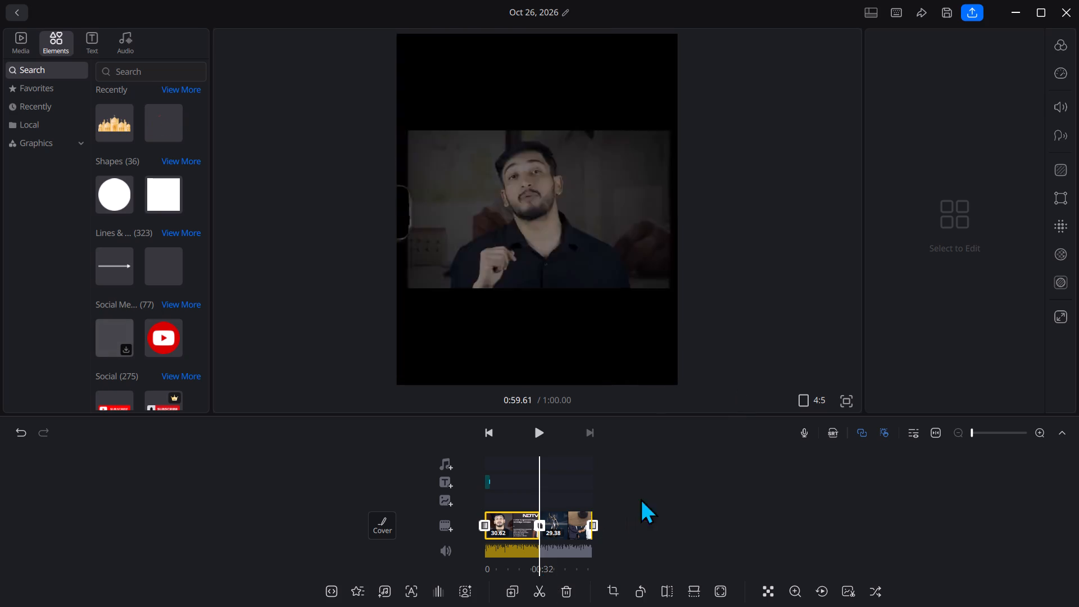
pyautogui.moveTo(640, 498); pyautogui.dragTo(785, 509)
pyautogui.click(537, 432)
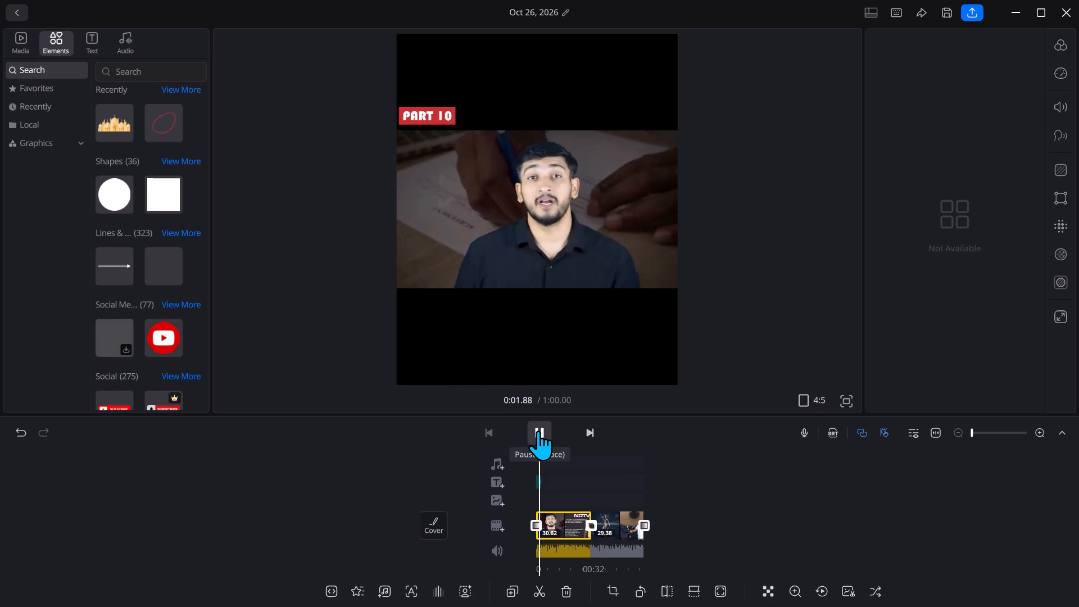
pyautogui.click(538, 431)
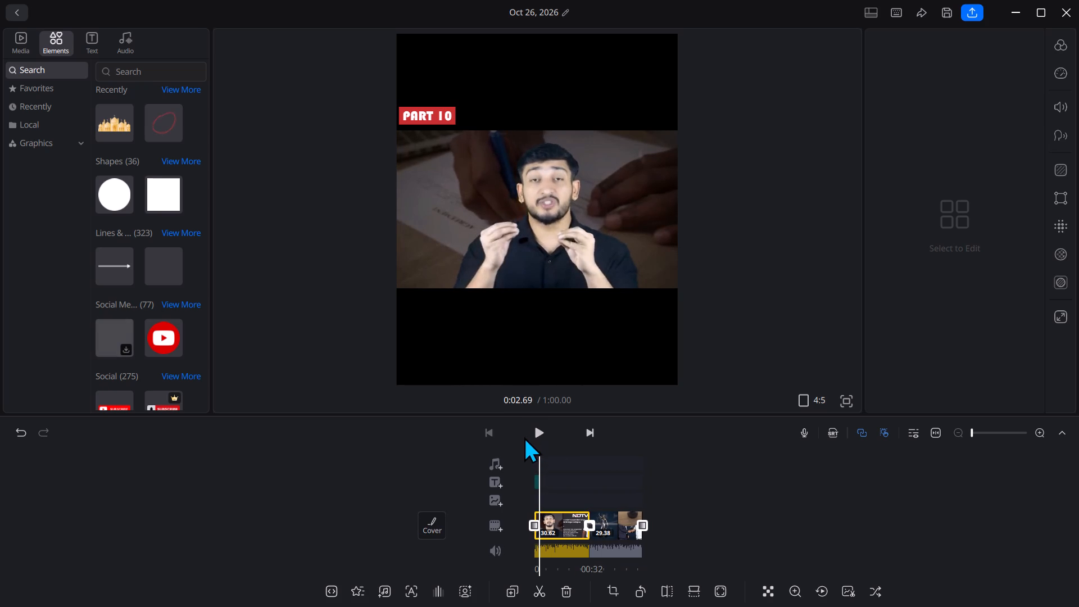
# Export the one-minute PART 10 video and open the folder containing the exported file.
pyautogui.click(963, 15)
pyautogui.click(814, 467)
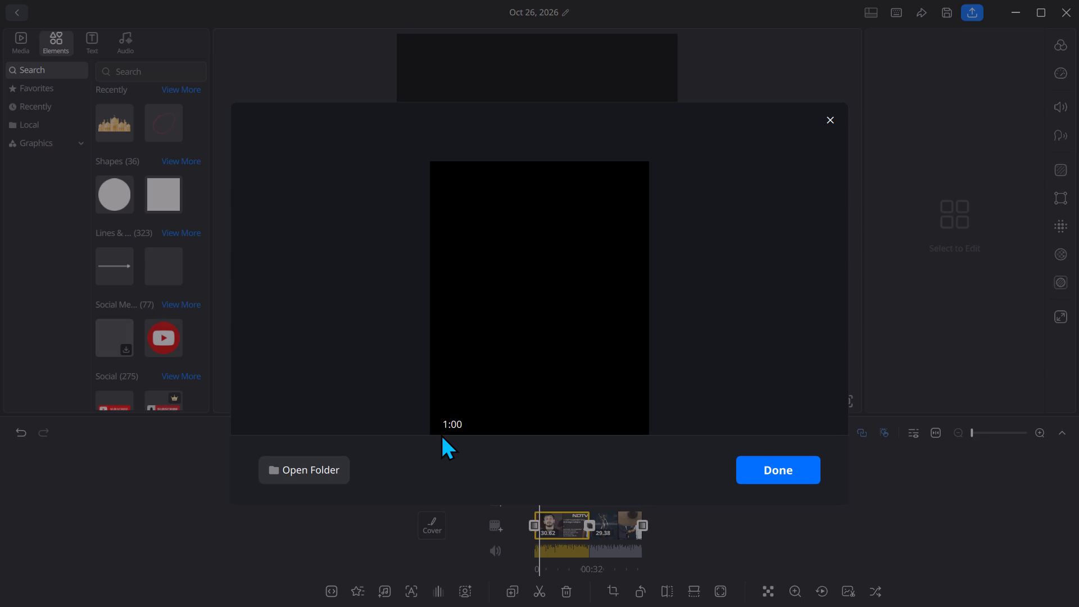
pyautogui.click(280, 460)
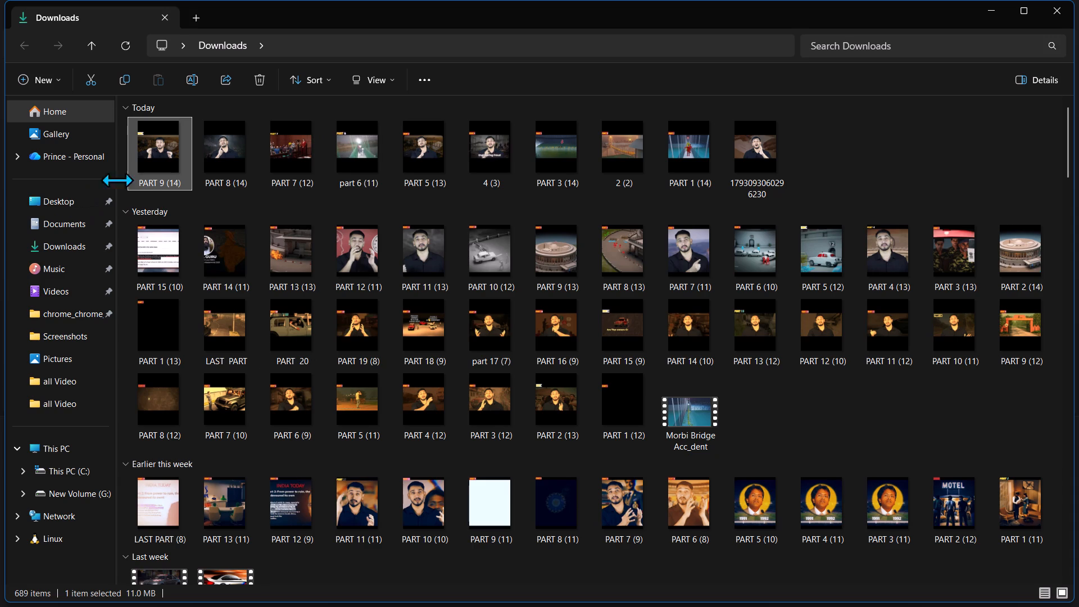
# Rename the PART 9 (14) file in Downloads as PART 9, accepting the numbered name for the duplicate.
pyautogui.click(176, 166)
pyautogui.click(201, 81)
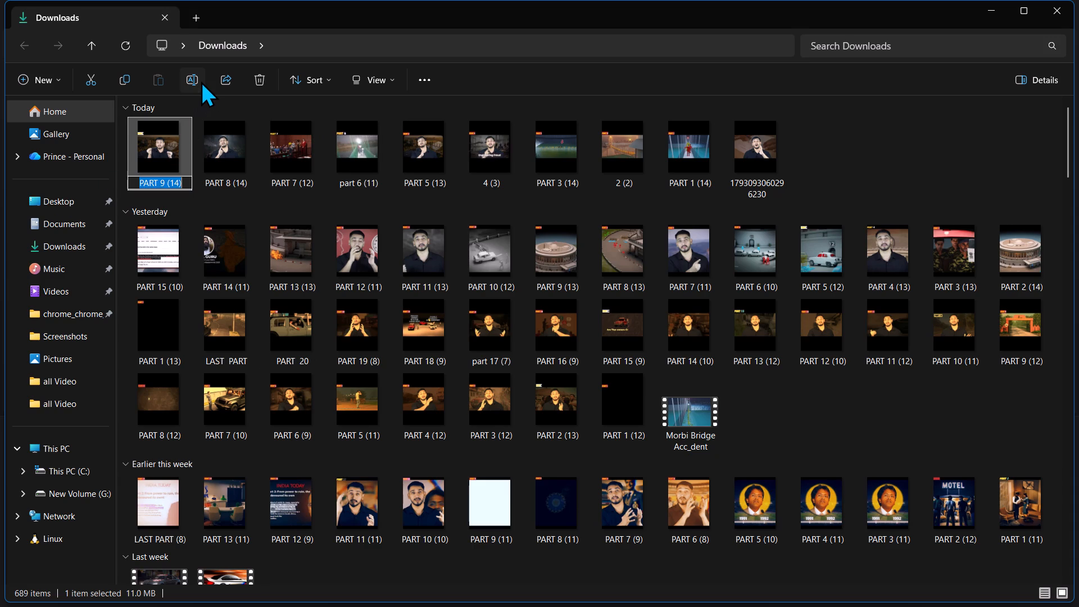
pyautogui.write('PART')
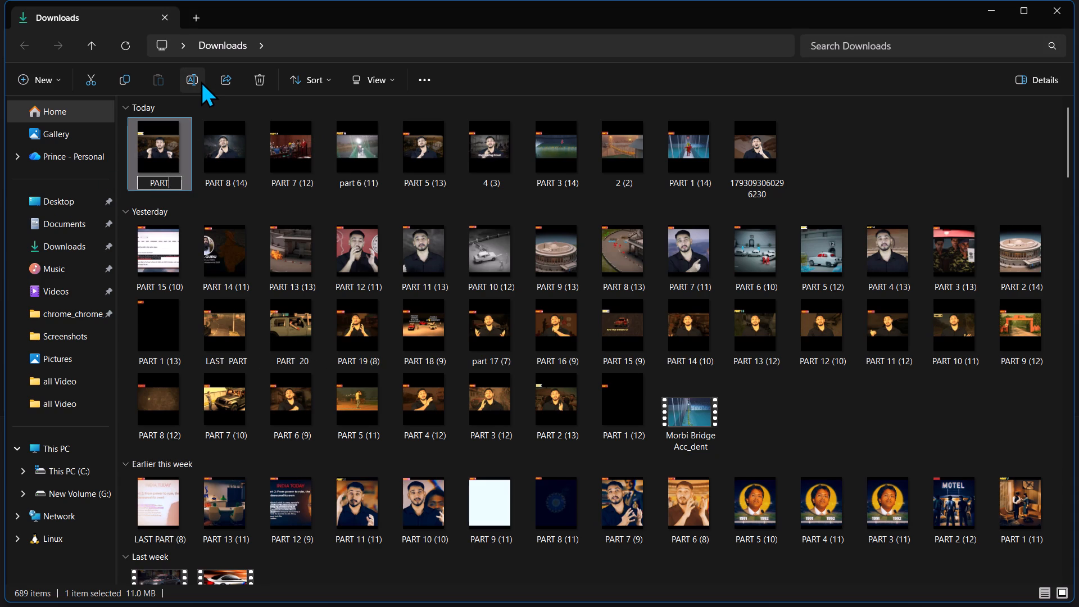
pyautogui.press('space')
pyautogui.press('9')
pyautogui.press('Return')
pyautogui.press('Return')
pyautogui.click(1024, 0)
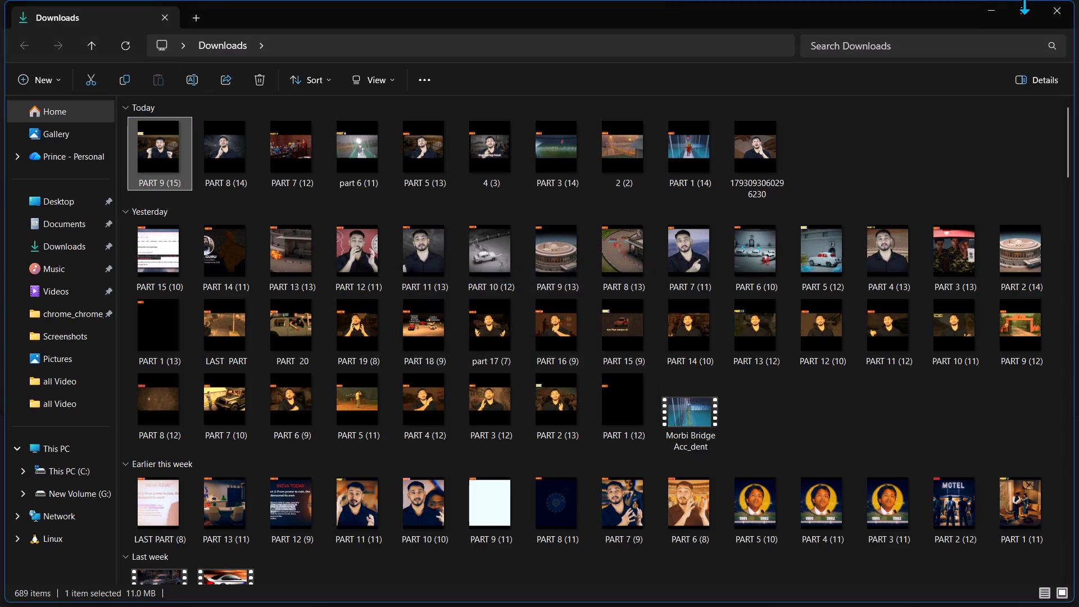
pyautogui.click(1076, 0)
# Refresh Downloads, rename the newly exported video as PART 10 with the numbered duplicate name, and return to the VN project.
pyautogui.click(118, 44)
pyautogui.click(118, 44)
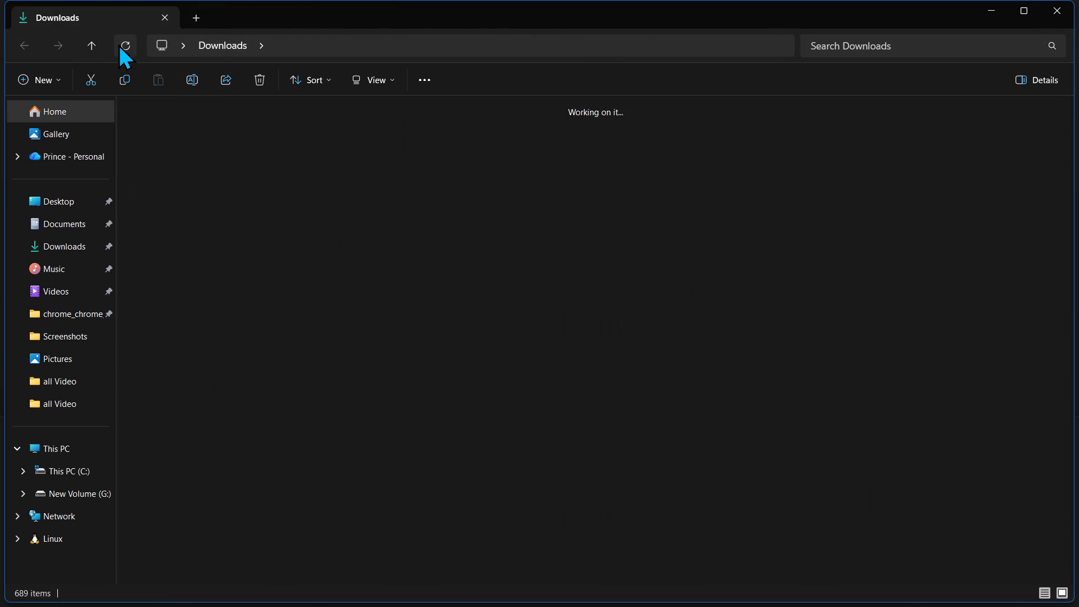
pyautogui.click(133, 165)
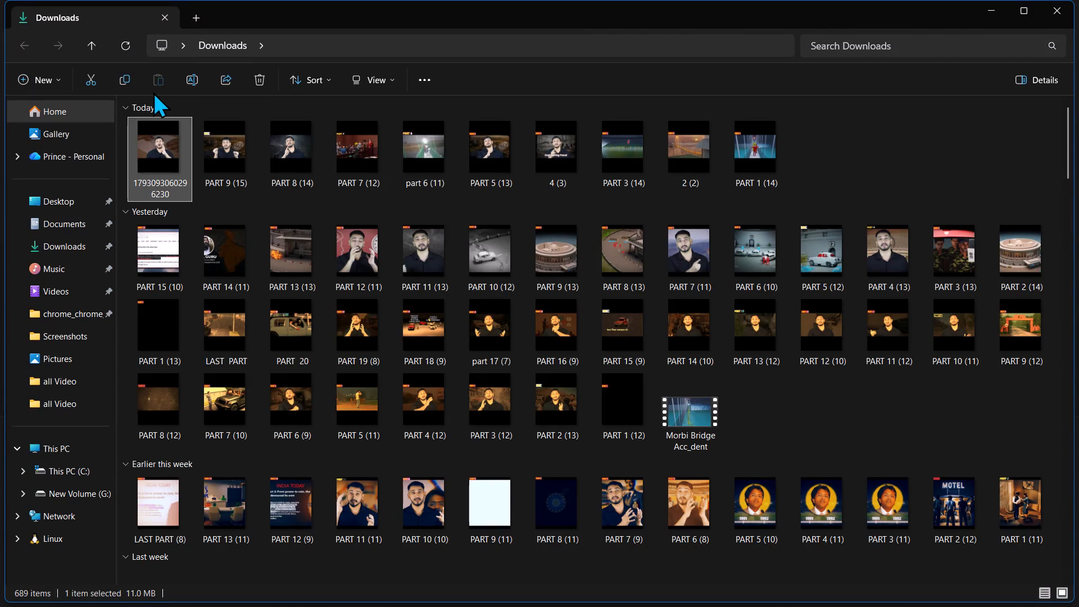
pyautogui.click(182, 79)
pyautogui.press('p')
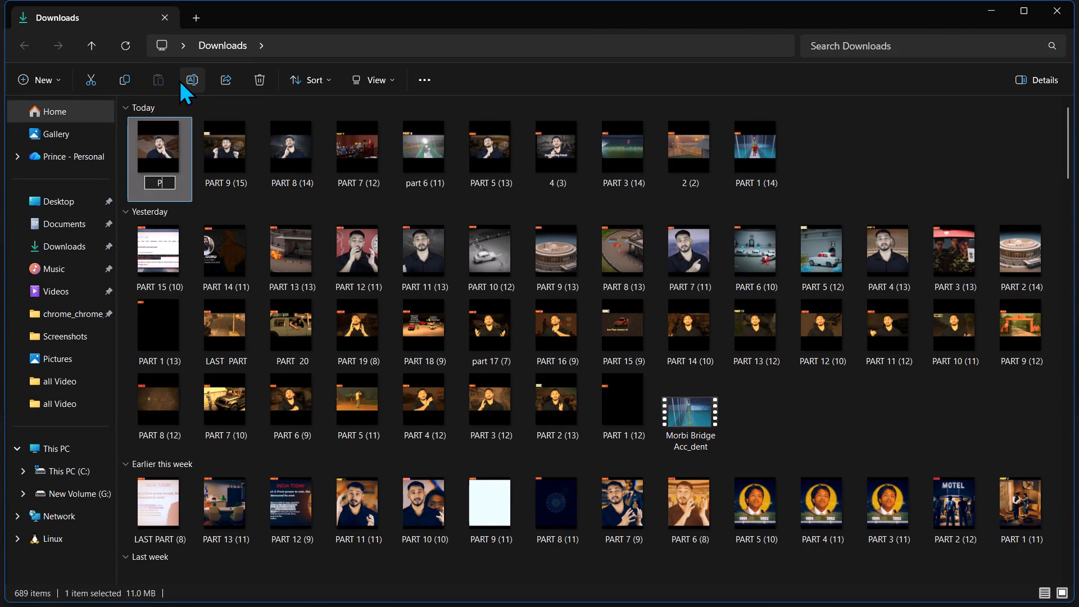
pyautogui.press('a')
pyautogui.press('r')
pyautogui.press('t')
pyautogui.press('space')
pyautogui.write('1')
pyautogui.press('0')
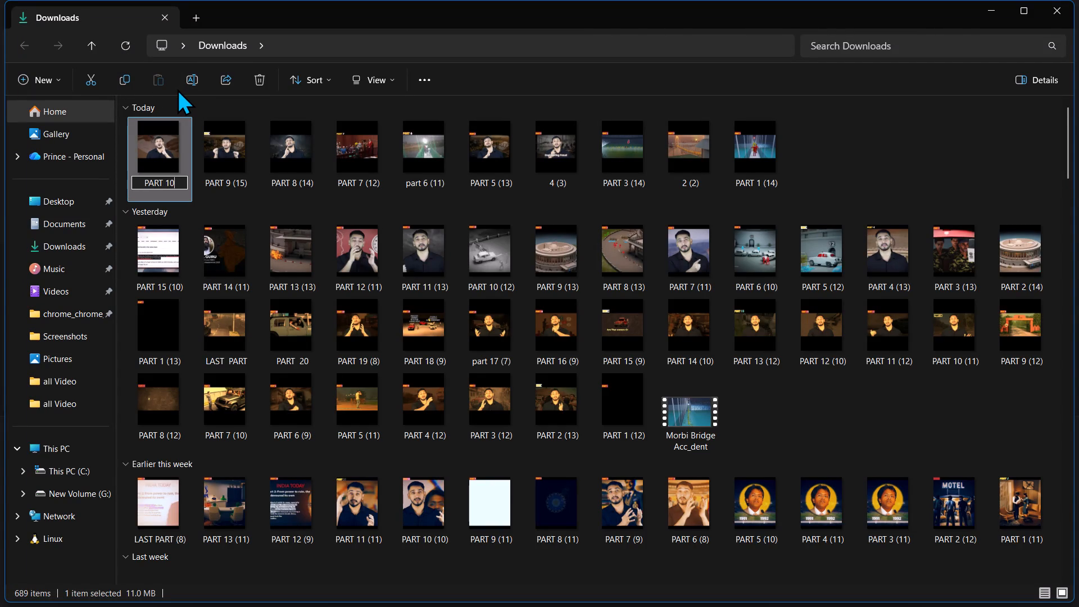
pyautogui.press('Return')
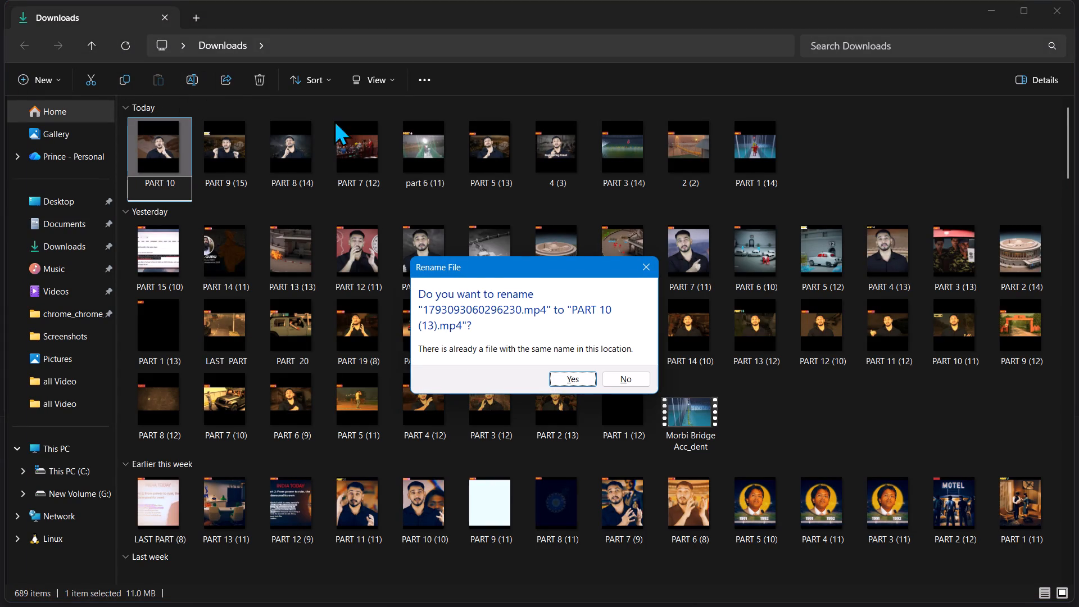
pyautogui.click(577, 377)
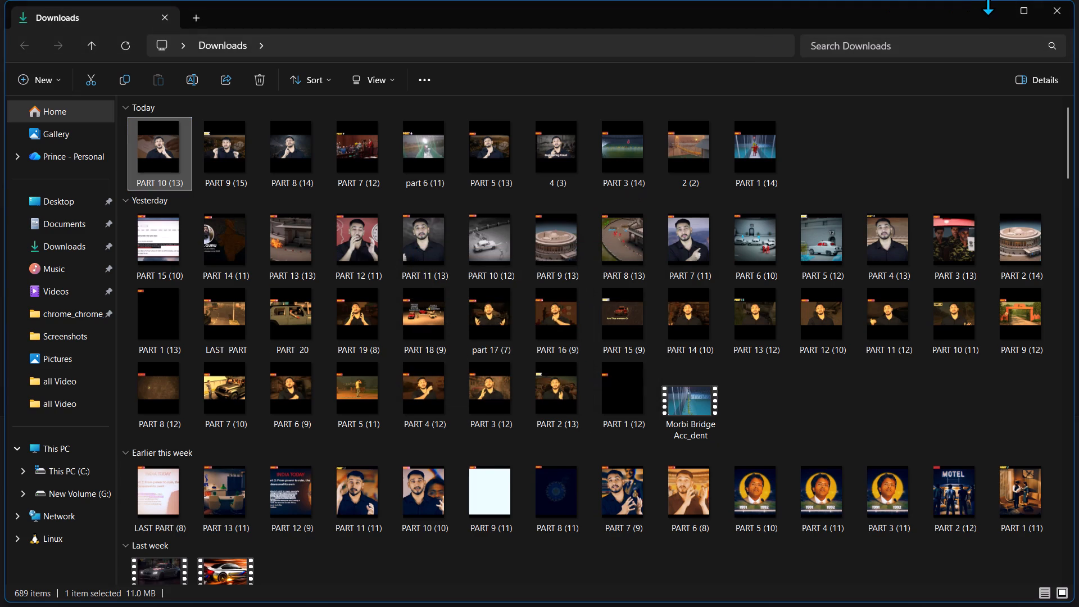
pyautogui.click(1033, 12)
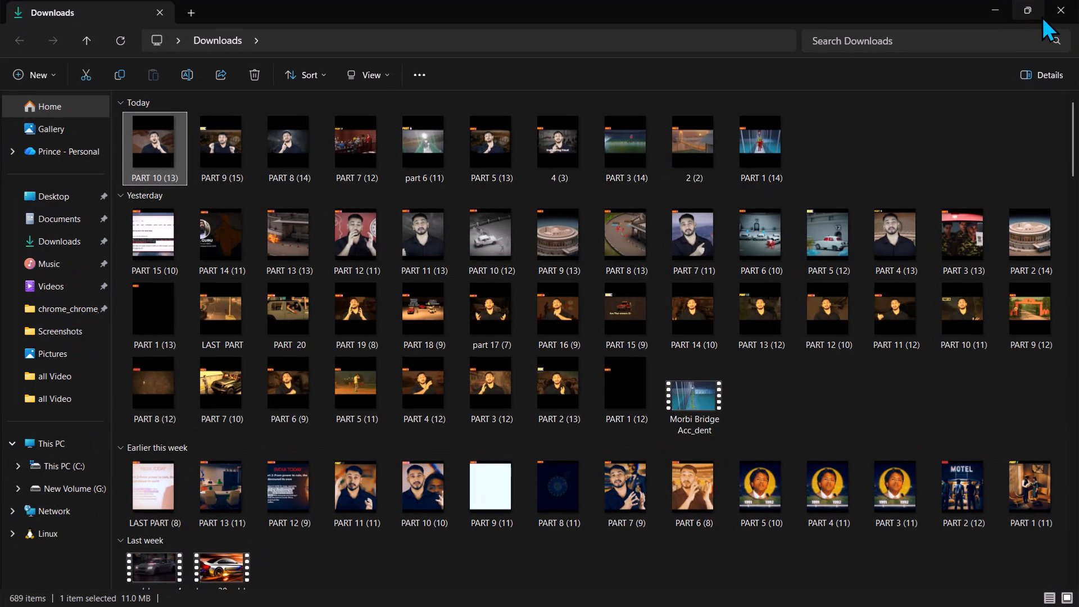
pyautogui.click(1049, 14)
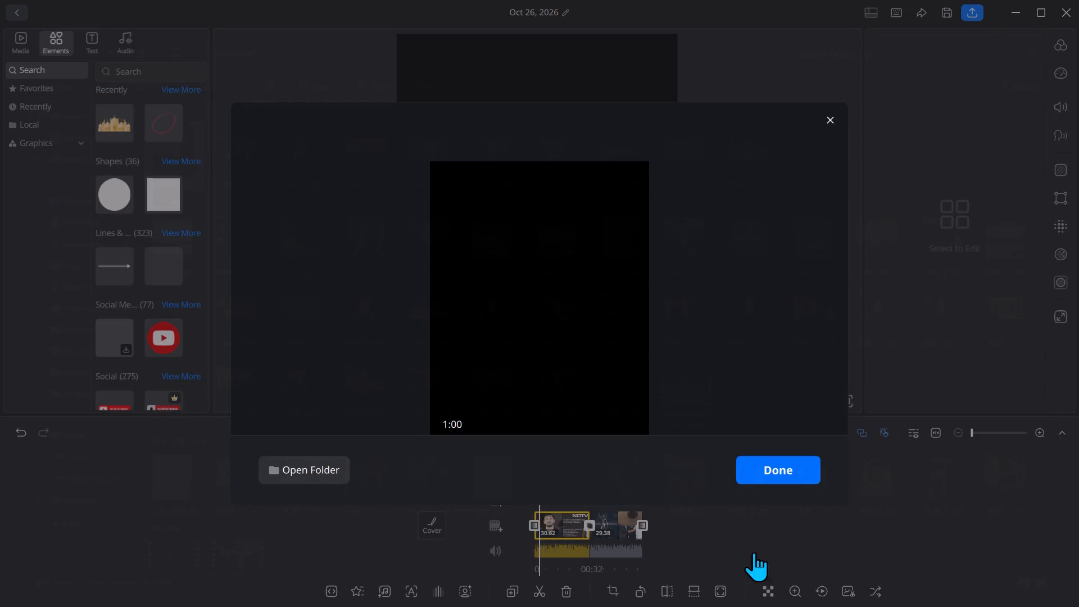
pyautogui.click(819, 459)
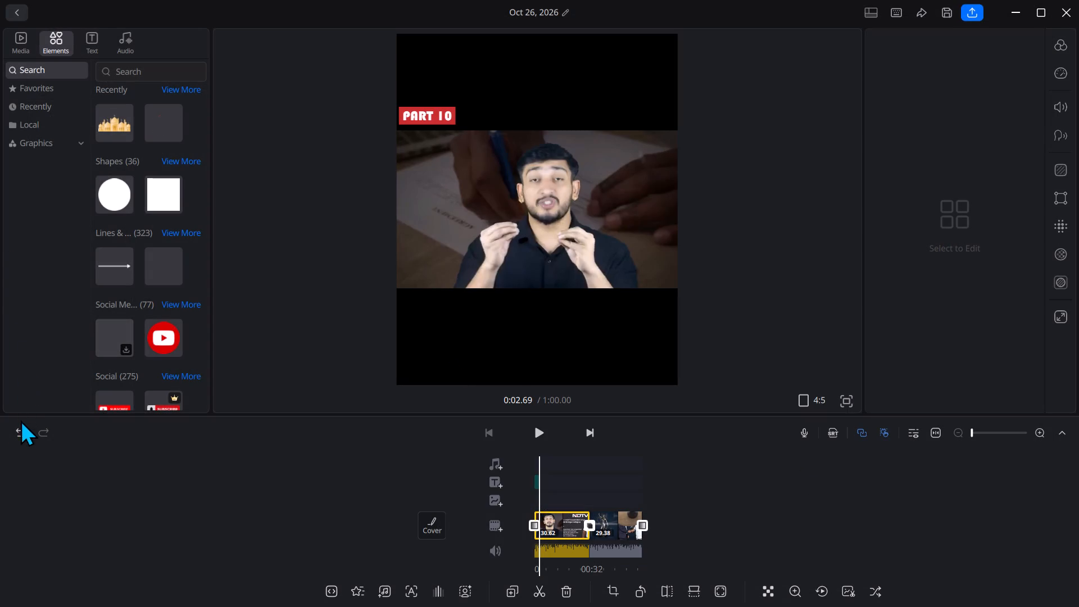
# Undo the last four edits, back to the 1:00.00 split with the remaining footage still in place.
pyautogui.click(21, 429)
pyautogui.click(21, 430)
pyautogui.click(22, 430)
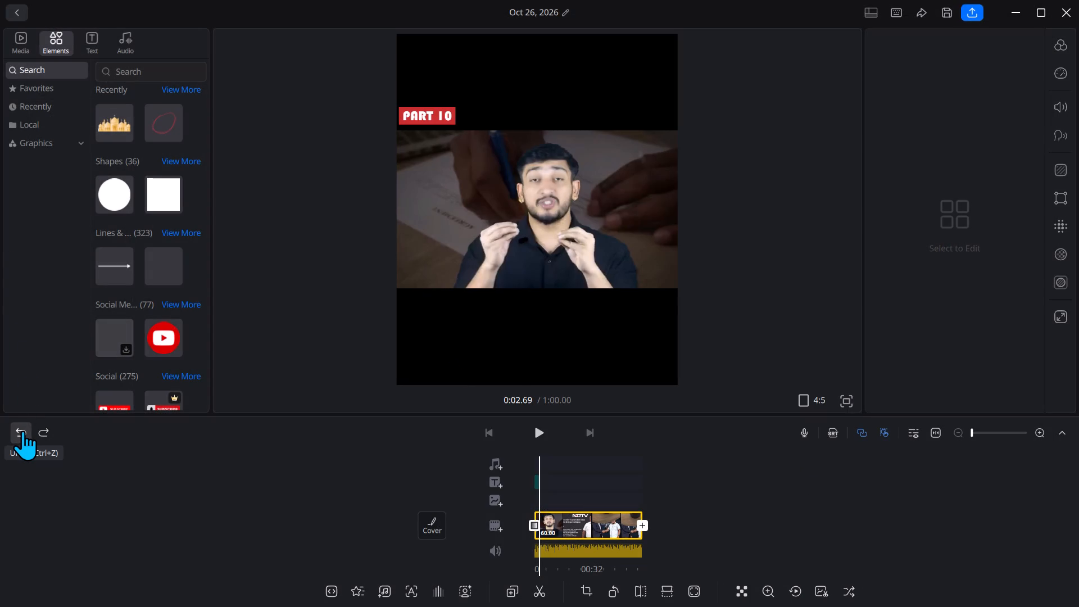
pyautogui.click(22, 431)
# Delete the already exported 60-second clip at the start of the main video track.
pyautogui.click(606, 522)
pyautogui.click(627, 497)
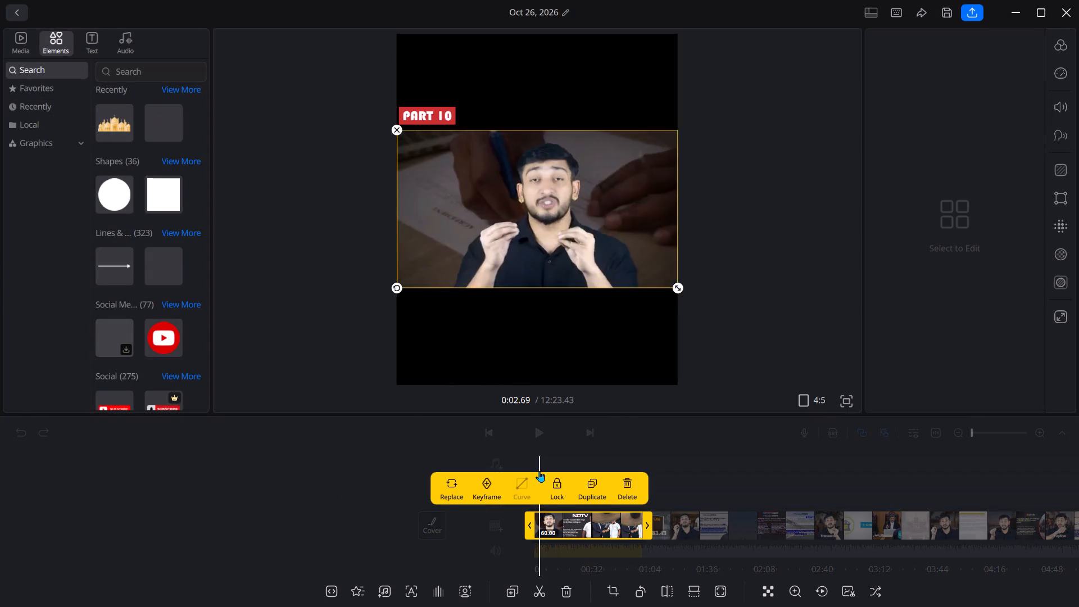
pyautogui.click(288, 436)
# Add a text title reading PART 11 at the start of the timeline.
pyautogui.click(497, 475)
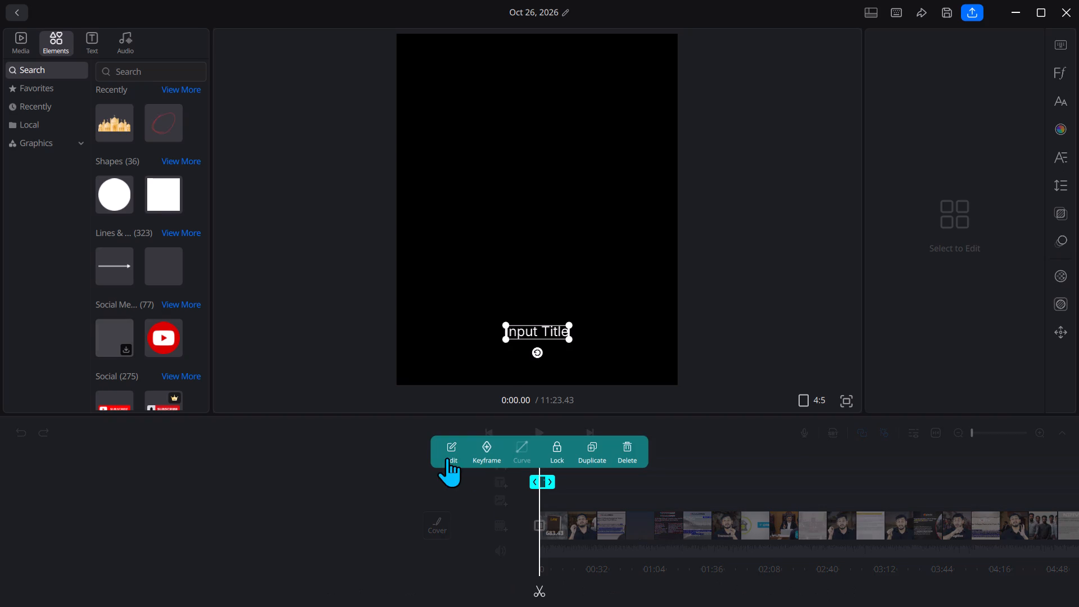
pyautogui.click(447, 457)
pyautogui.click(938, 93)
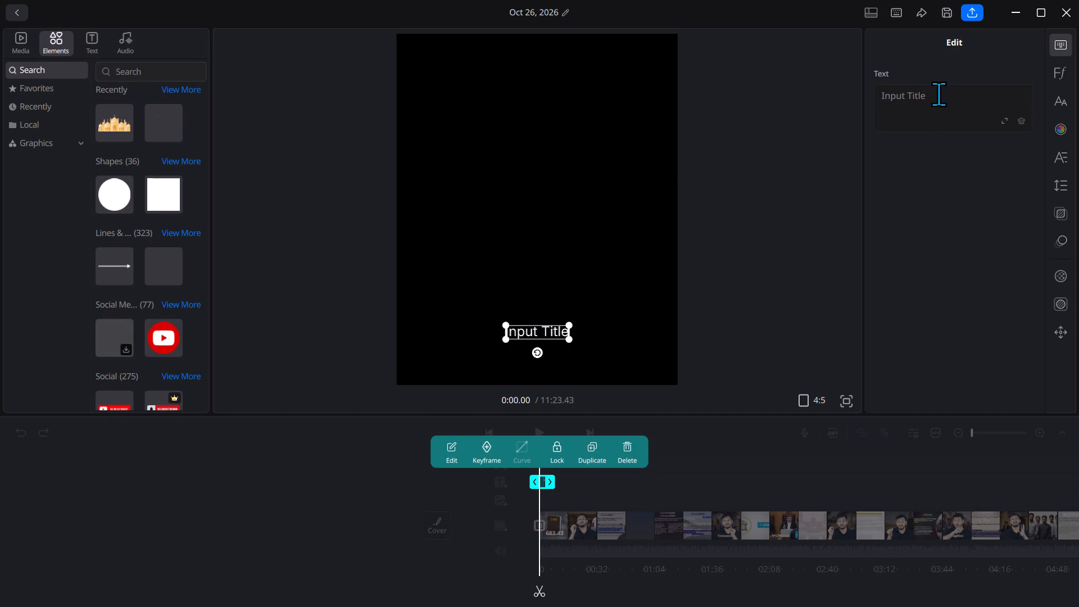
pyautogui.write('PART 1 1')
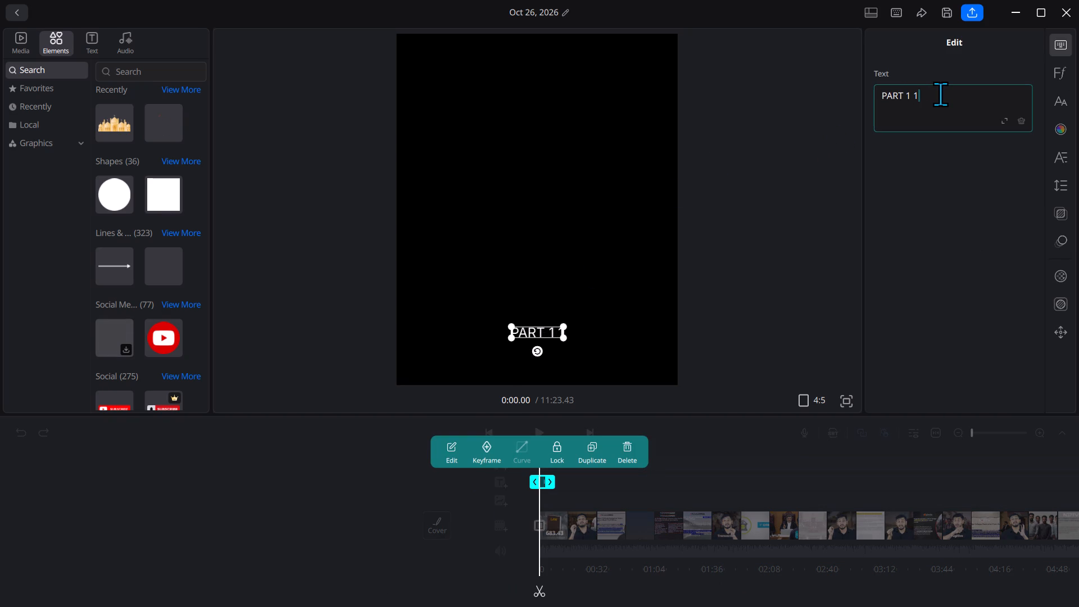
pyautogui.press('BackSpace')
pyautogui.press('BackSpace')
pyautogui.press('1')
pyautogui.press('Return')
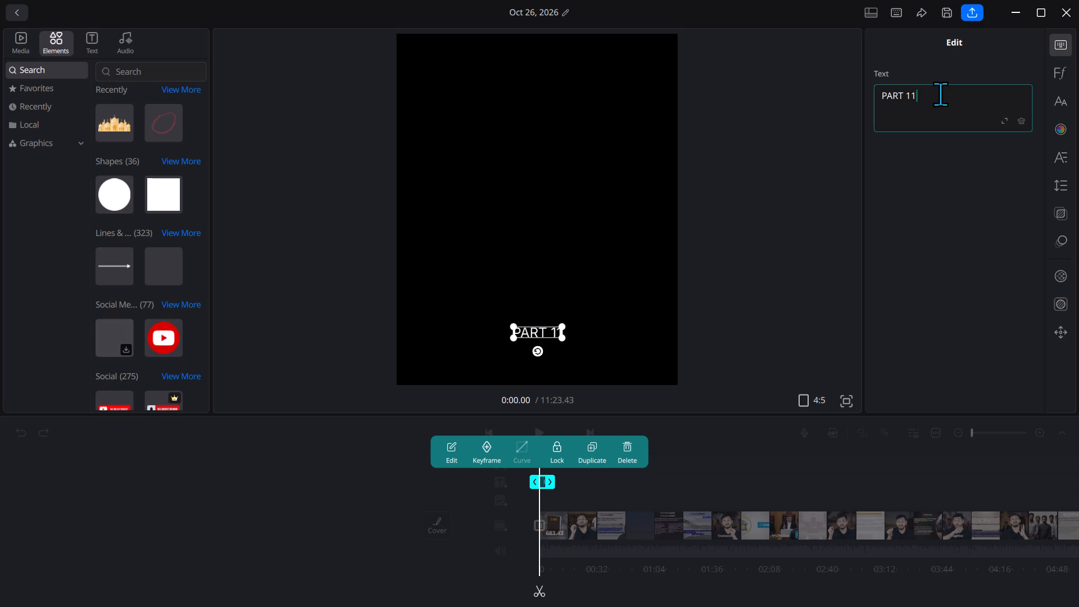
# Style the PART 11 title in Bauhaus 93 with the white-on-red colour style, bold and italic.
pyautogui.click(1062, 75)
pyautogui.click(964, 229)
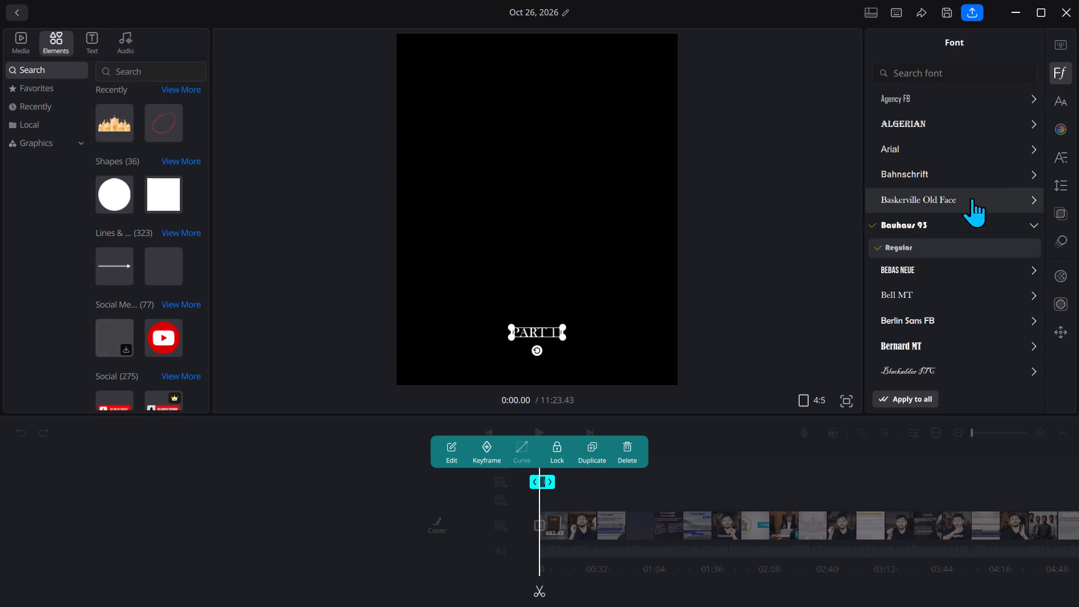
pyautogui.click(1048, 135)
pyautogui.click(1064, 121)
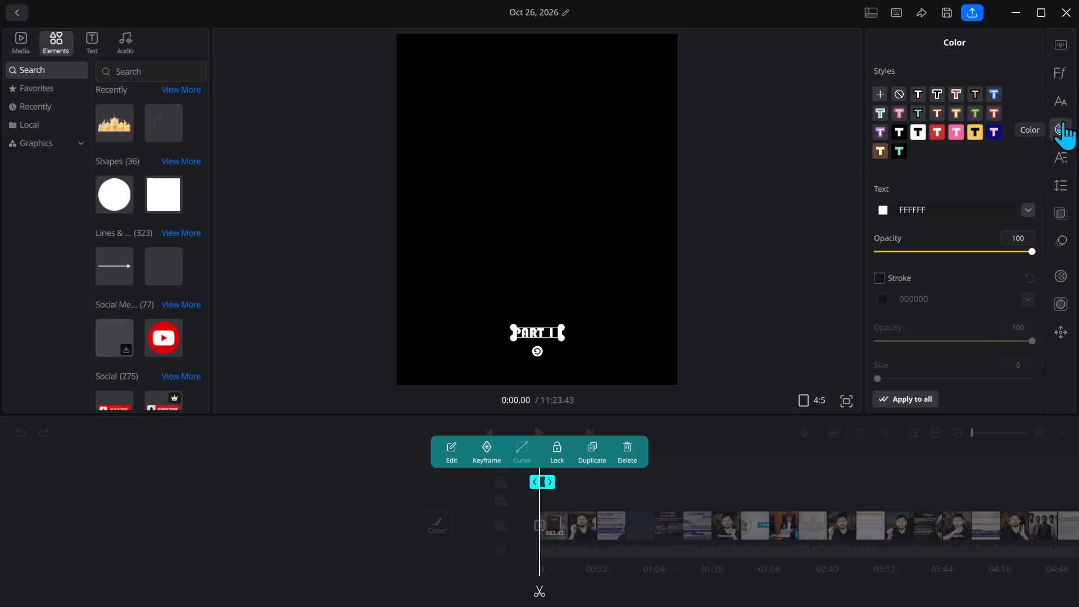
pyautogui.click(941, 129)
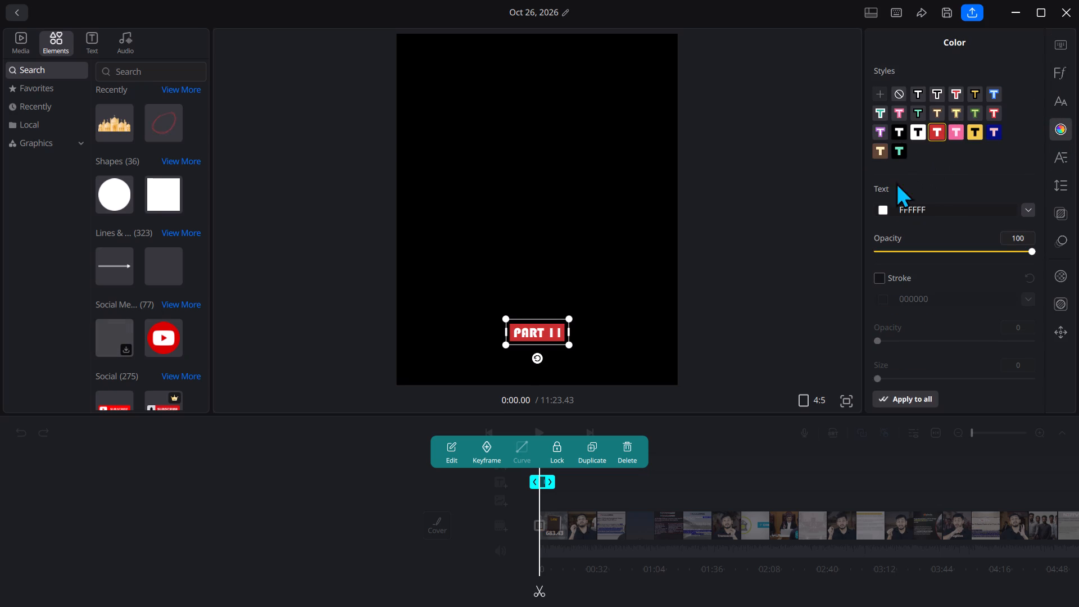
pyautogui.click(1051, 161)
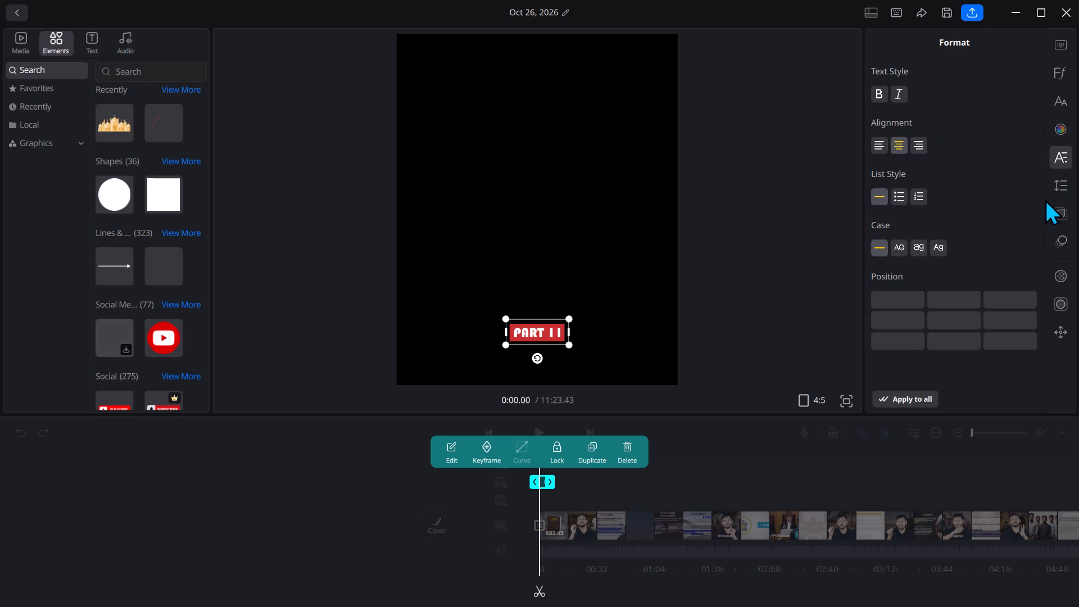
pyautogui.click(880, 92)
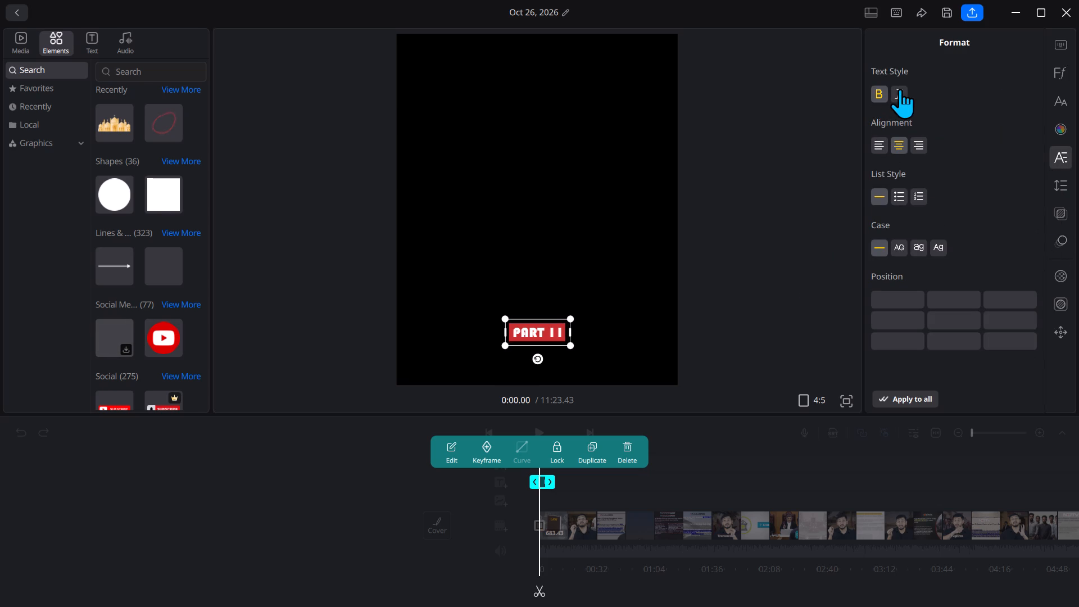
pyautogui.click(901, 89)
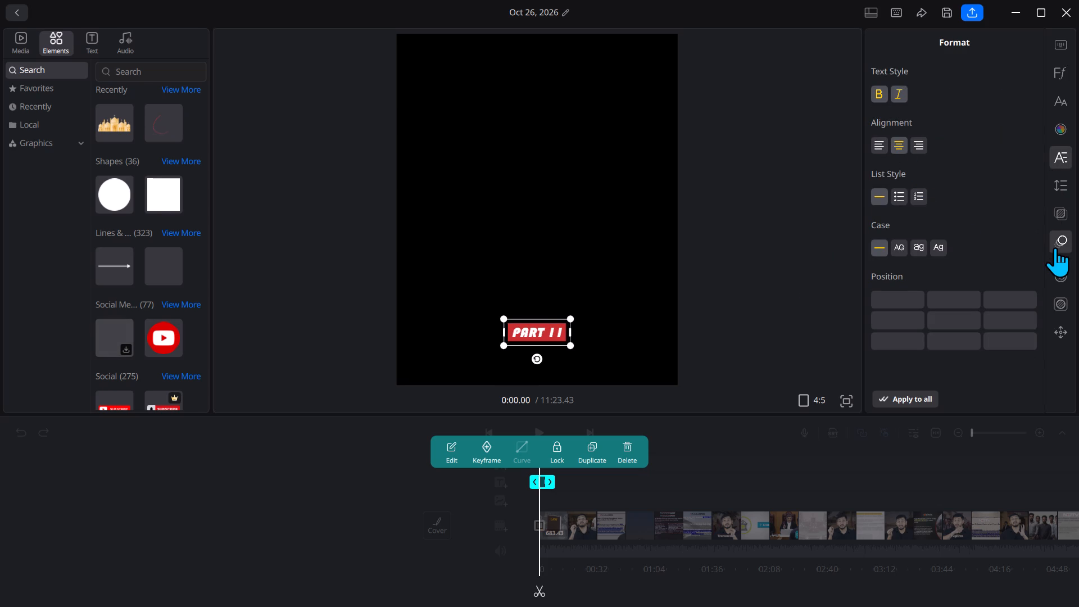
# Apply the second Active caption animation, which highlights words in yellow, to the PART 11 title.
pyautogui.click(1055, 247)
pyautogui.click(937, 203)
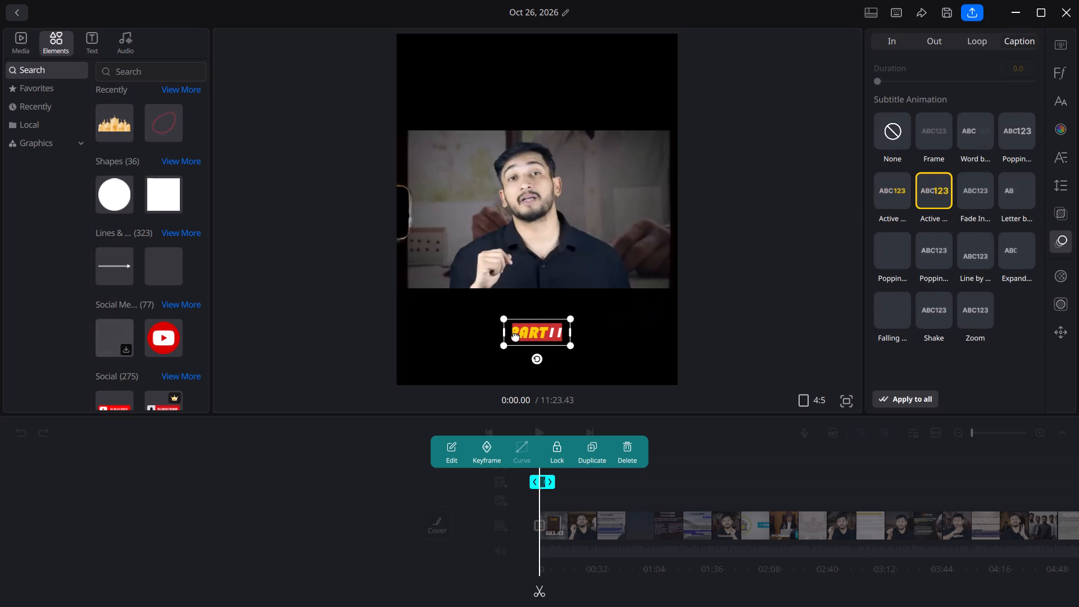
# Move the PART 11 title to the left edge of the video frame, just above the footage.
pyautogui.moveTo(546, 341); pyautogui.dragTo(438, 134)
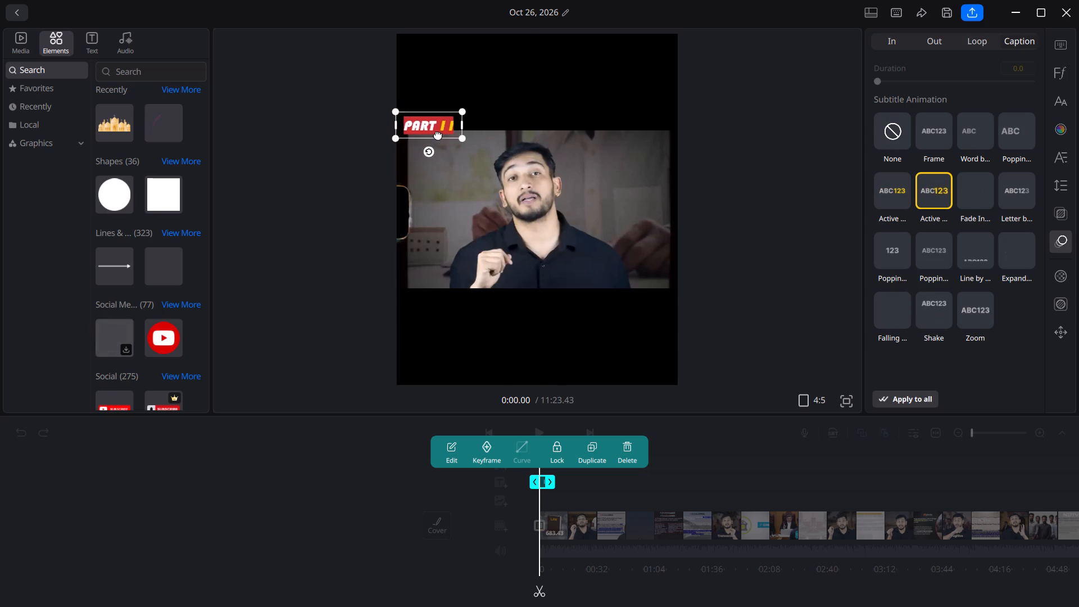
pyautogui.moveTo(438, 134); pyautogui.dragTo(434, 123)
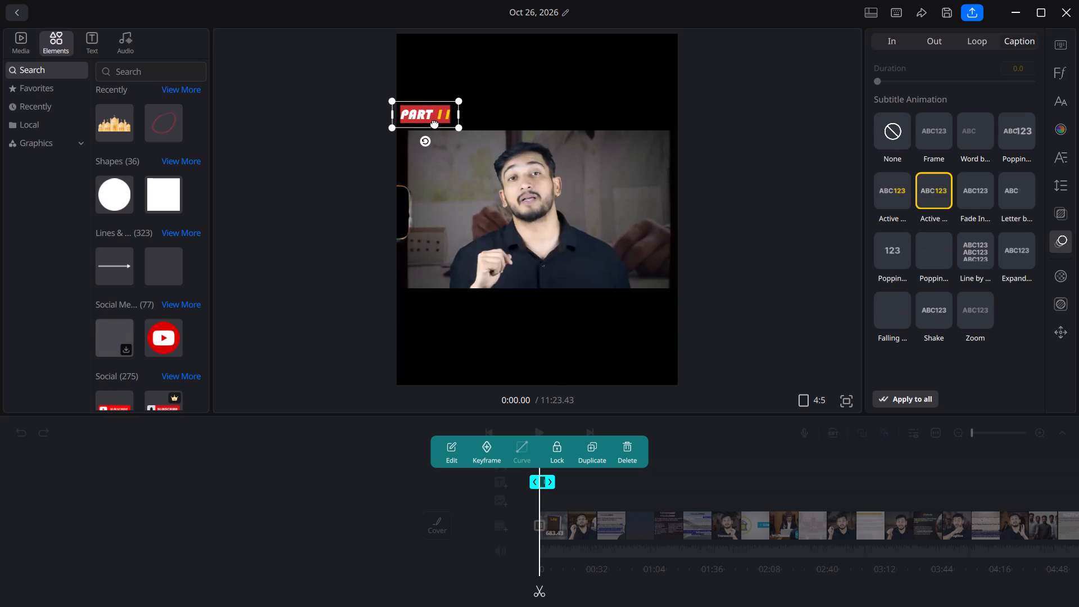
pyautogui.moveTo(434, 123); pyautogui.dragTo(434, 121)
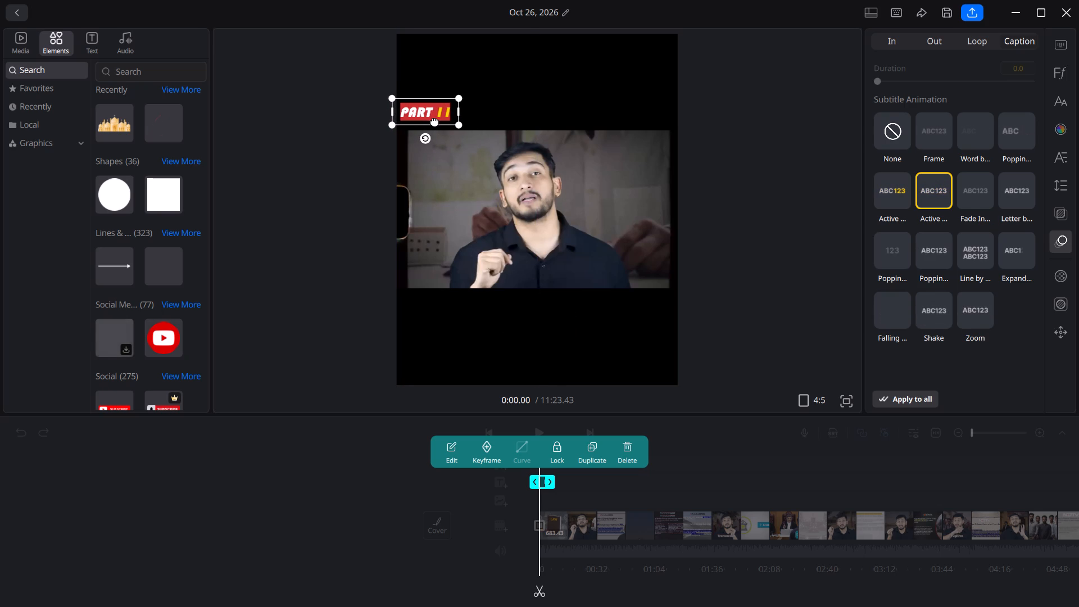
pyautogui.moveTo(434, 121); pyautogui.dragTo(437, 126)
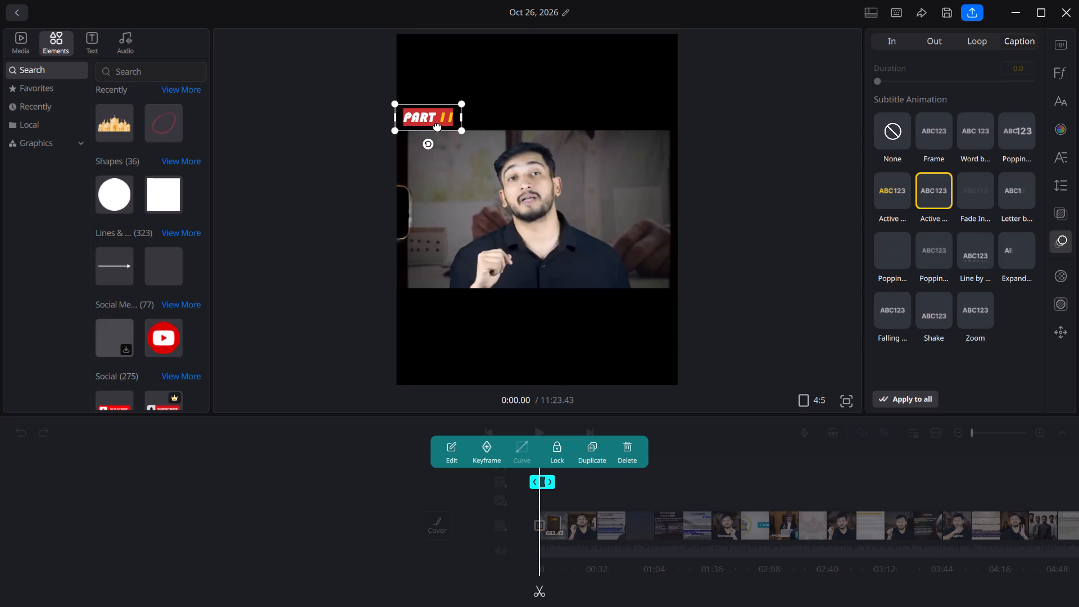
pyautogui.moveTo(437, 126); pyautogui.dragTo(430, 129)
pyautogui.click(329, 388)
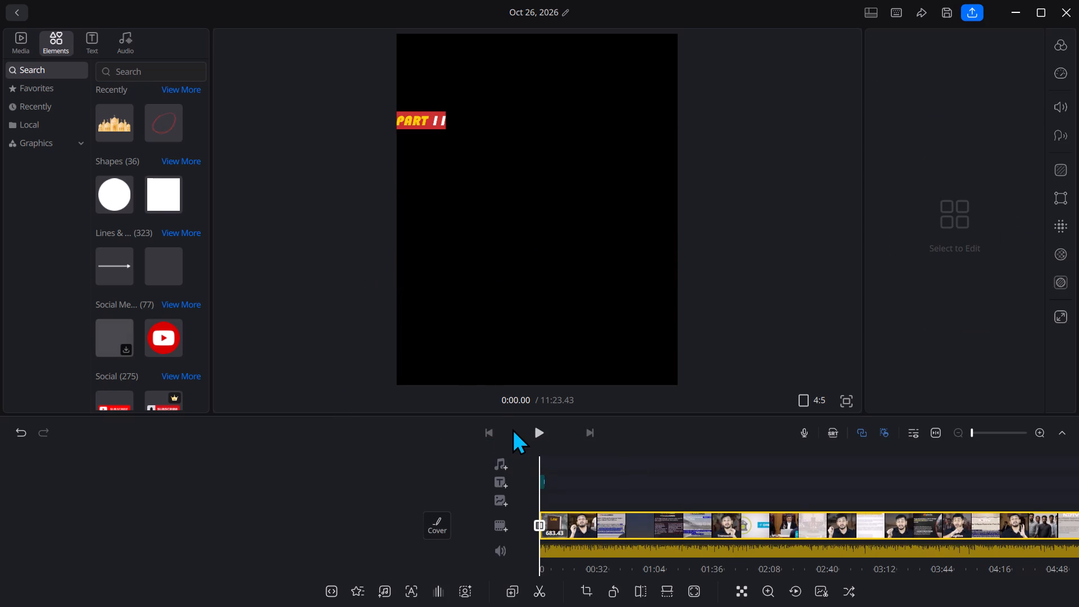
# Split the main video clip at 1:00.00 and delete everything after it.
pyautogui.click(538, 431)
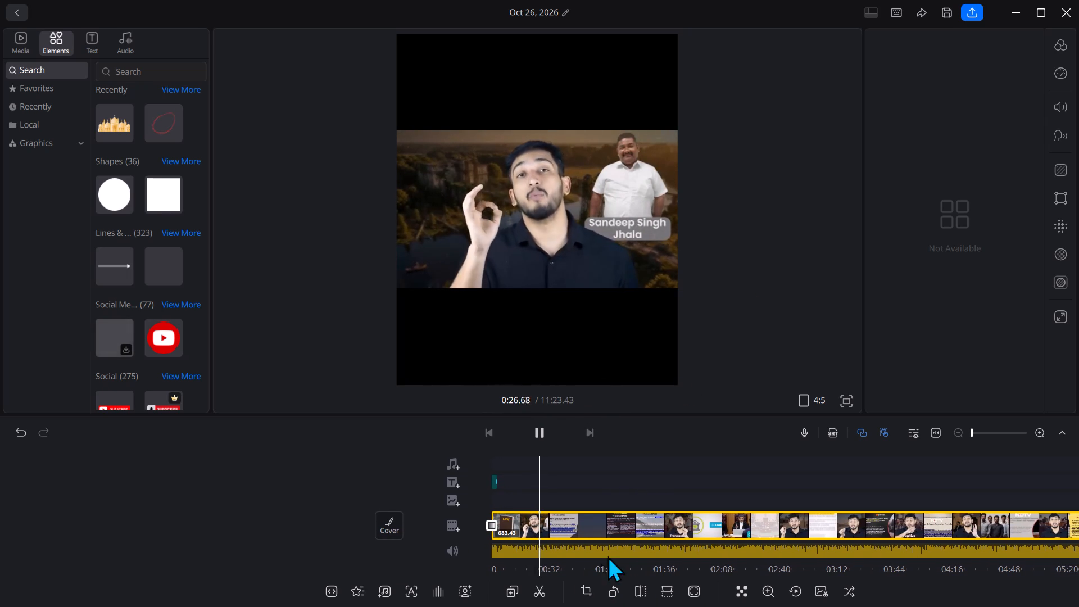
pyautogui.click(544, 428)
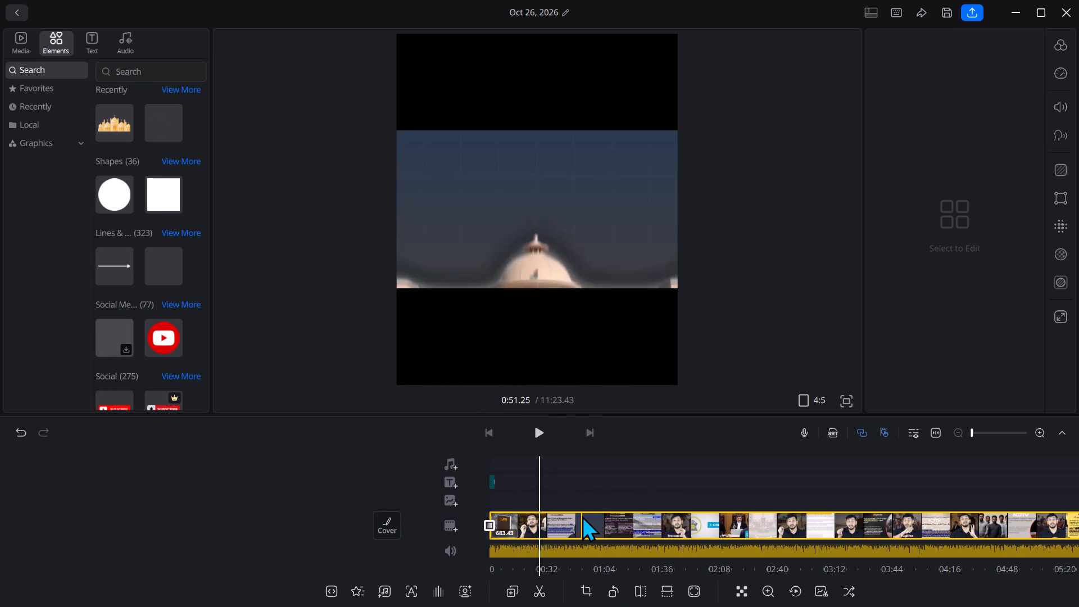
pyautogui.click(582, 515)
pyautogui.click(582, 515)
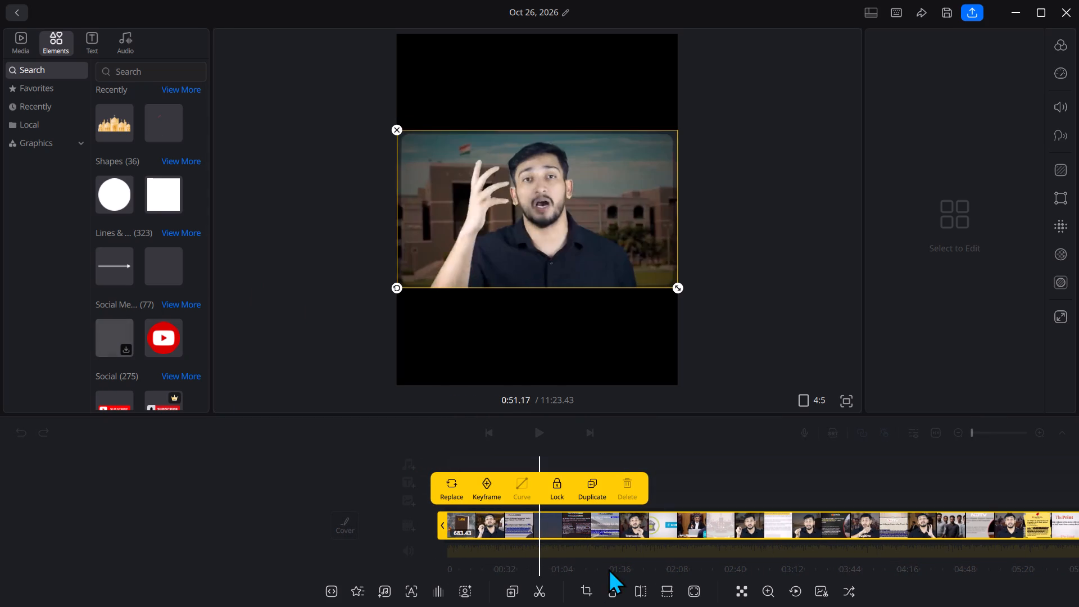
pyautogui.click(545, 531)
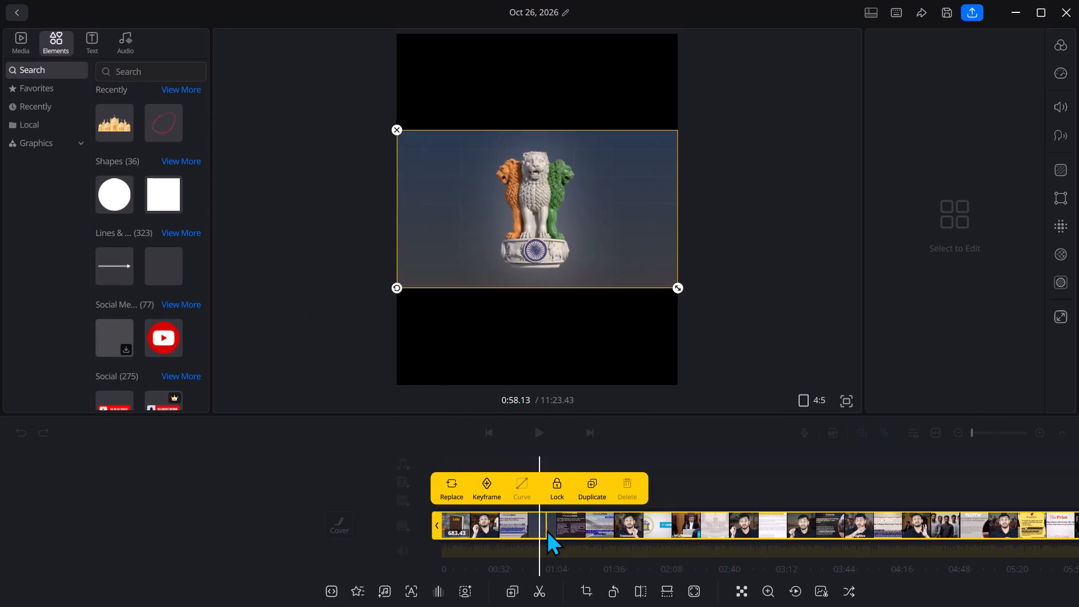
pyautogui.click(546, 529)
pyautogui.click(546, 529)
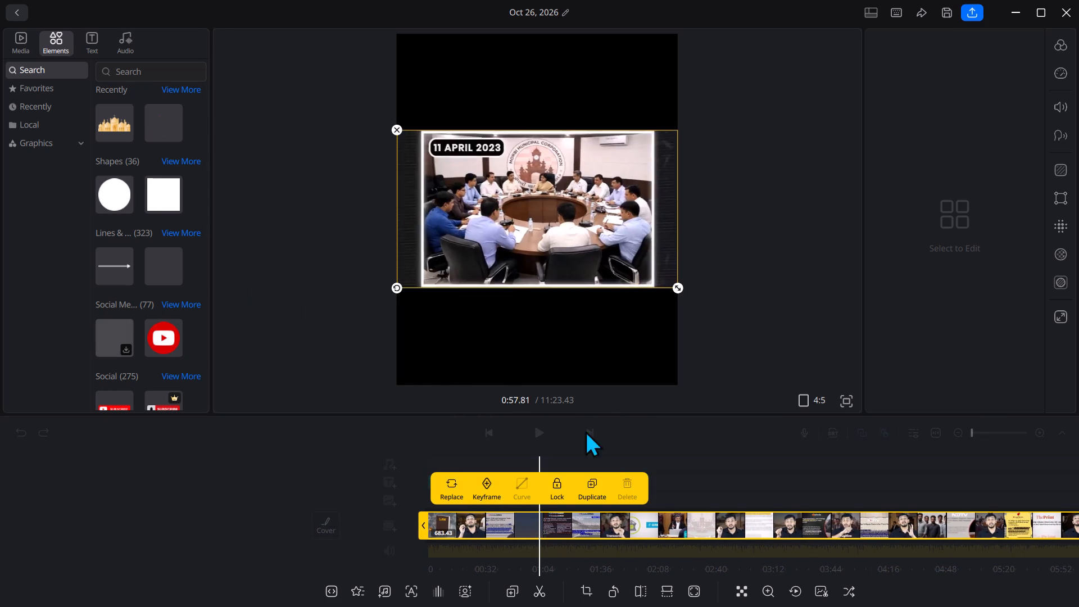
pyautogui.click(632, 394)
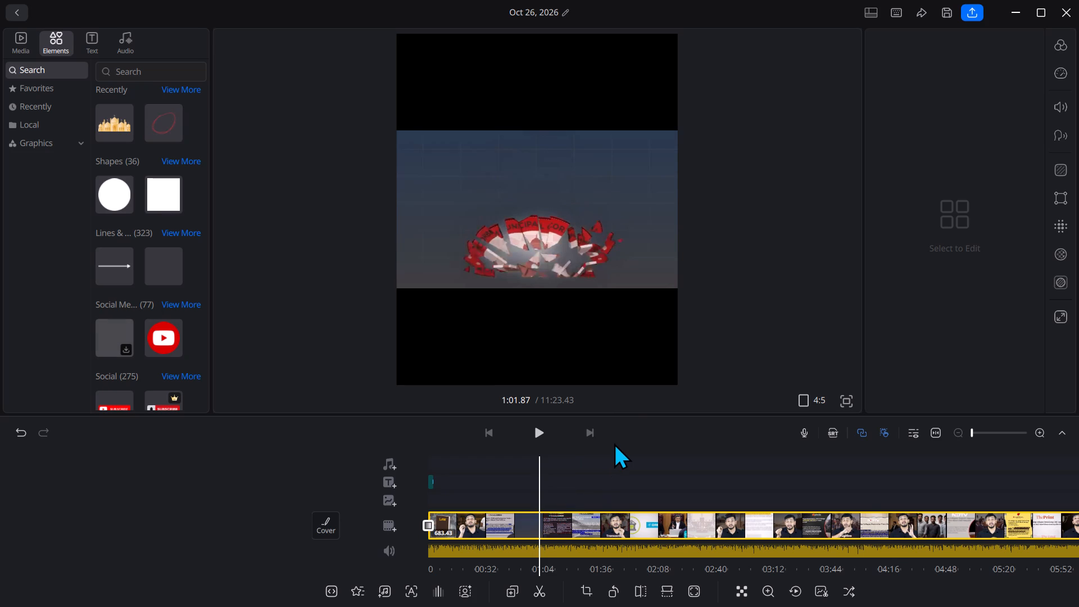
pyautogui.press('Left')
pyautogui.press('Left')
pyautogui.press('Left')
pyautogui.press('Left')
pyautogui.press('Left')
pyautogui.press('Left')
pyautogui.press('Left')
pyautogui.press('Left')
pyautogui.press('Left')
pyautogui.press('Left')
pyautogui.press('Left')
pyautogui.press('Left')
pyautogui.press('Left')
pyautogui.press('Left')
pyautogui.press('Left')
pyautogui.press('Left')
pyautogui.press('Left')
pyautogui.press('Left')
pyautogui.press('Left')
pyautogui.press('Left')
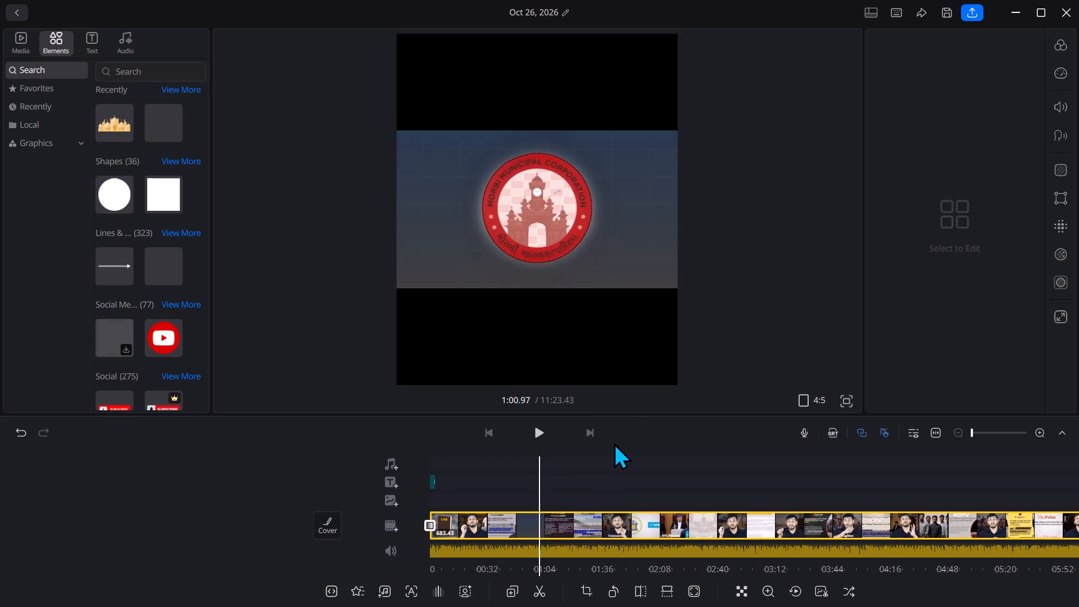
pyautogui.press('Left')
pyautogui.press('Left')
pyautogui.press('Left')
pyautogui.press('Left')
pyautogui.press('Left')
pyautogui.press('Left')
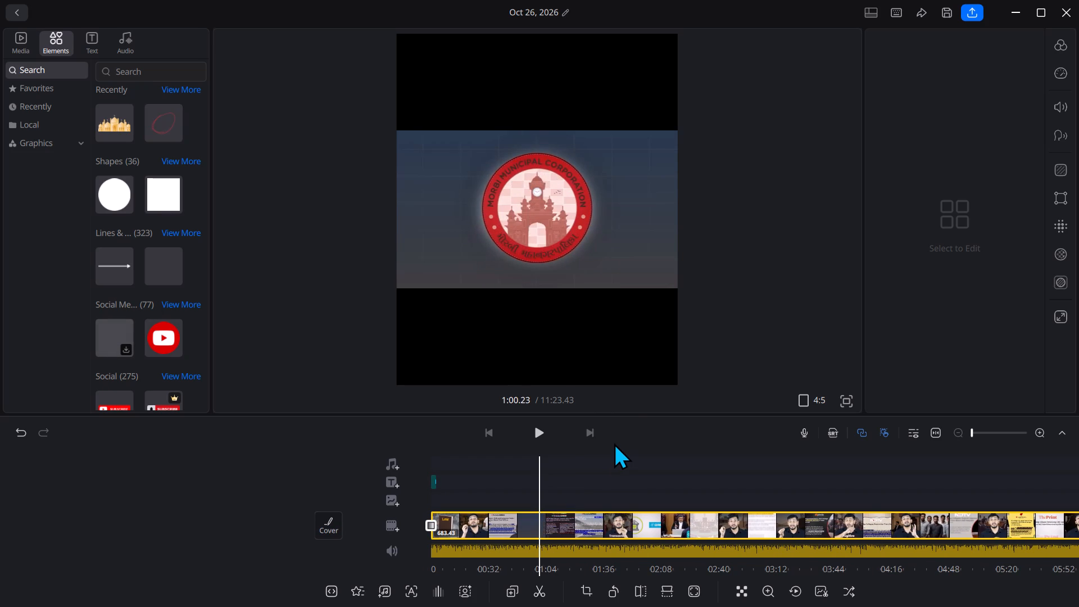
pyautogui.press('Left')
pyautogui.press('Left')
pyautogui.press('Left')
pyautogui.press('Left')
pyautogui.press('Left')
pyautogui.press('Left')
pyautogui.press('Left')
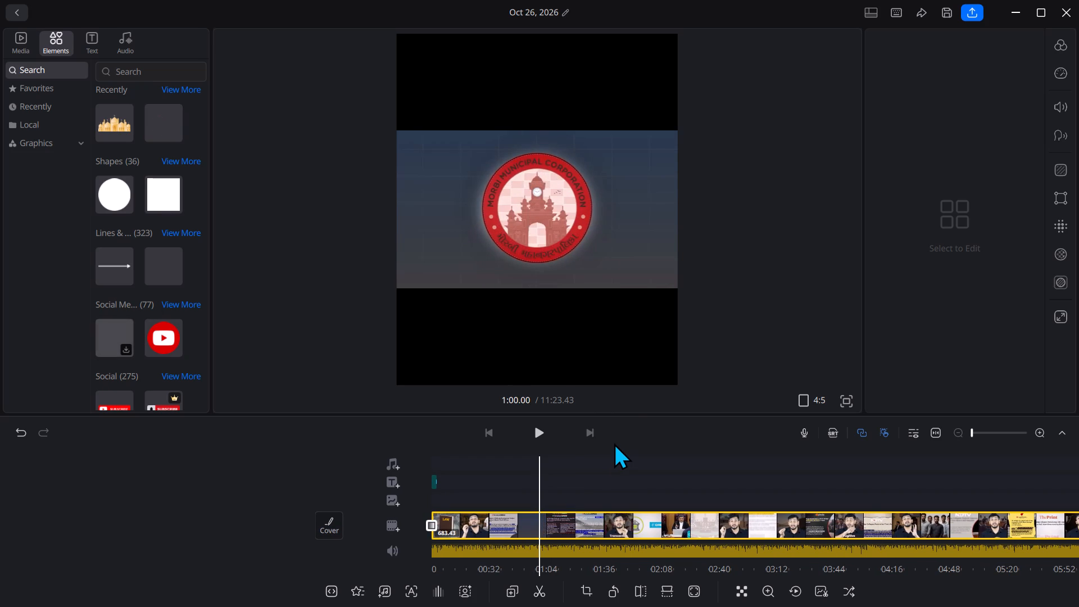
pyautogui.click(543, 585)
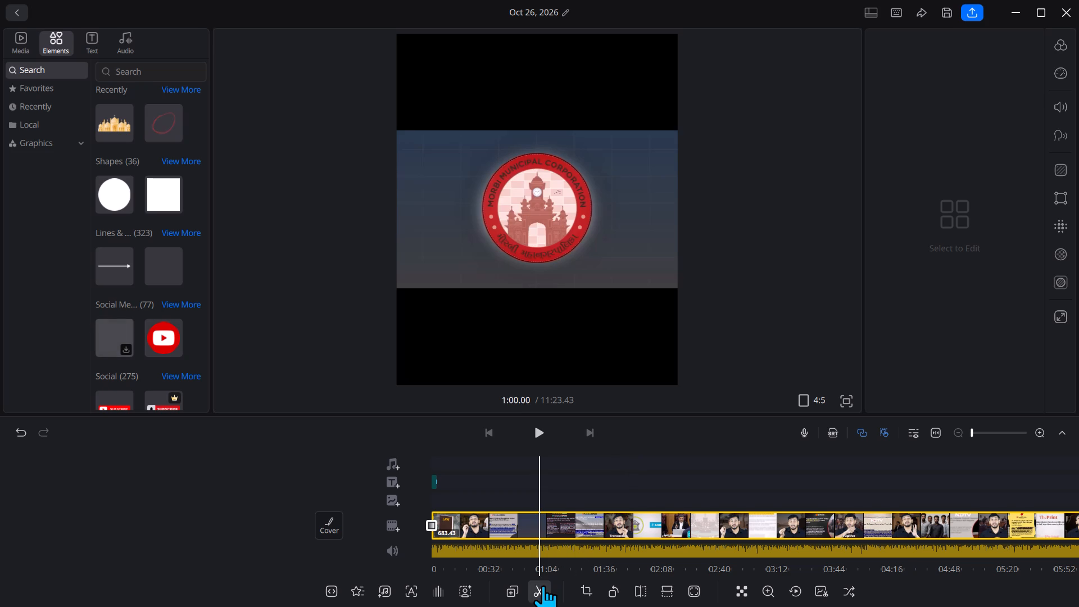
pyautogui.click(550, 517)
pyautogui.click(630, 484)
pyautogui.click(667, 401)
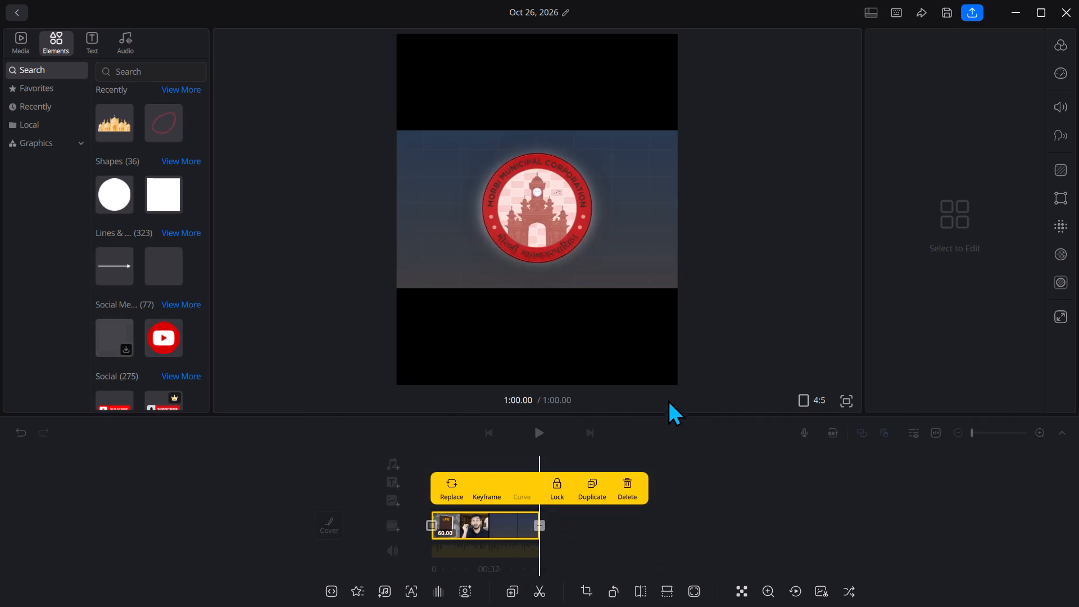
# Apply the Black transition at the end of the shortened clip.
pyautogui.click(537, 519)
pyautogui.click(513, 479)
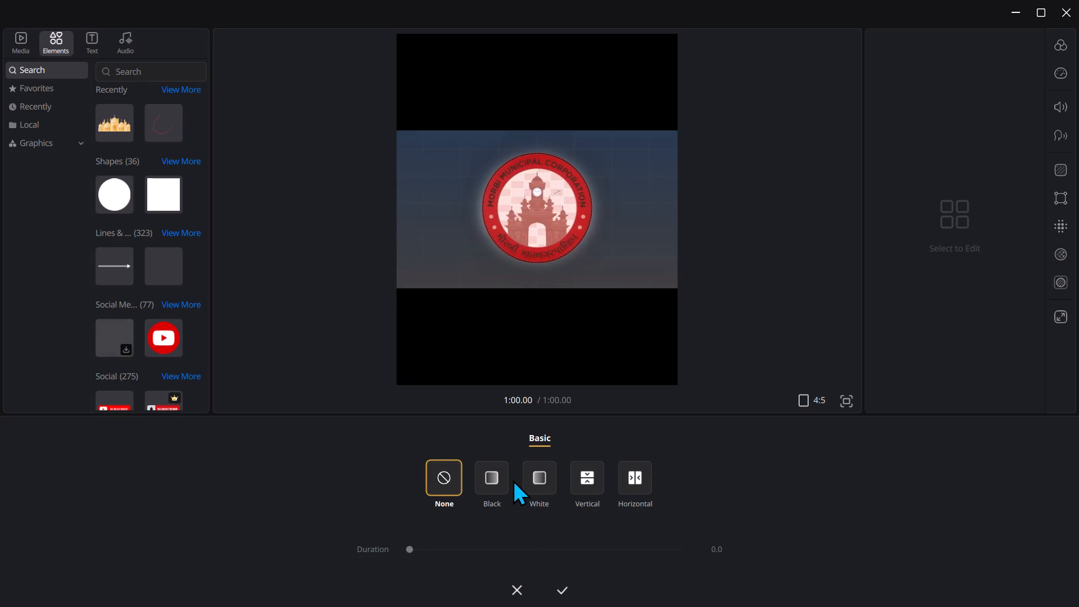
pyautogui.click(493, 488)
pyautogui.click(569, 586)
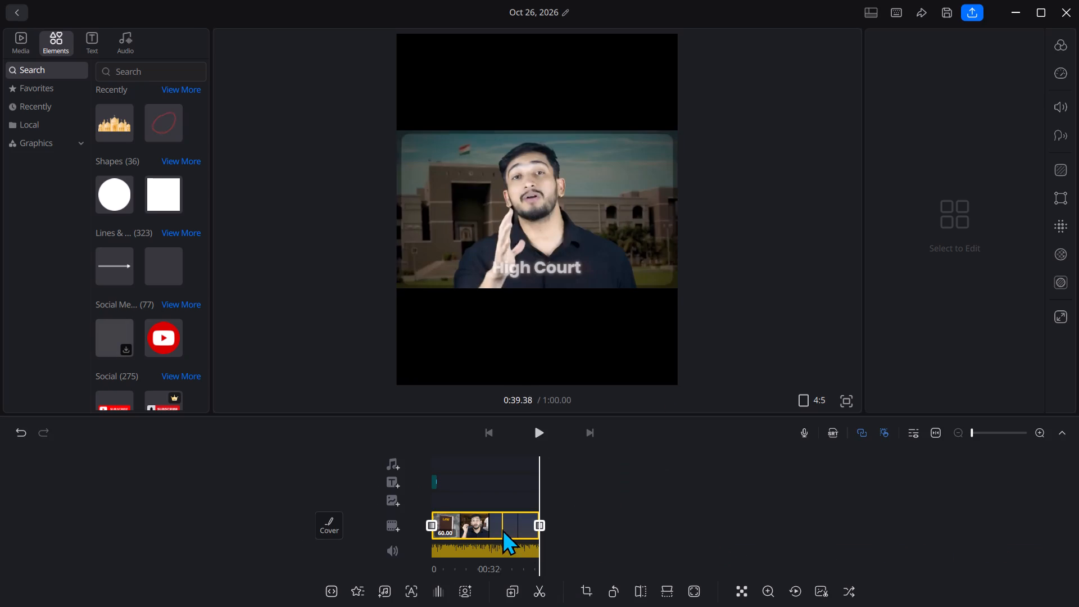
# Split the one-minute clip at 0:33.75.
pyautogui.click(489, 529)
pyautogui.click(492, 529)
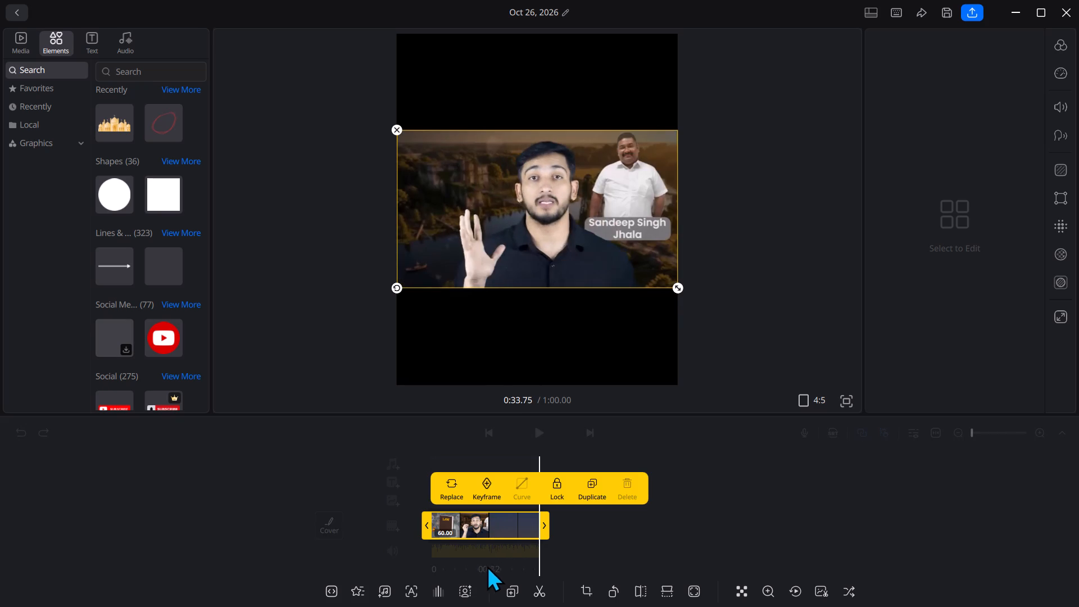
pyautogui.click(542, 596)
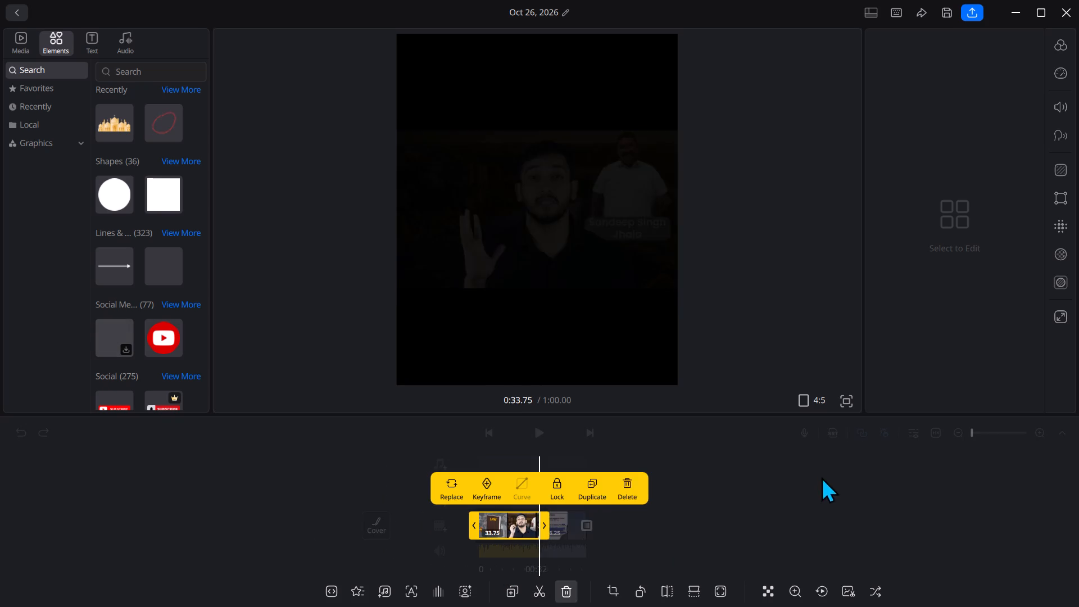
pyautogui.click(821, 472)
# Apply the Rotate 1 transition at the 0:33.75 split.
pyautogui.click(541, 524)
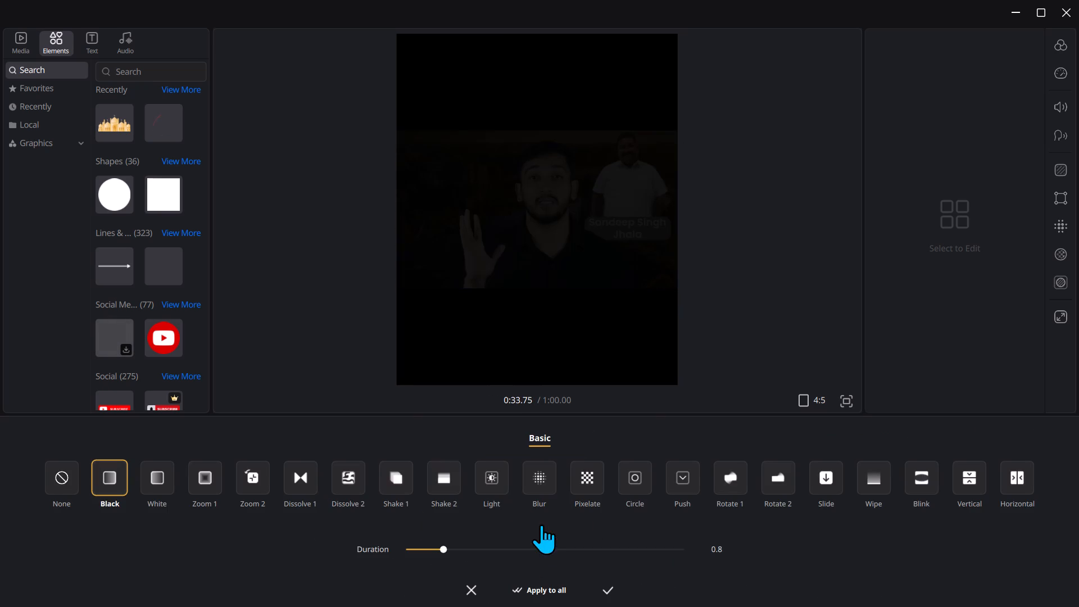
pyautogui.click(718, 475)
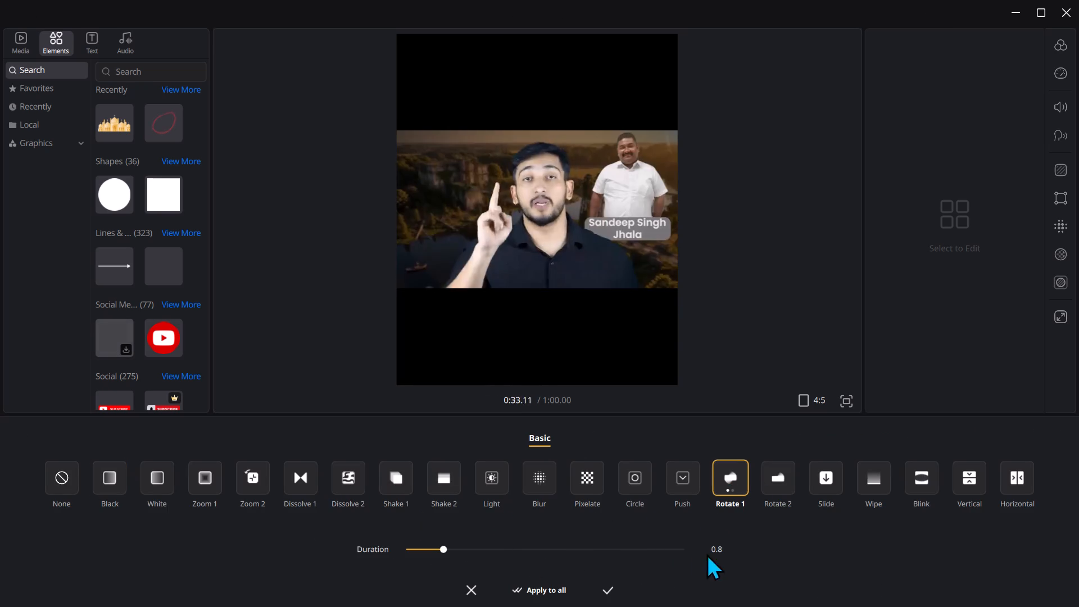
pyautogui.click(605, 587)
pyautogui.click(741, 492)
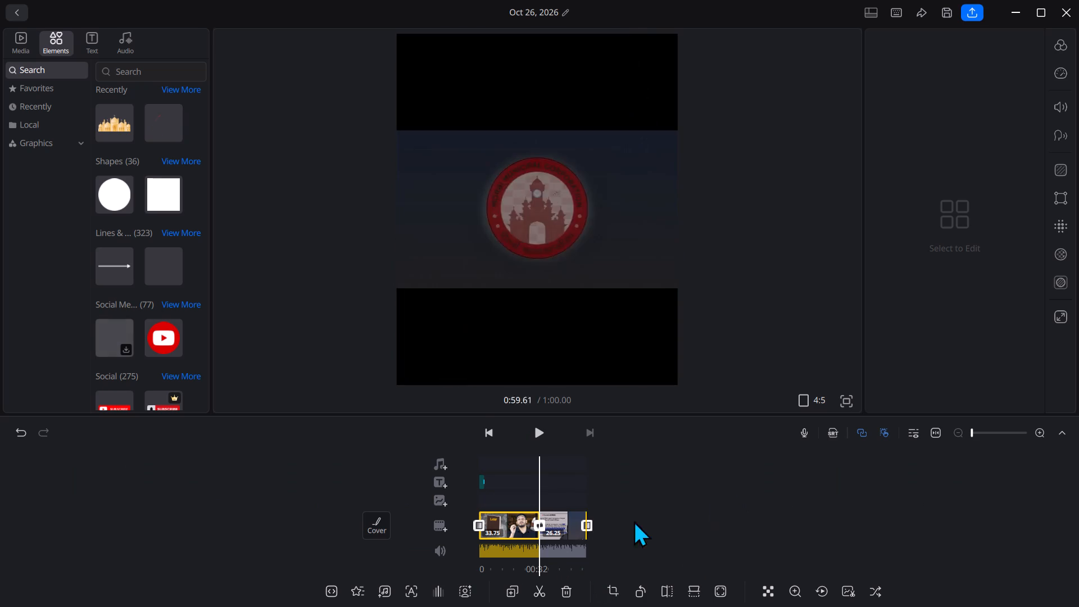
# Play back the edited PART 11 around the new transition.
pyautogui.moveTo(632, 520); pyautogui.dragTo(785, 493)
pyautogui.click(541, 436)
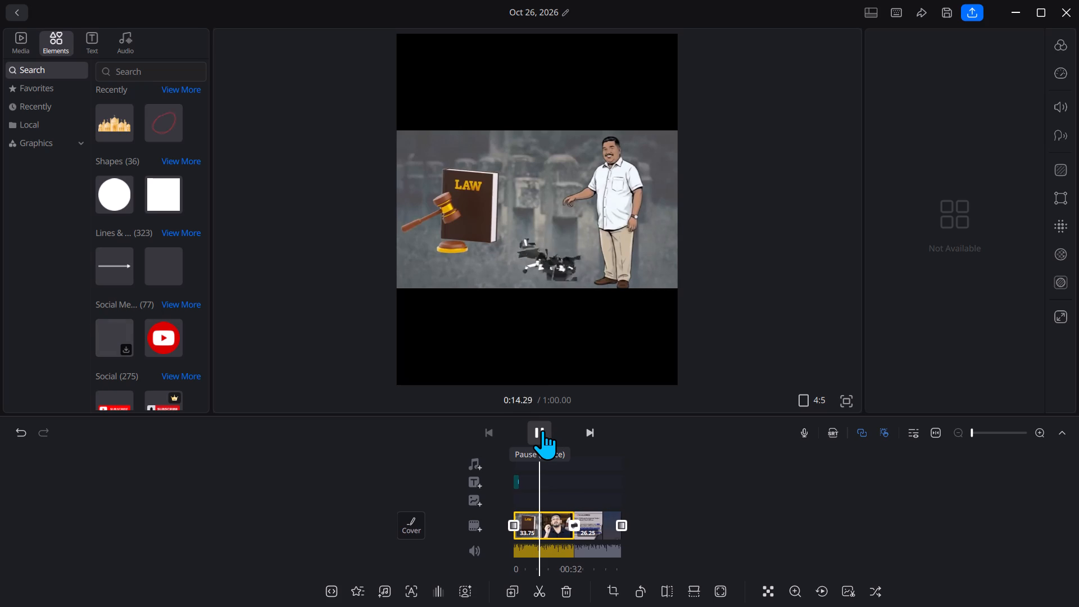
# Stop the preview playback and export the one-minute PART 11 video to the Downloads folder with Auto quality.
pyautogui.click(542, 430)
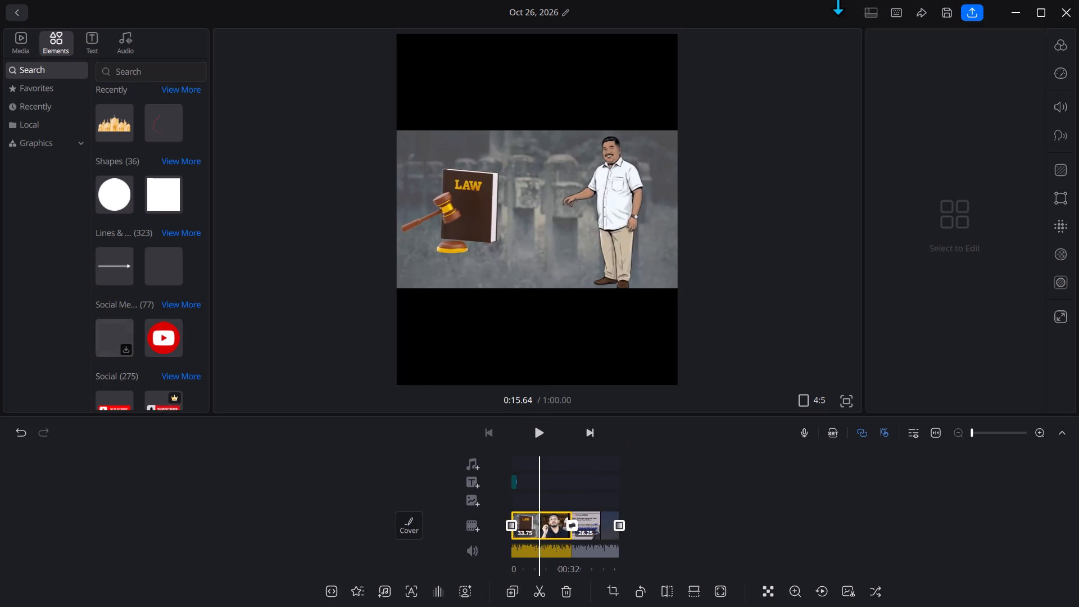
pyautogui.click(970, 12)
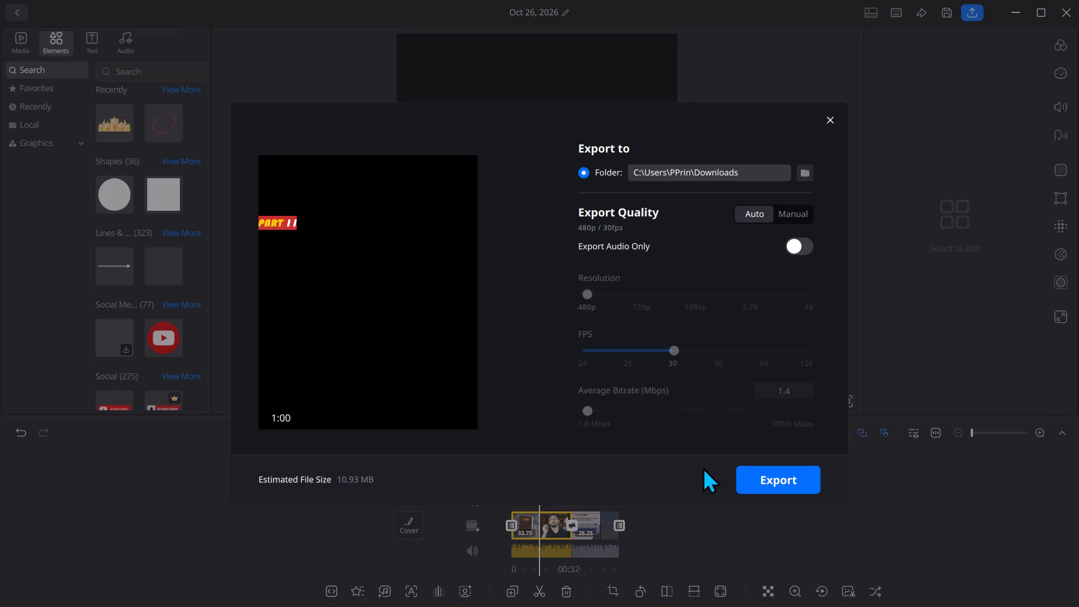
pyautogui.click(747, 486)
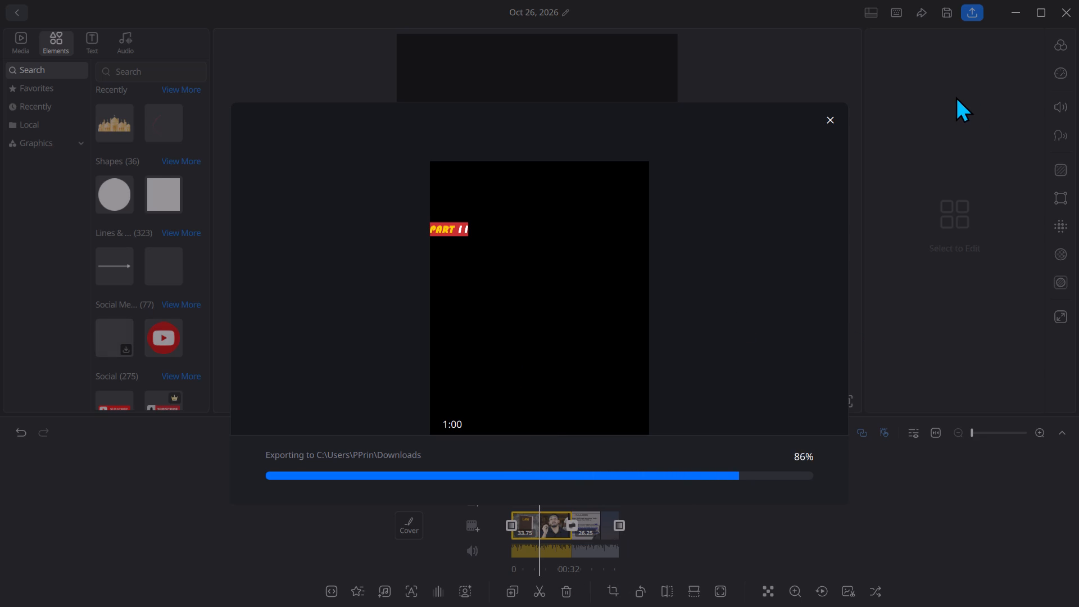
# Switch to the desktop and open the YouTube app.
pyautogui.press('super+d')
pyautogui.doubleClick(229, 22)
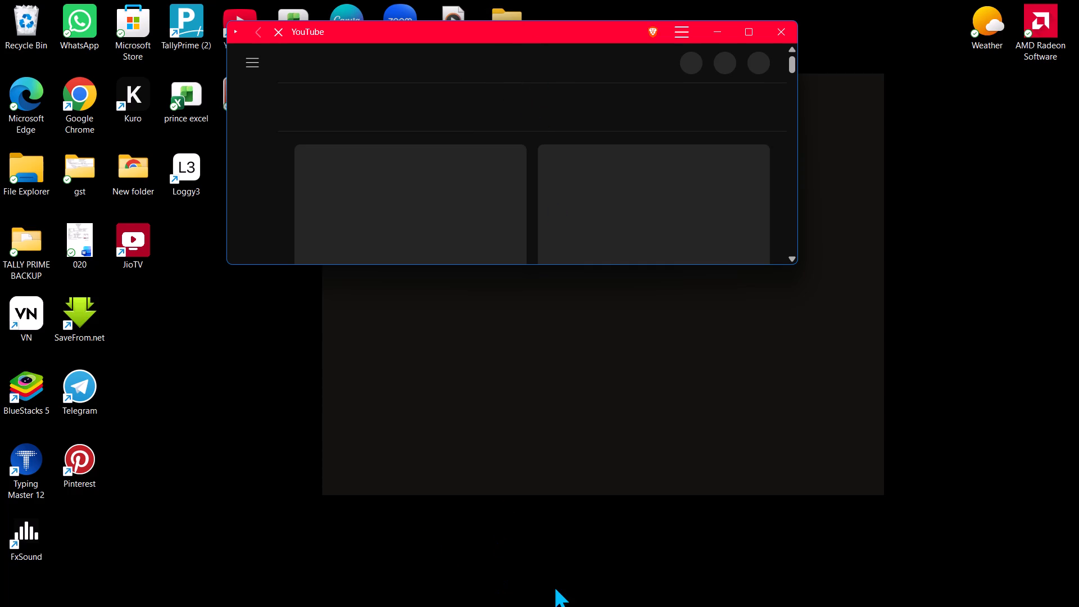
# In Google Chrome, search for "yt download" and open the SaveFrom.net YouTube downloader result.
pyautogui.click(625, 603)
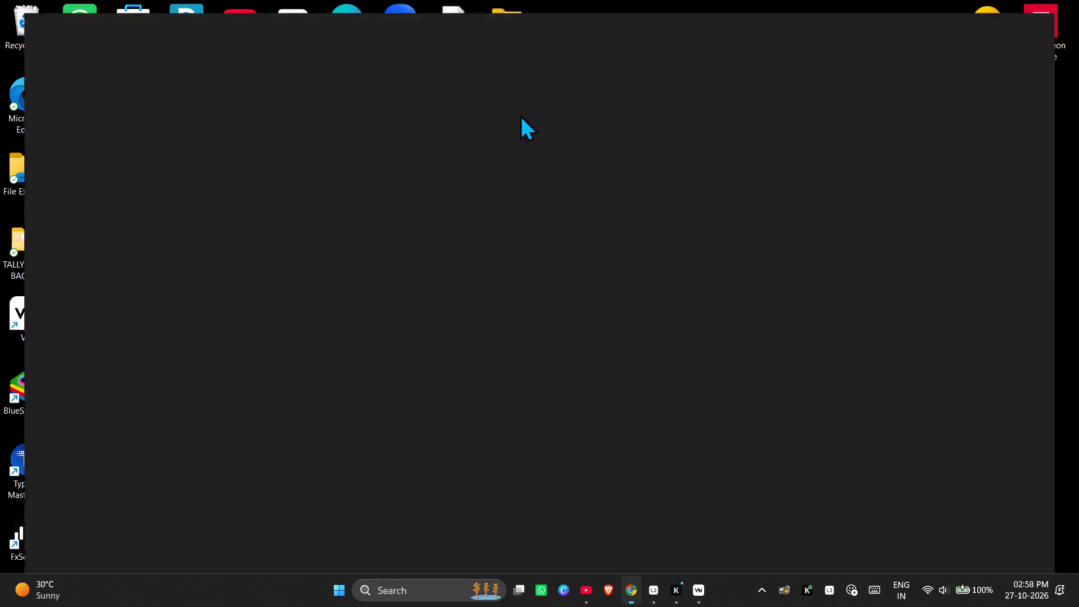
pyautogui.click(486, 38)
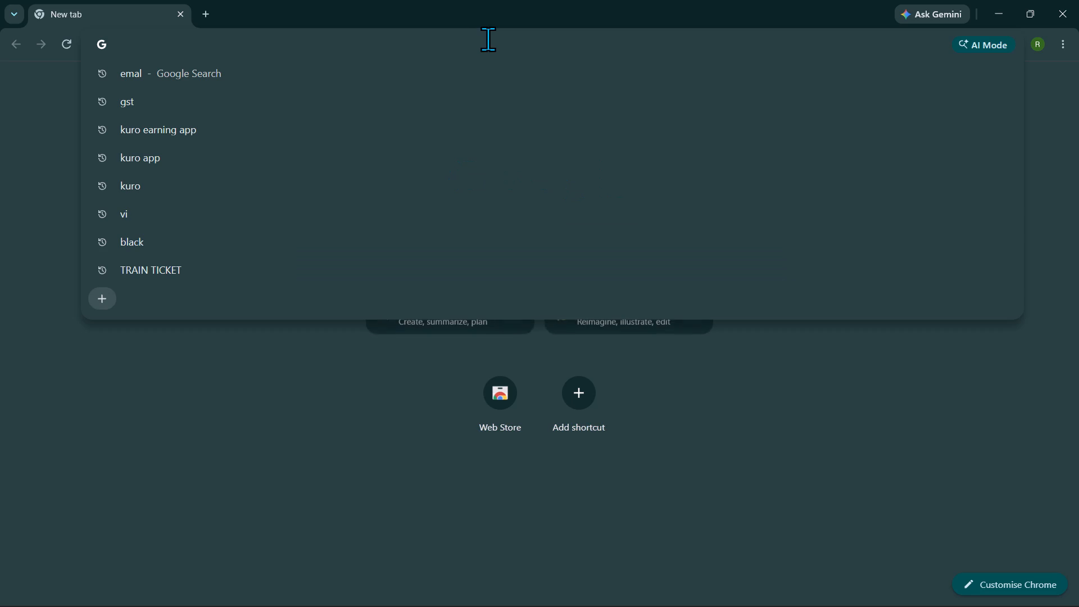
pyautogui.write('YT')
pyautogui.press('space')
pyautogui.write('DOWLONAD')
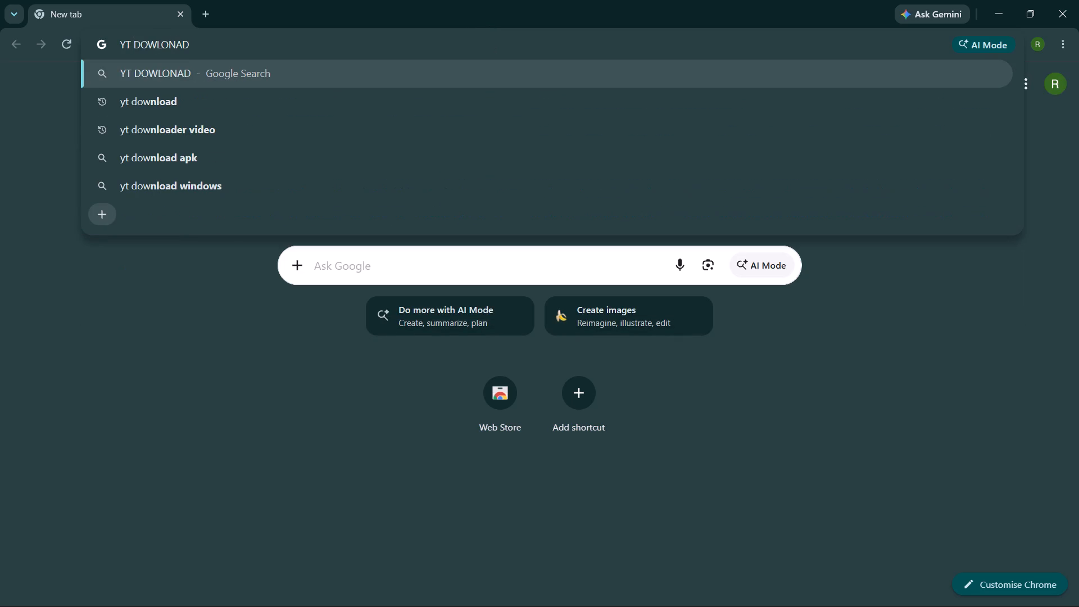
pyautogui.press('Down')
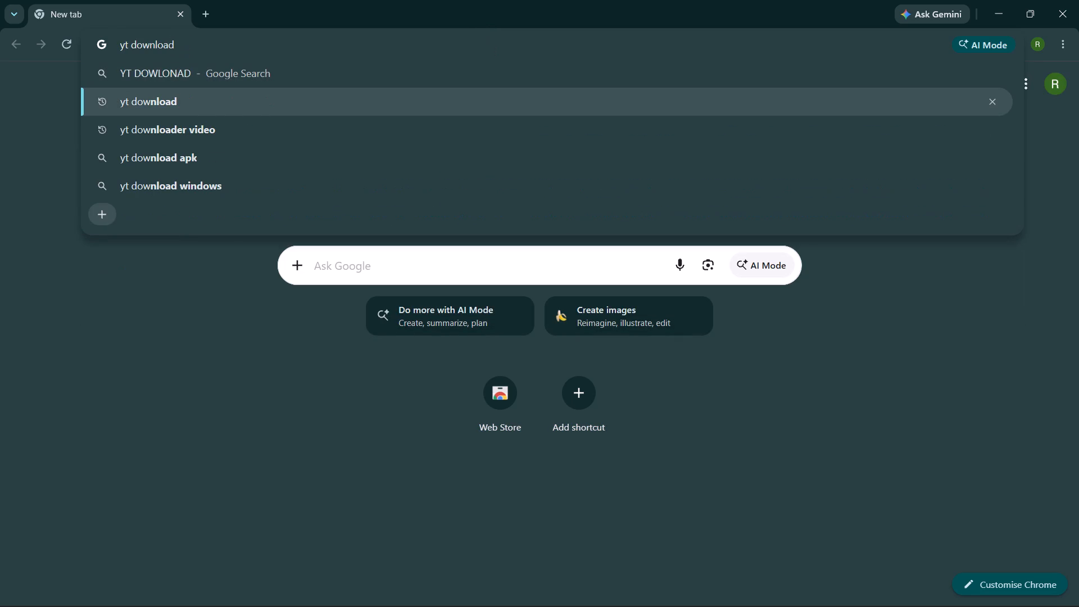
pyautogui.press('Return')
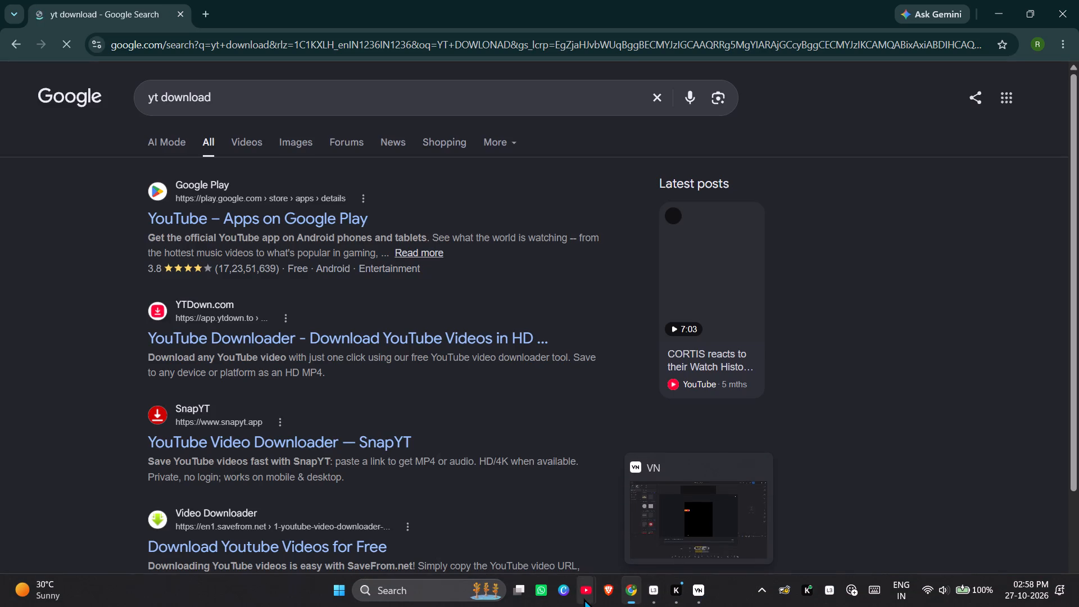
pyautogui.click(583, 598)
pyautogui.click(624, 509)
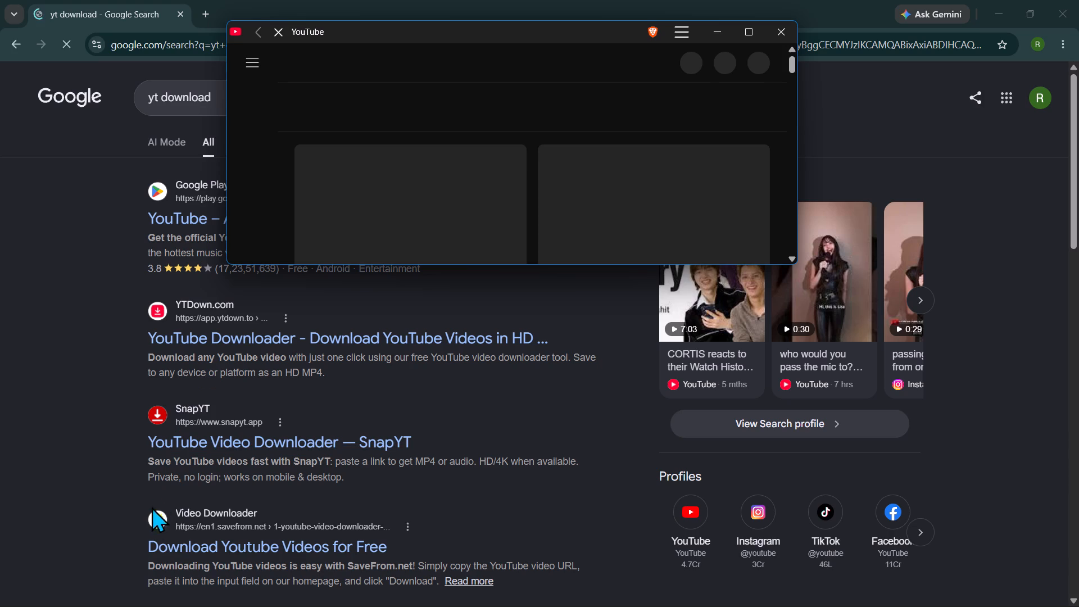
pyautogui.click(179, 543)
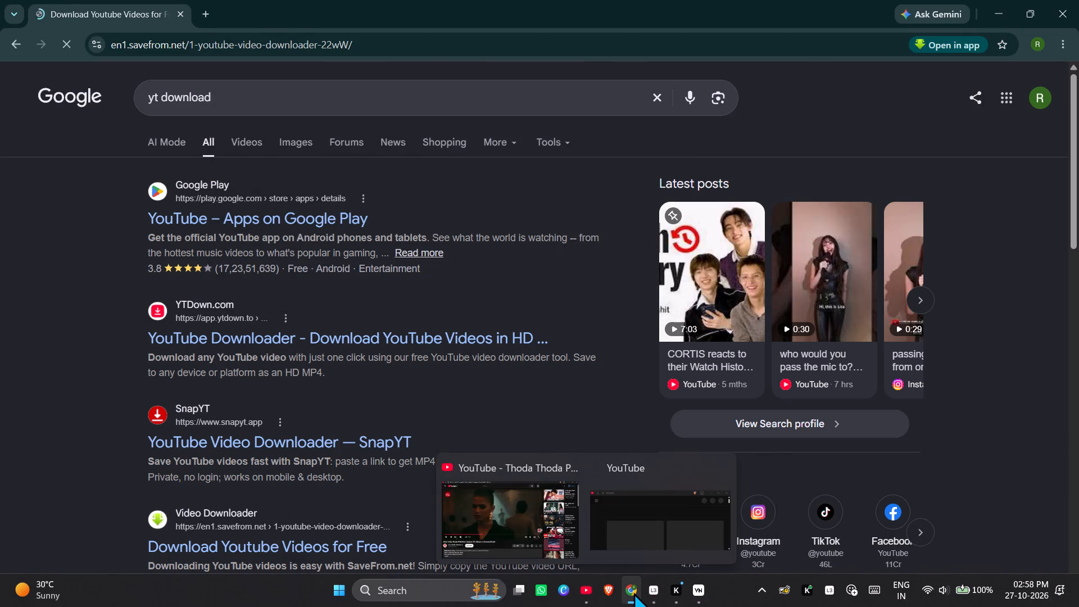
# Switch to the small YouTube window and search for "professor of how".
pyautogui.click(659, 522)
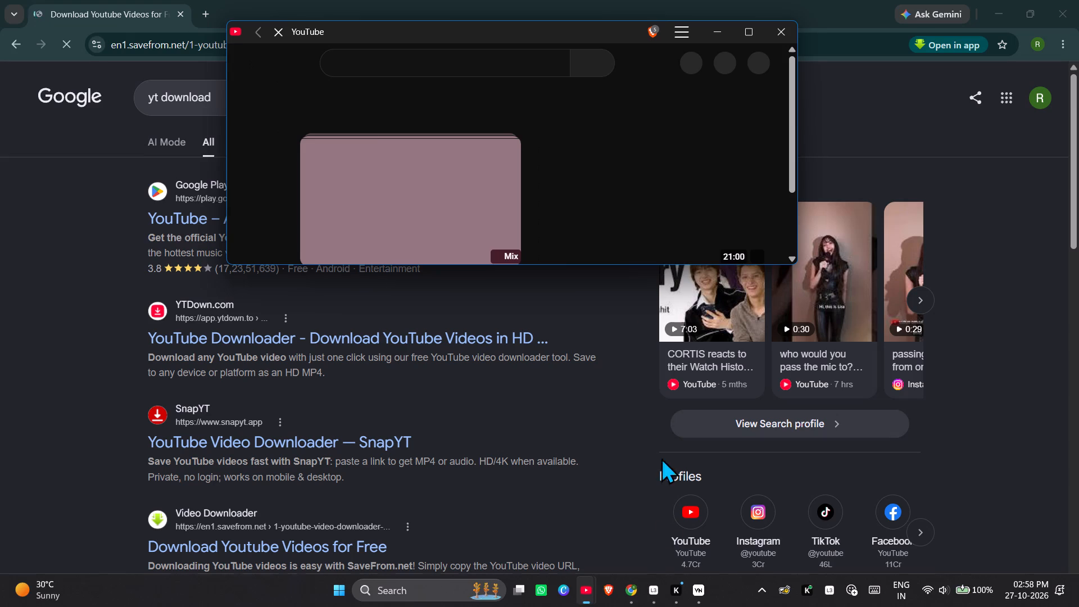
pyautogui.click(457, 57)
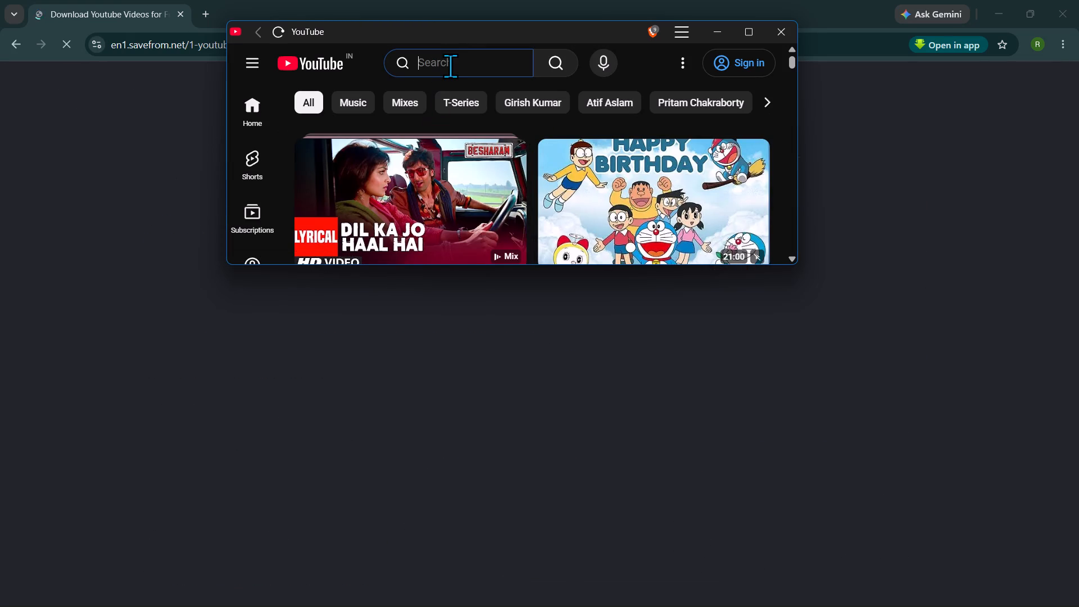
pyautogui.write('PROFO')
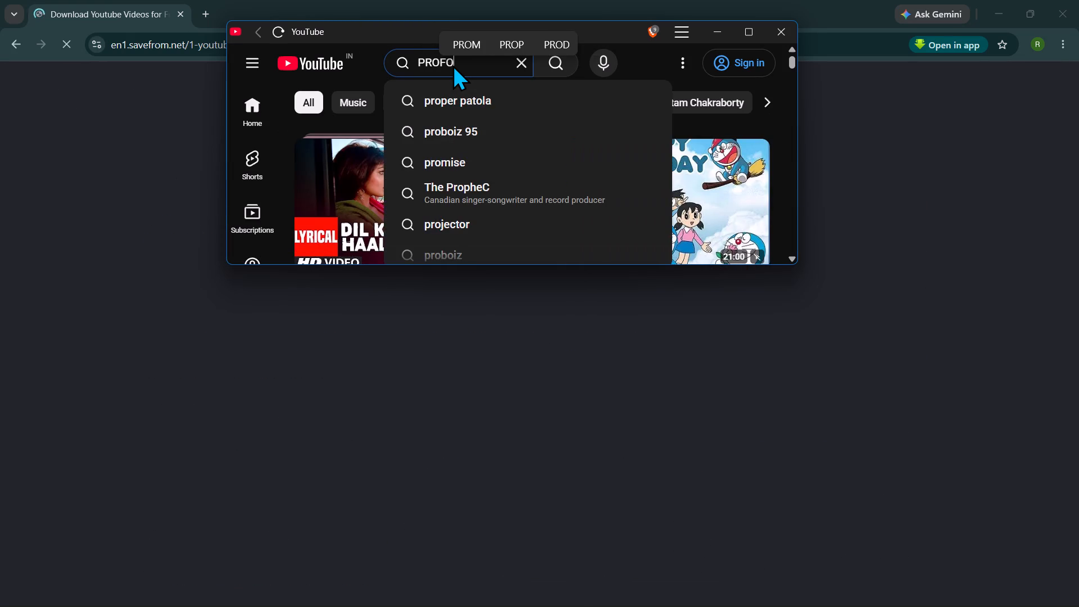
pyautogui.write('CER')
pyautogui.press('space')
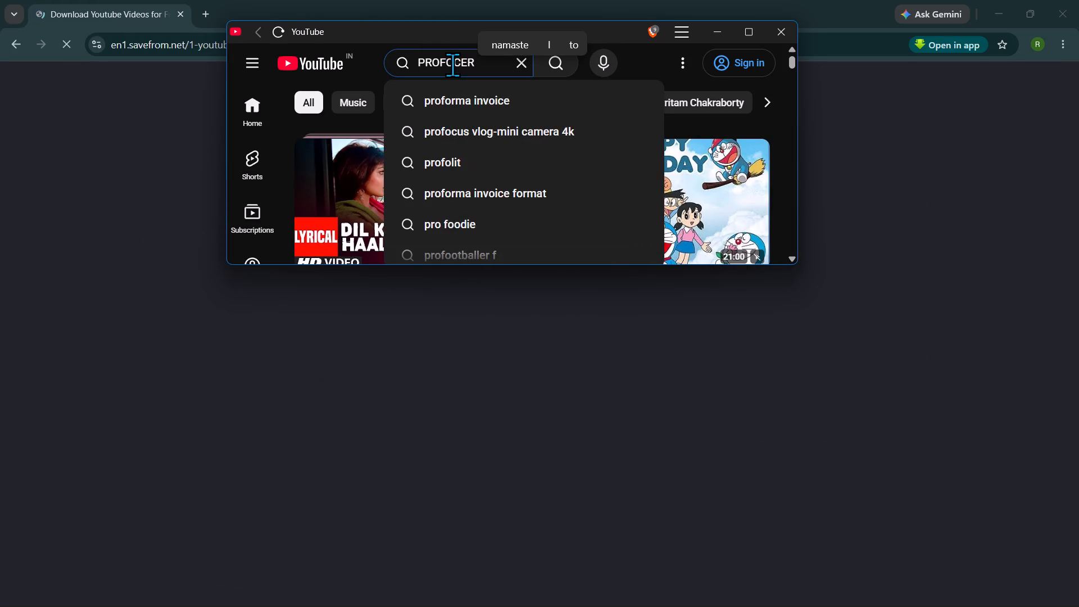
pyautogui.write('OF HOW')
pyautogui.press('Return')
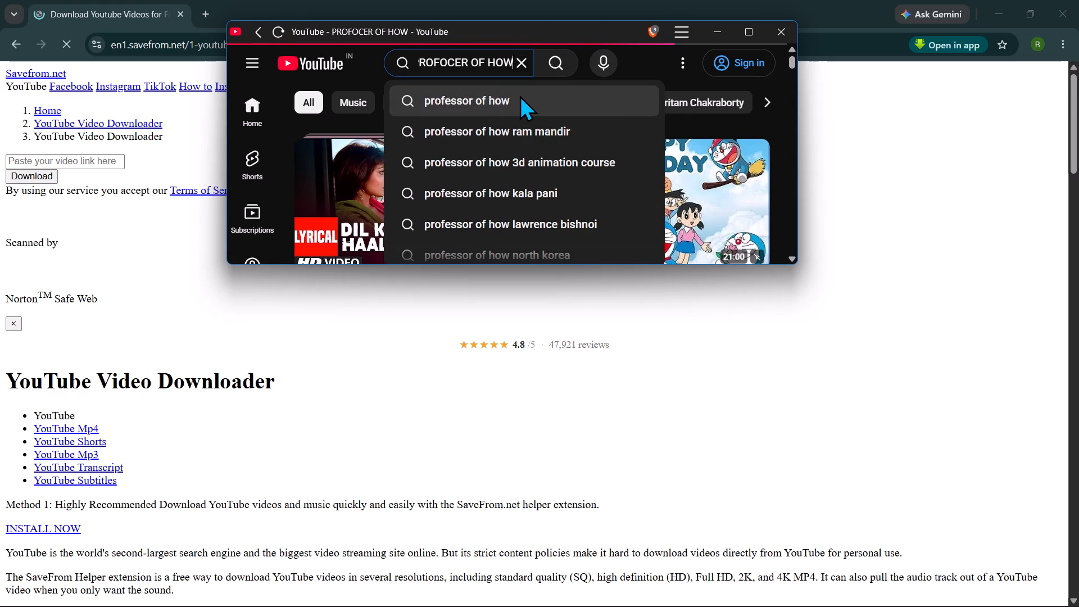
pyautogui.click(519, 95)
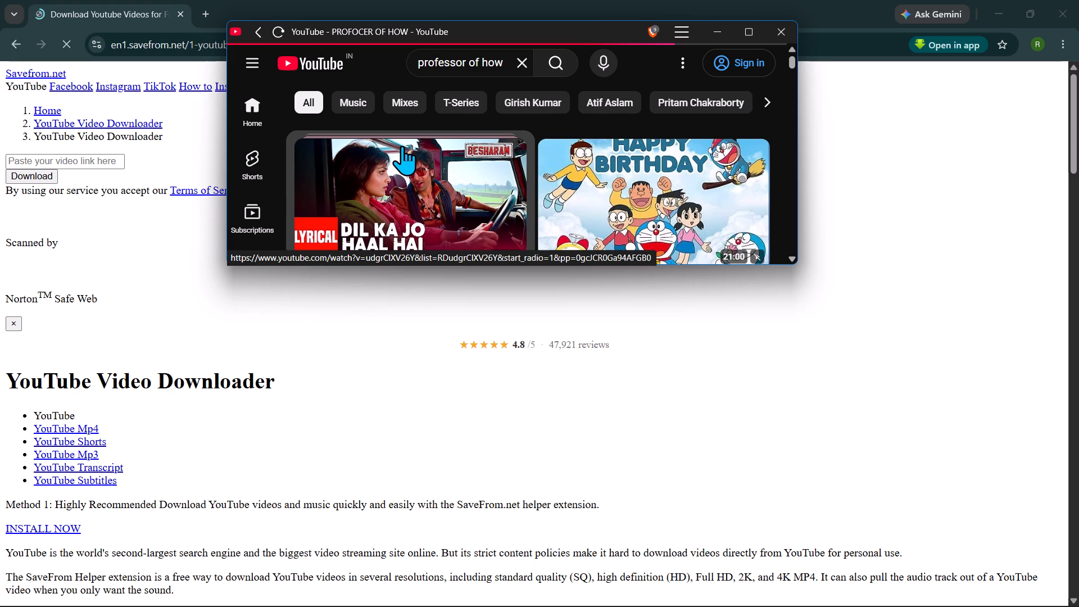
# Find the latest Professor Of How video, "When One Disturbing CD shook Indian Politics!", and copy its share link.
pyautogui.scroll(-3, 398, 122)
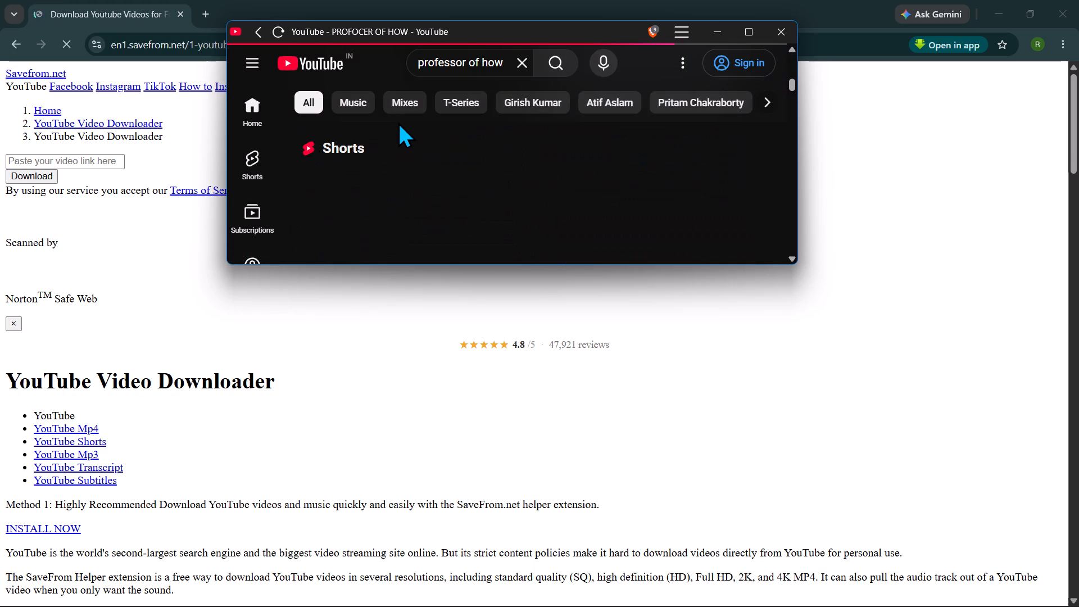
pyautogui.scroll(2, 398, 122)
pyautogui.scroll(-1, 398, 122)
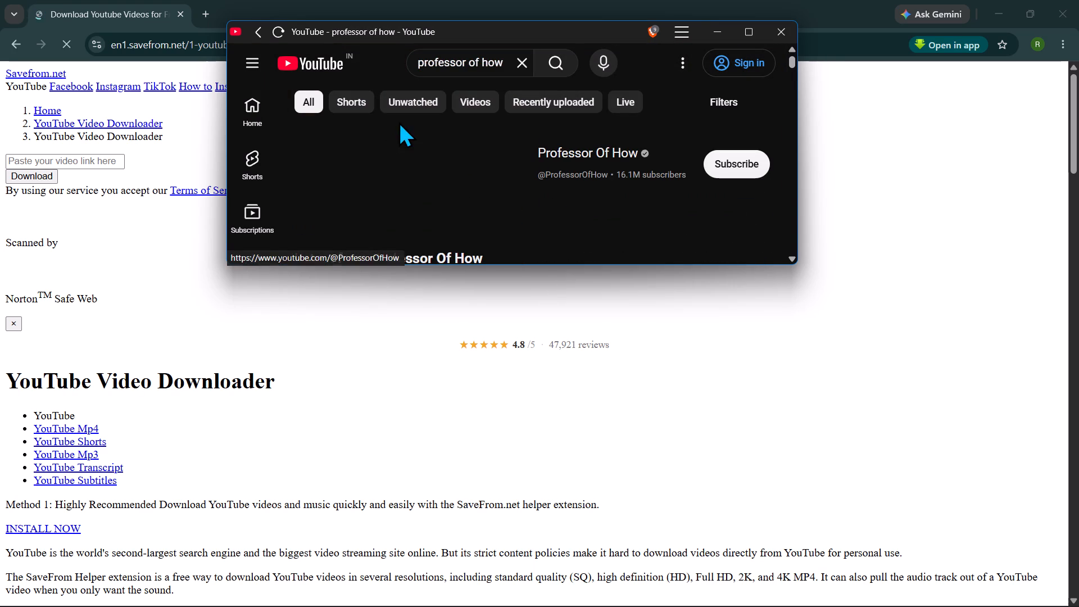
pyautogui.scroll(2, 429, 153)
pyautogui.scroll(-1, 519, 174)
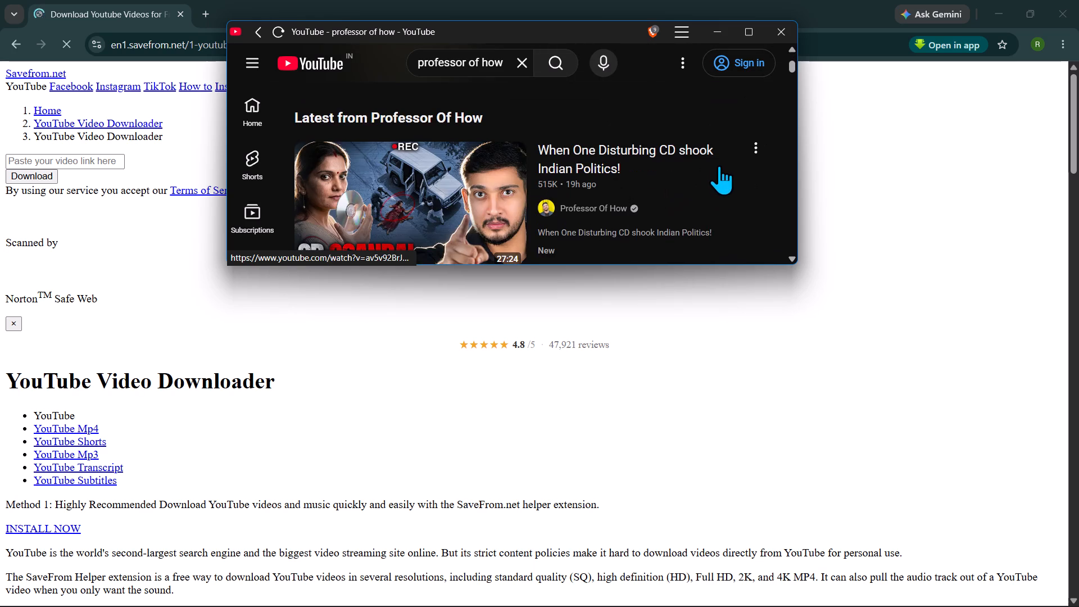
pyautogui.click(752, 143)
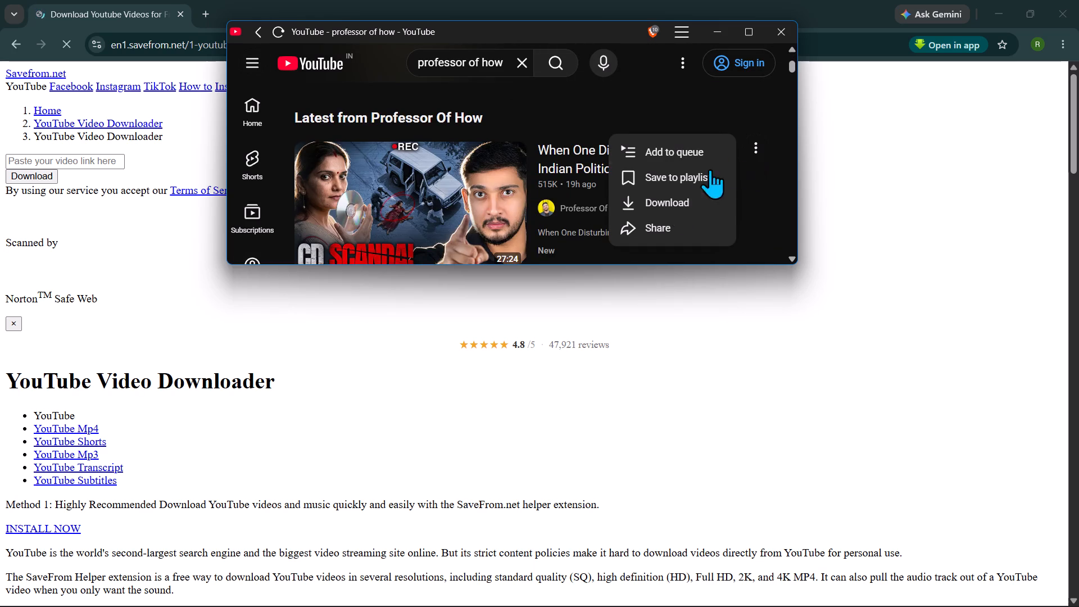
pyautogui.click(655, 223)
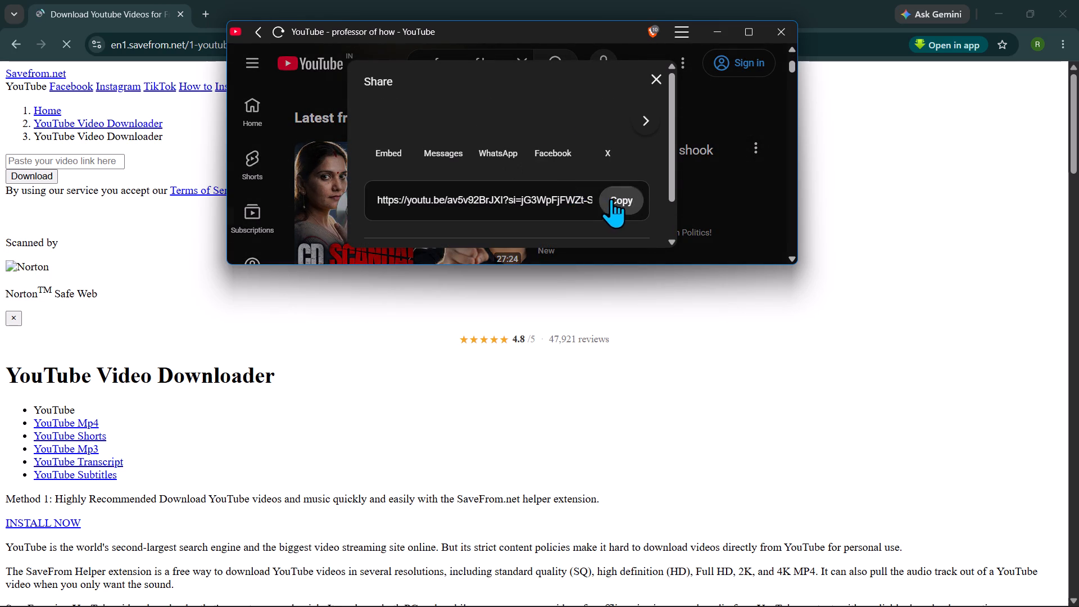
pyautogui.click(616, 201)
pyautogui.click(655, 73)
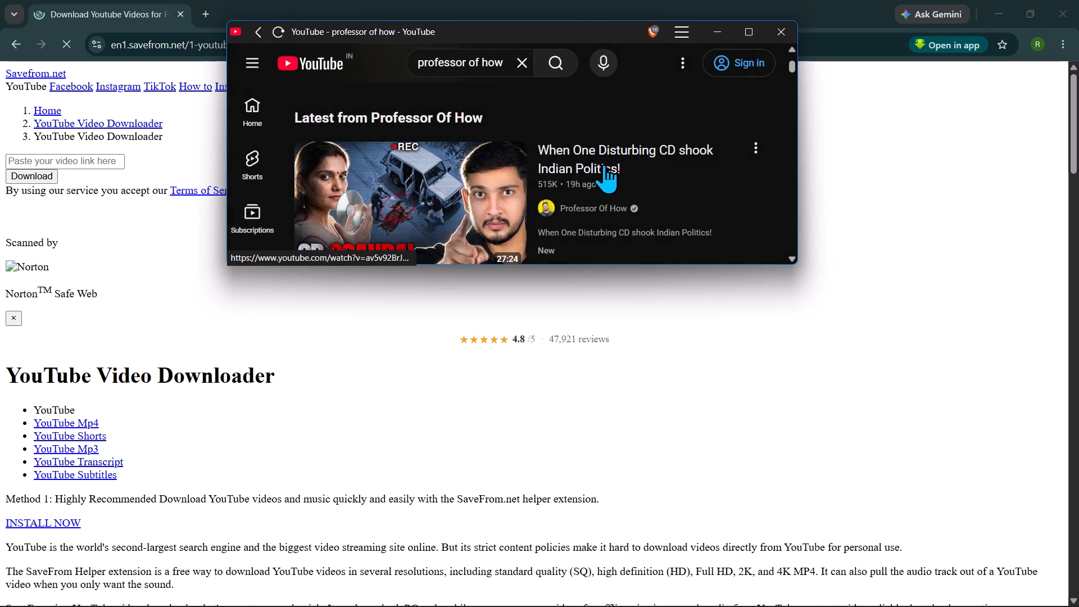
pyautogui.scroll(-1, 597, 170)
pyautogui.scroll(1, 596, 170)
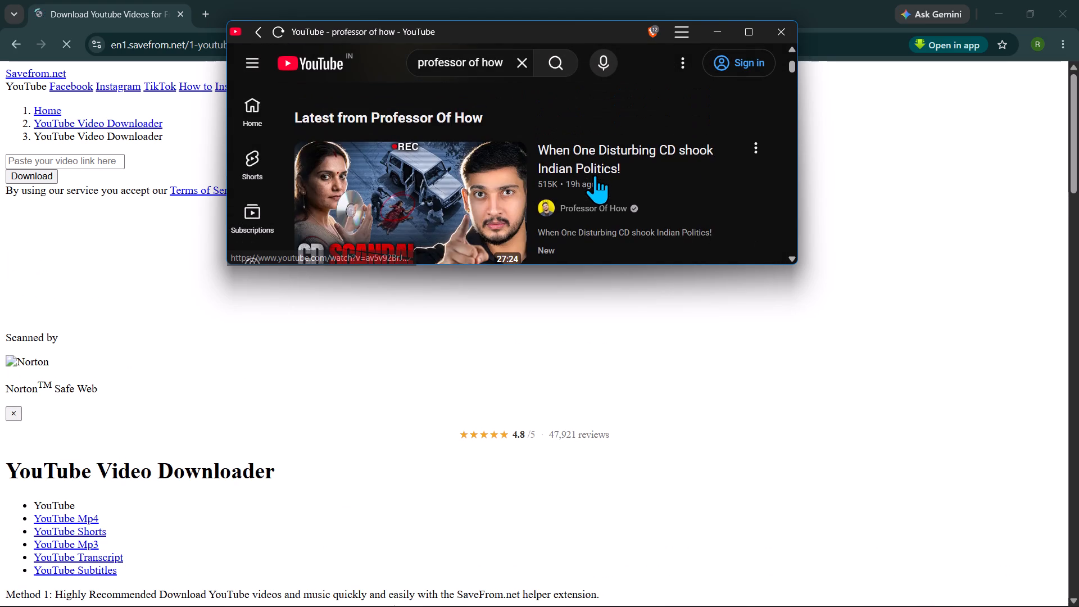
# In Google Chrome, paste the copied video link into SaveFrom.net's YouTube downloader and submit it for download.
pyautogui.click(97, 165)
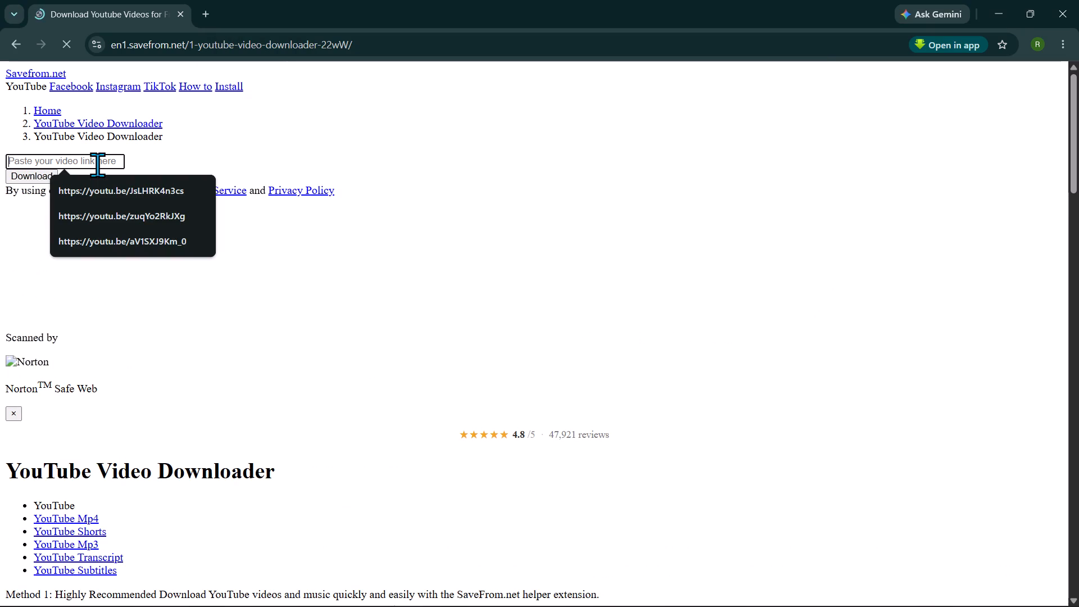
pyautogui.hotkey('ctrl', 'v')
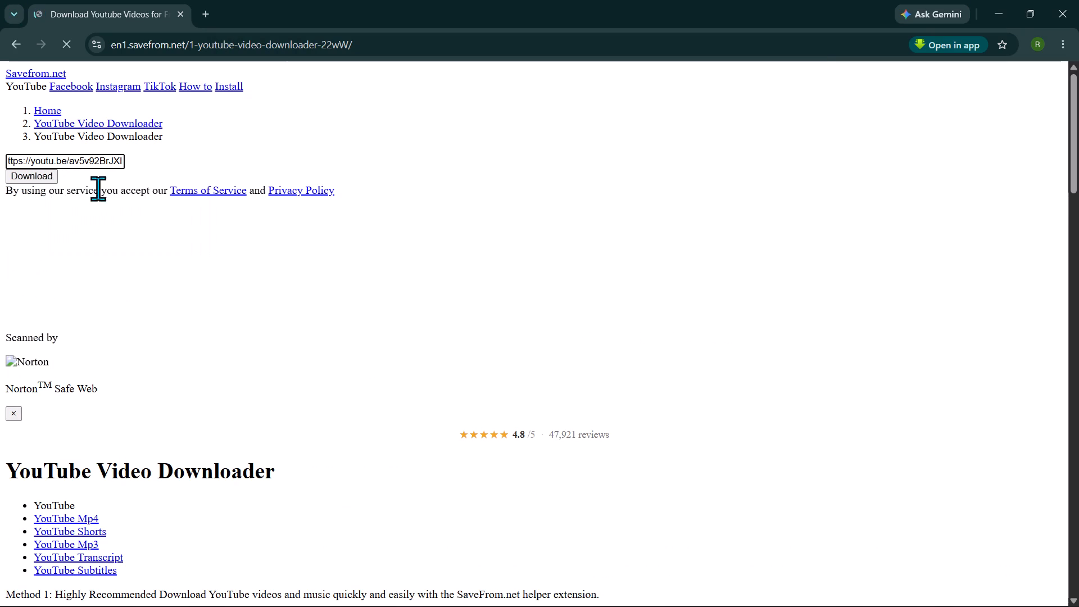
pyautogui.click(42, 174)
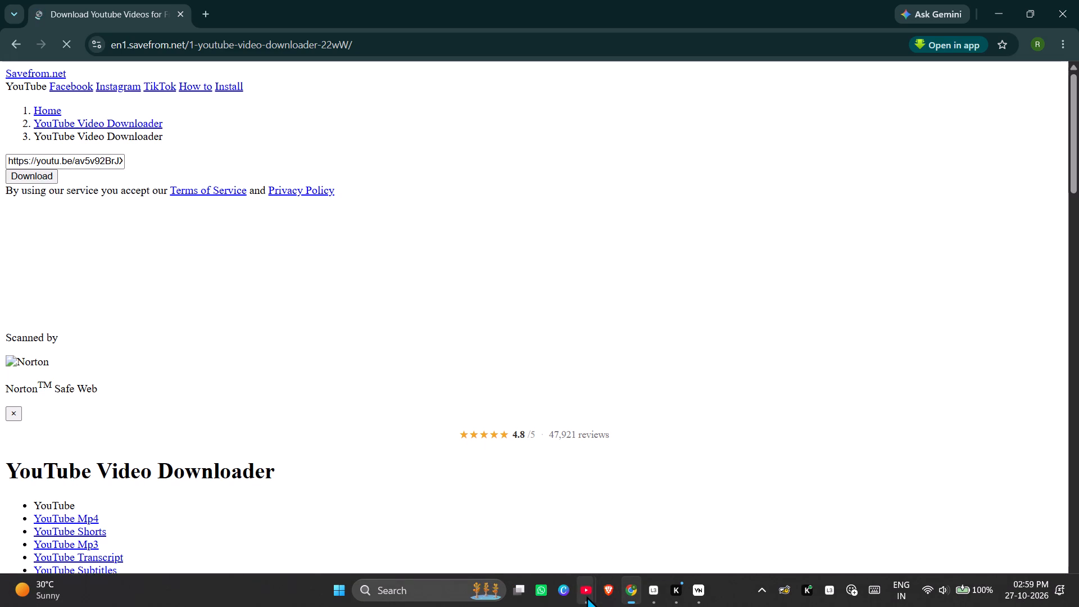
# Switch to the small YouTube window, go to the home feed and open the "Dil Ka Jo Haal Hai" lyrical video.
pyautogui.click(616, 517)
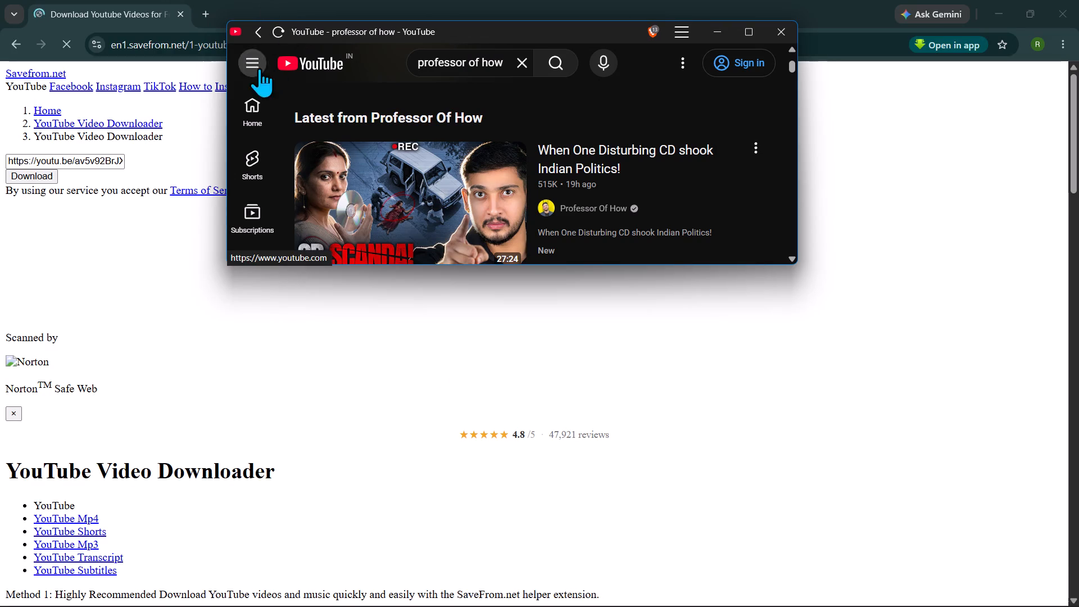
pyautogui.click(262, 107)
pyautogui.click(421, 199)
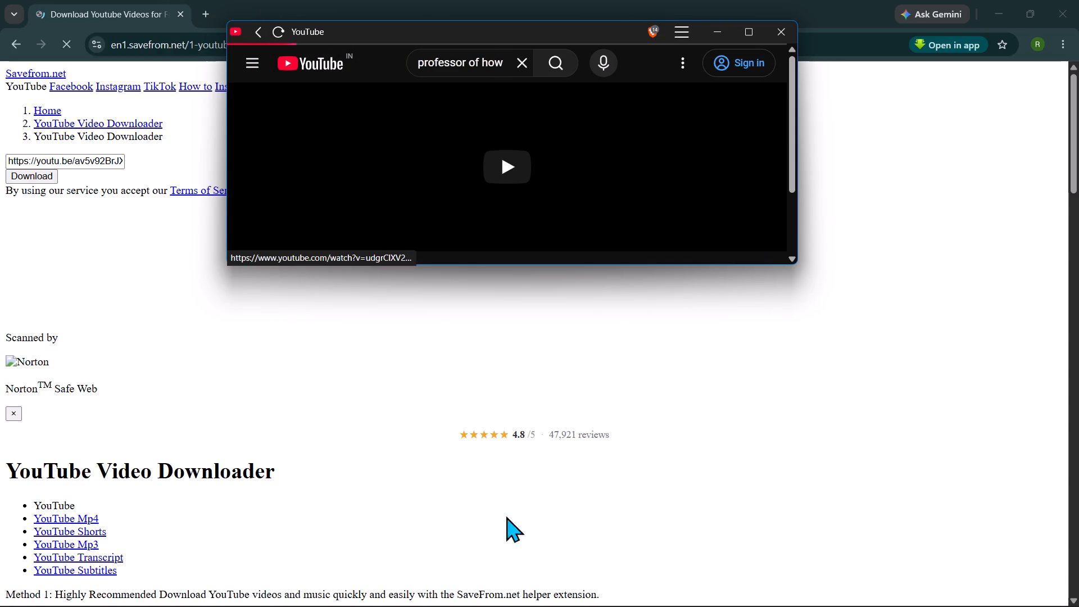
# Close the other YouTube window playing the "Thoda T..." video and return to the SaveFrom.net page.
pyautogui.click(580, 588)
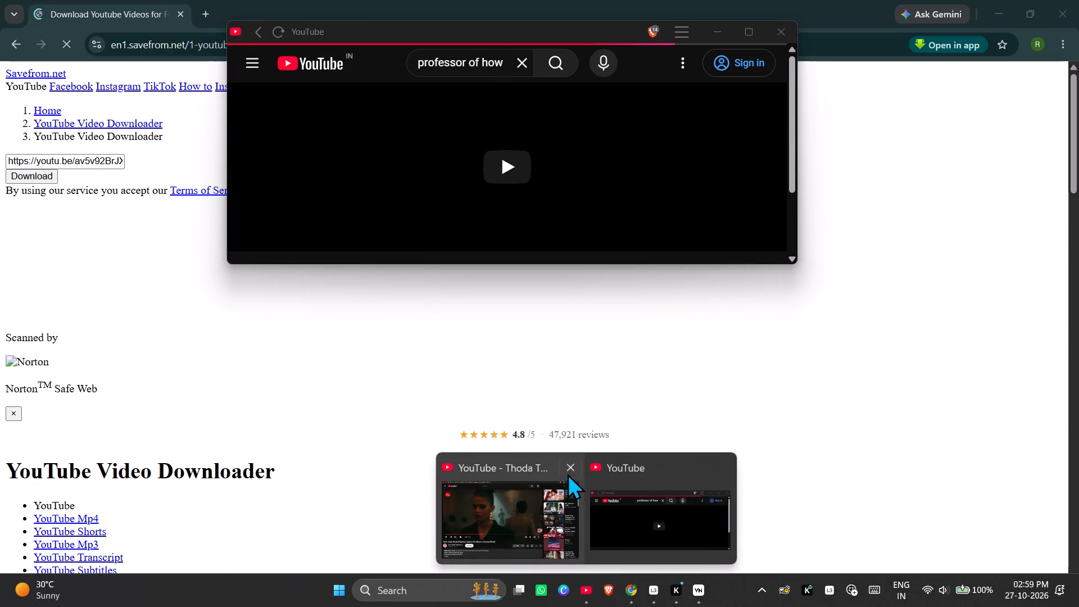
pyautogui.click(568, 466)
pyautogui.click(347, 374)
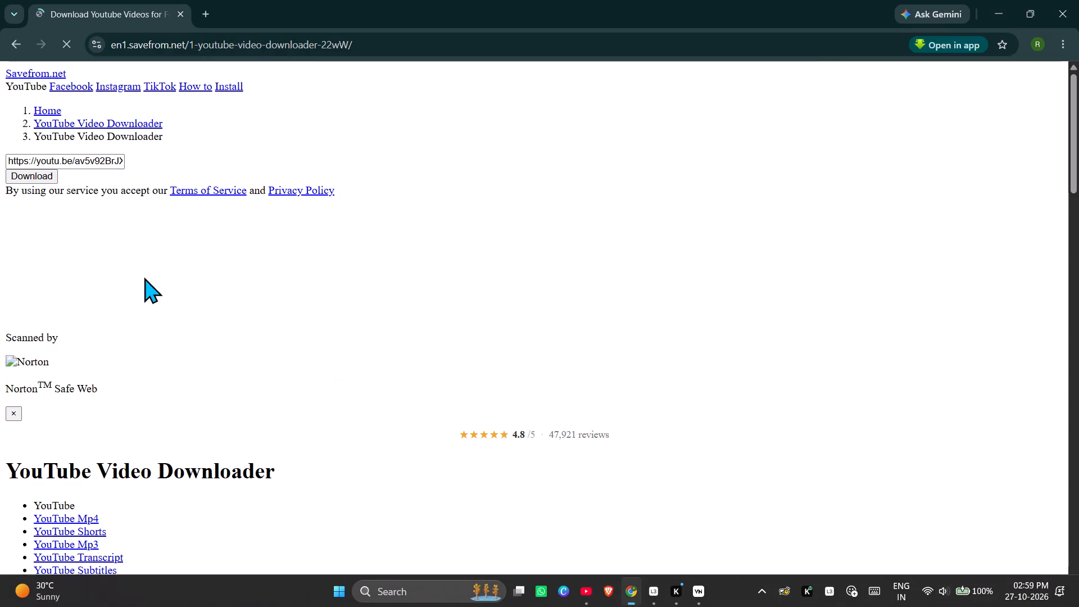
# Slightly raise a slider level in the Windows quick settings and return to the SaveFrom.net page.
pyautogui.click(959, 588)
pyautogui.moveTo(862, 468); pyautogui.dragTo(873, 468)
pyautogui.click(477, 290)
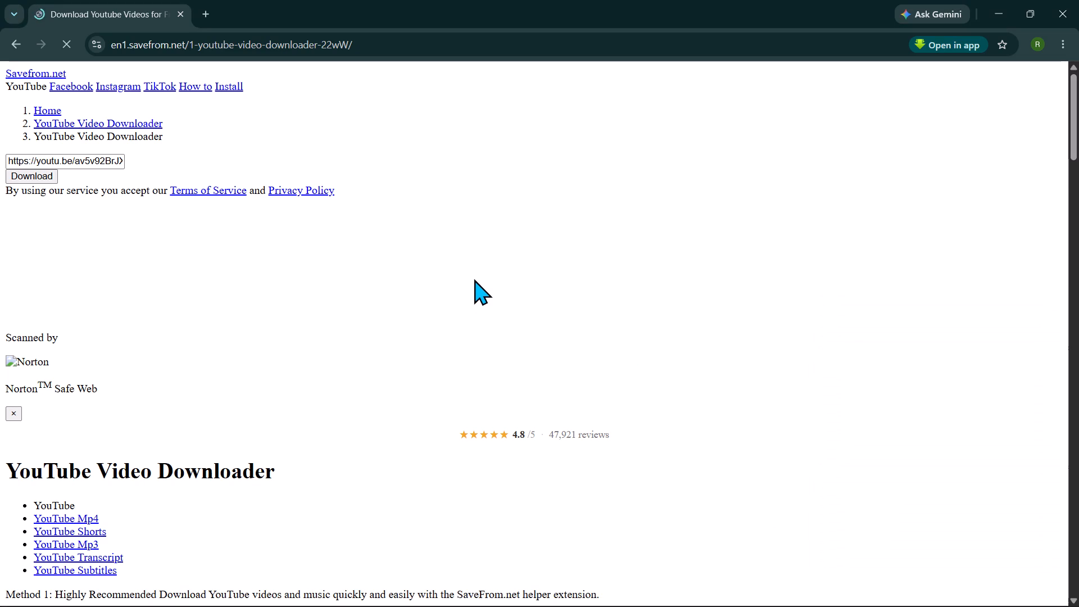
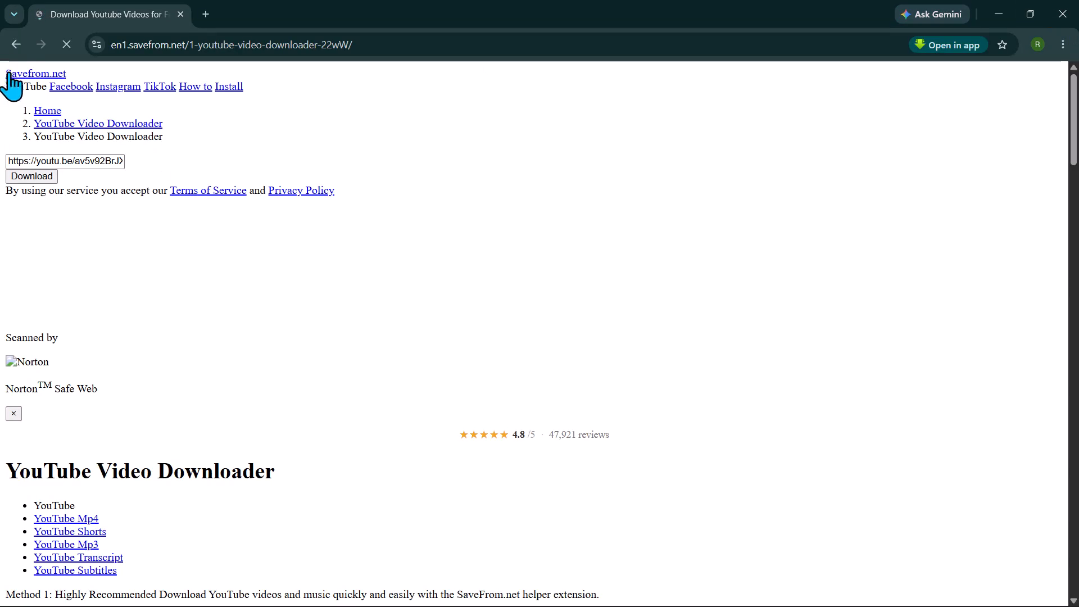
# Go back to the "yt download" search results and reopen SaveFrom.net's "Download Youtube Videos for Free" page.
pyautogui.click(16, 49)
pyautogui.click(236, 542)
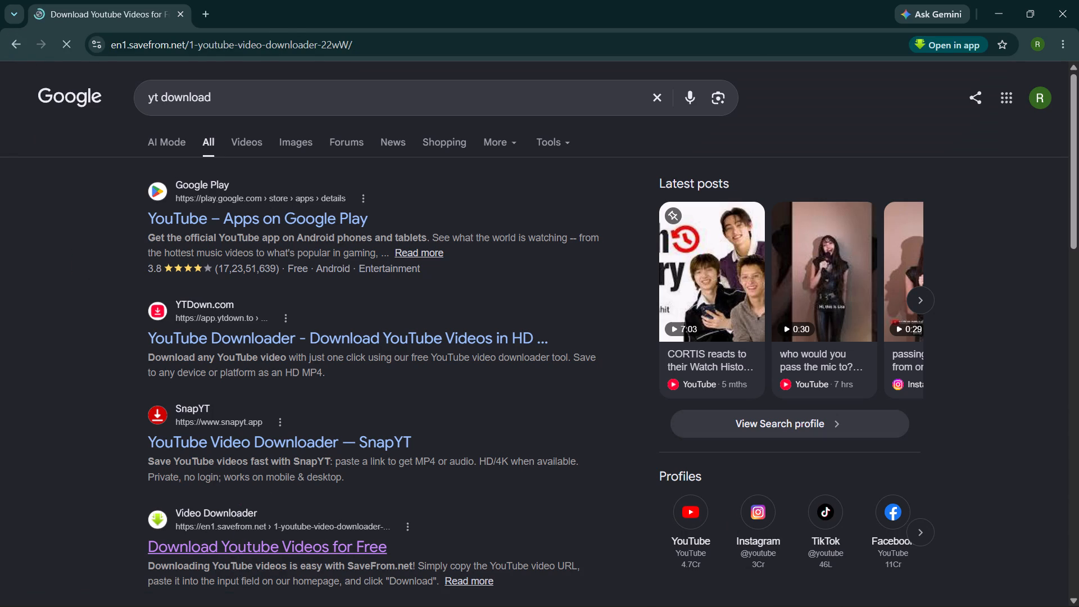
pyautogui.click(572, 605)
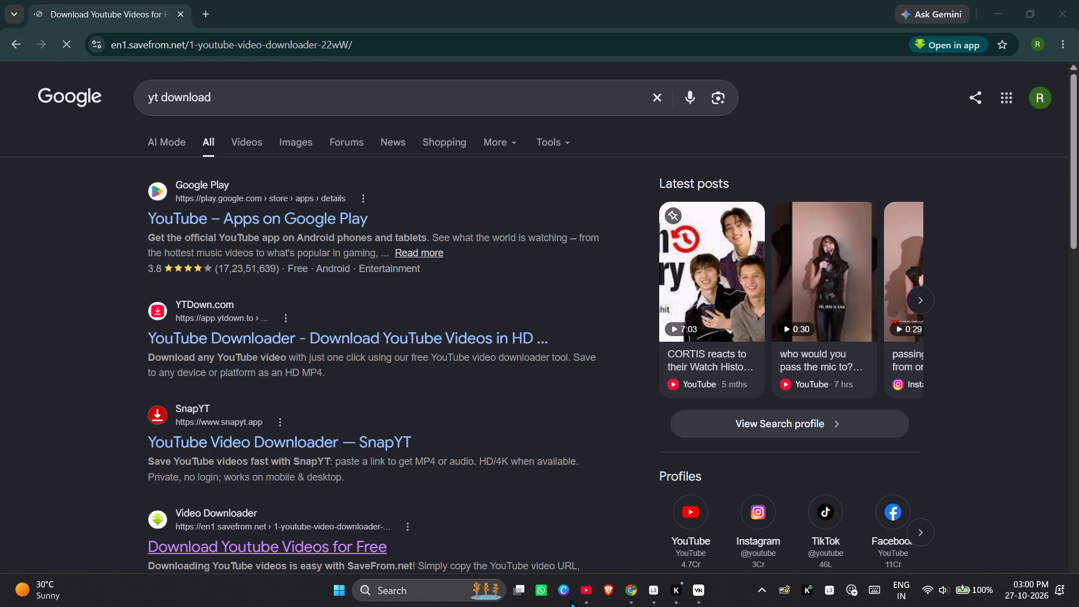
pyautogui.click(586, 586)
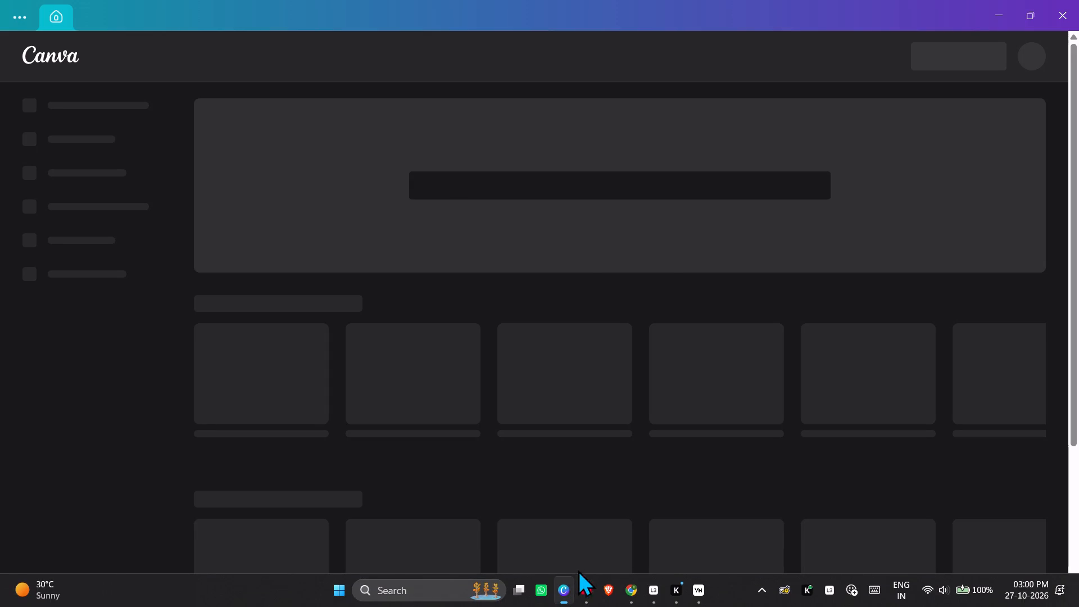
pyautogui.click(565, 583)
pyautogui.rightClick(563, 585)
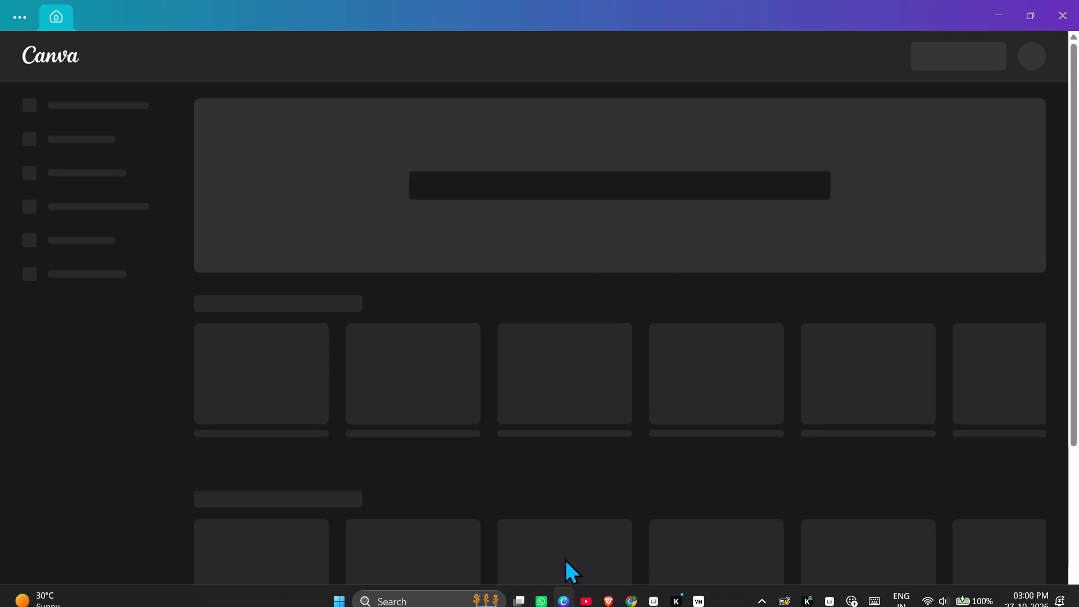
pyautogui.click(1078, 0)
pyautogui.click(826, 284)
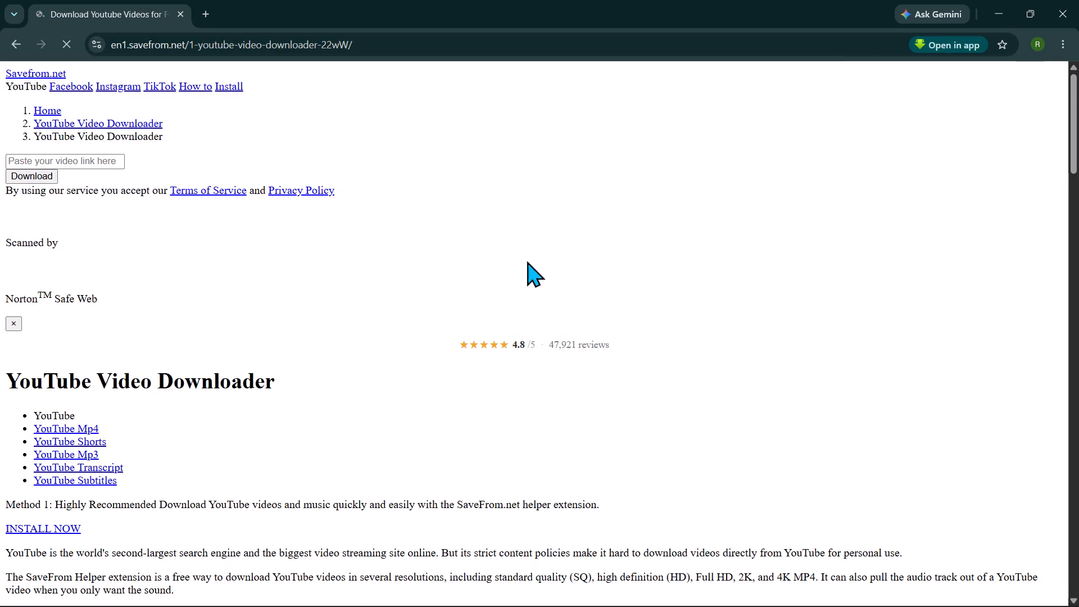
# Paste the copied YouTube video link into SaveFrom.net's video link field and submit it for download.
pyautogui.click(99, 168)
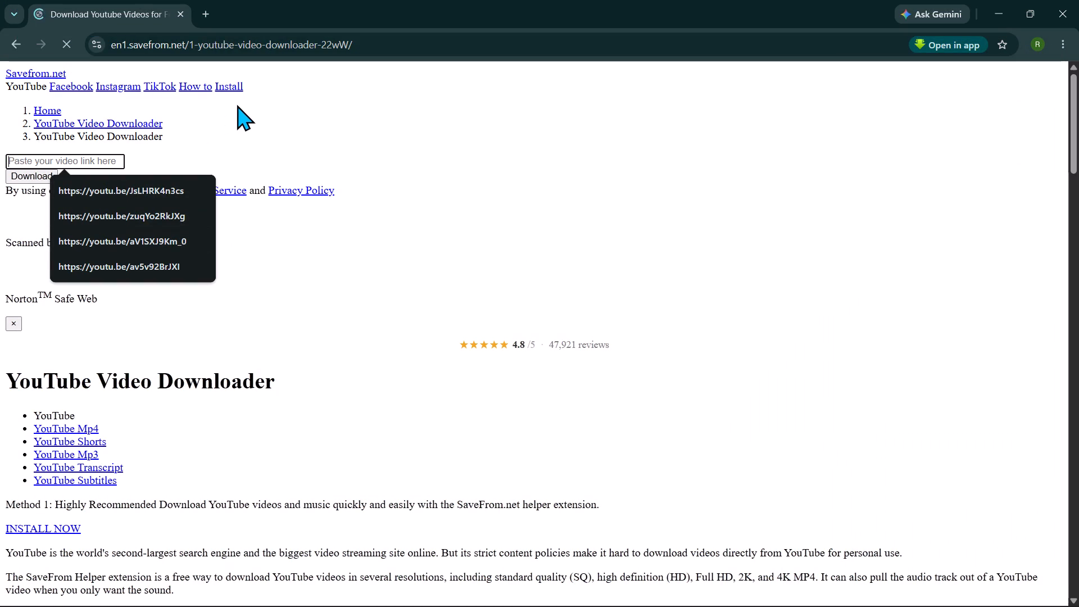
pyautogui.hotkey('ctrl', 'v')
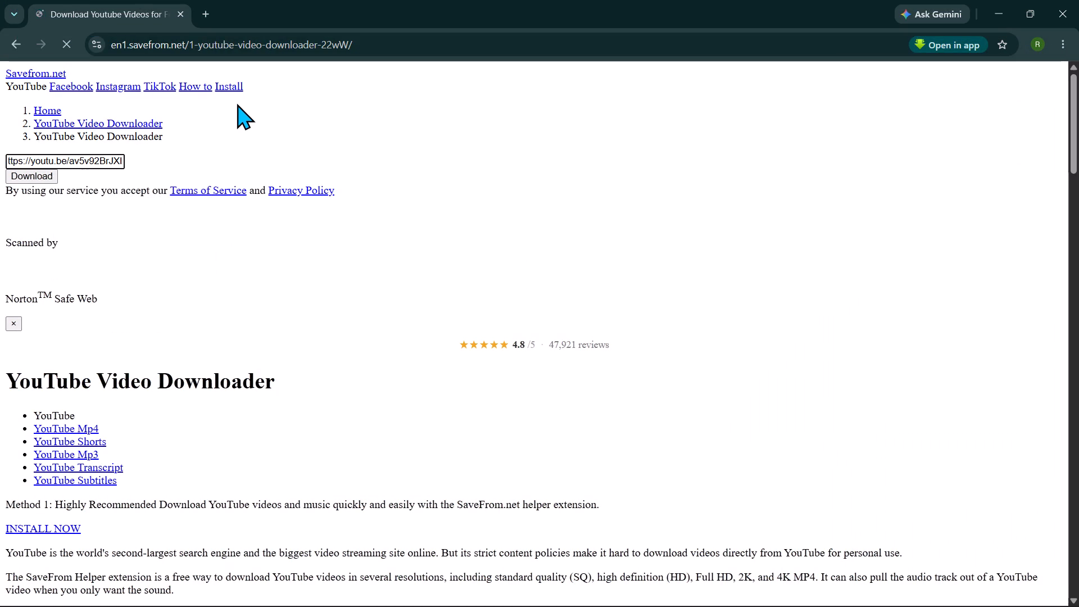
pyautogui.press('Return')
pyautogui.click(26, 173)
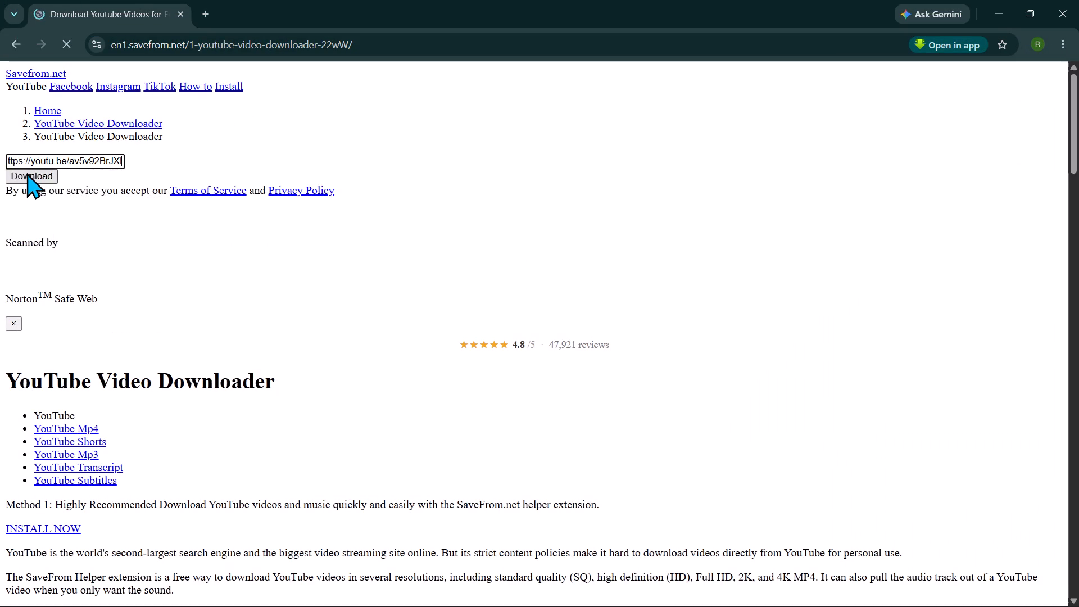
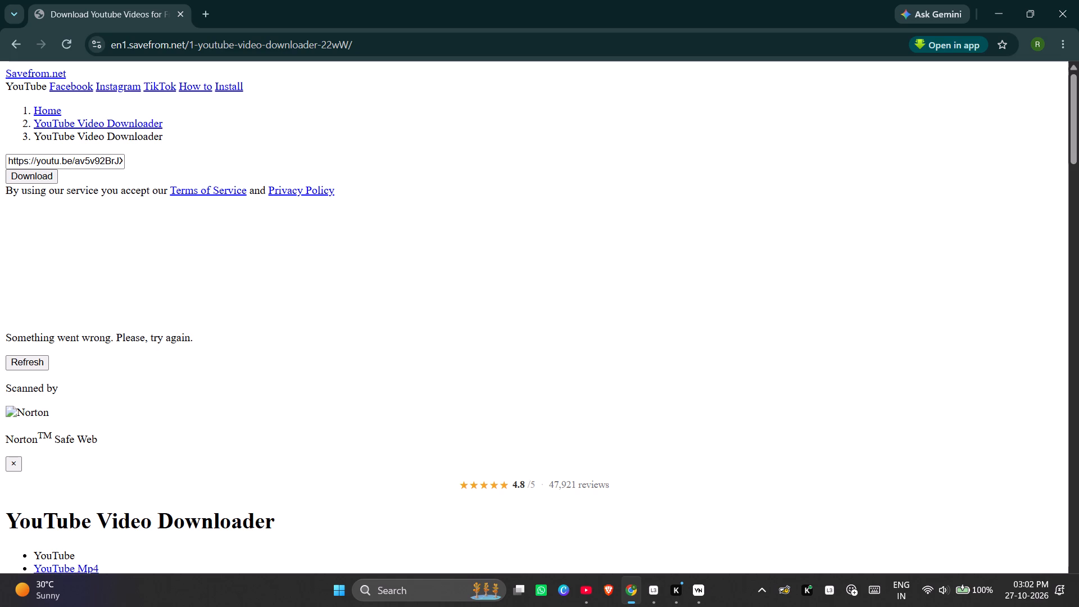
# Close the Google Chrome window containing the SaveFrom.net YouTube downloader page.
pyautogui.click(1078, 0)
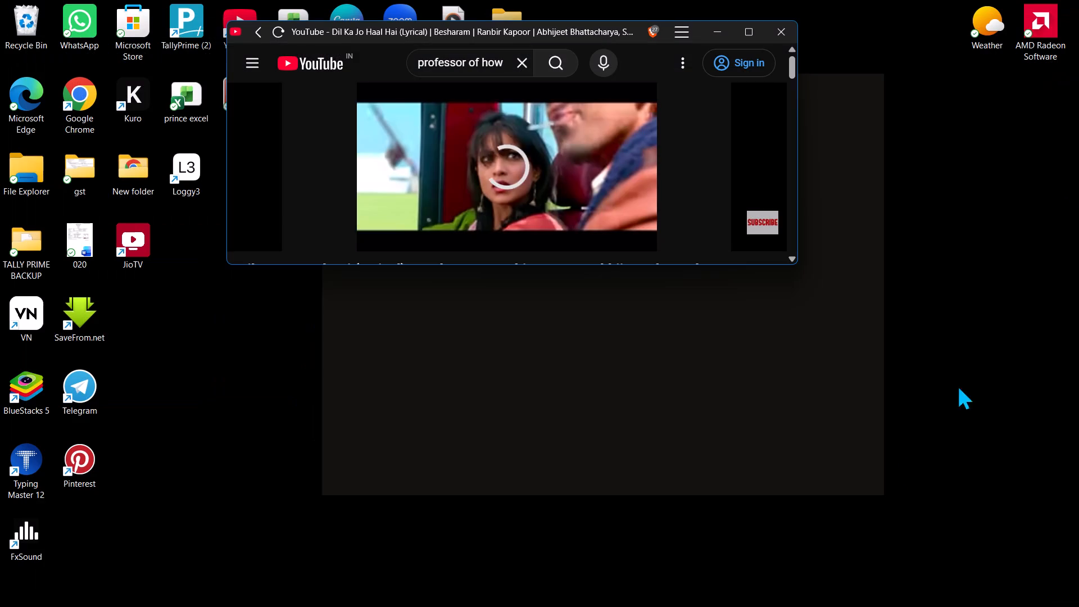
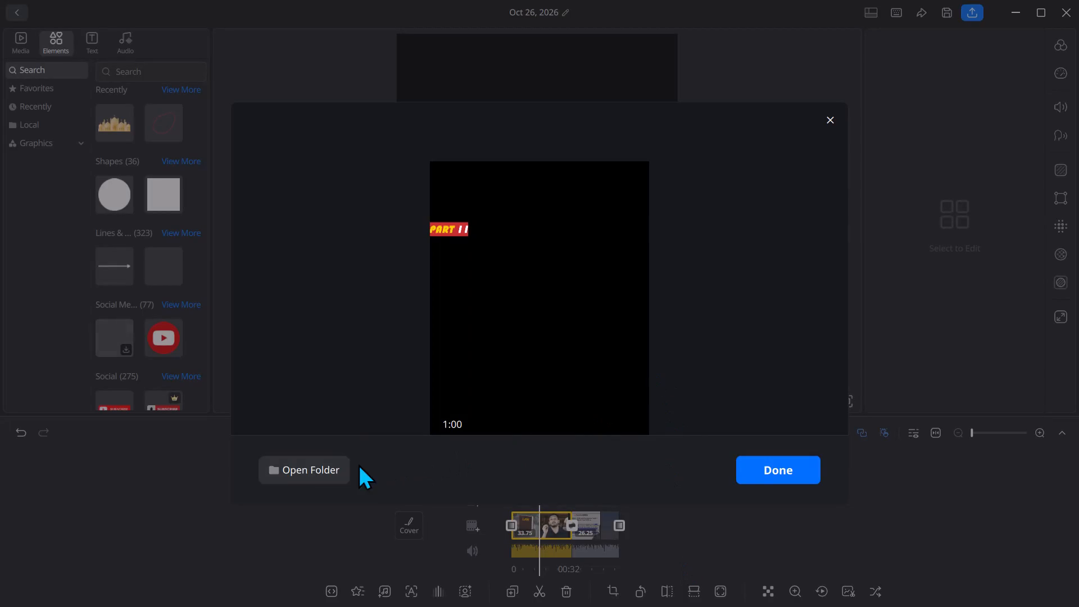
# Open the export folder, rename the newly exported one-minute video as "[ARY 11", and close the player window it opens in.
pyautogui.click(323, 473)
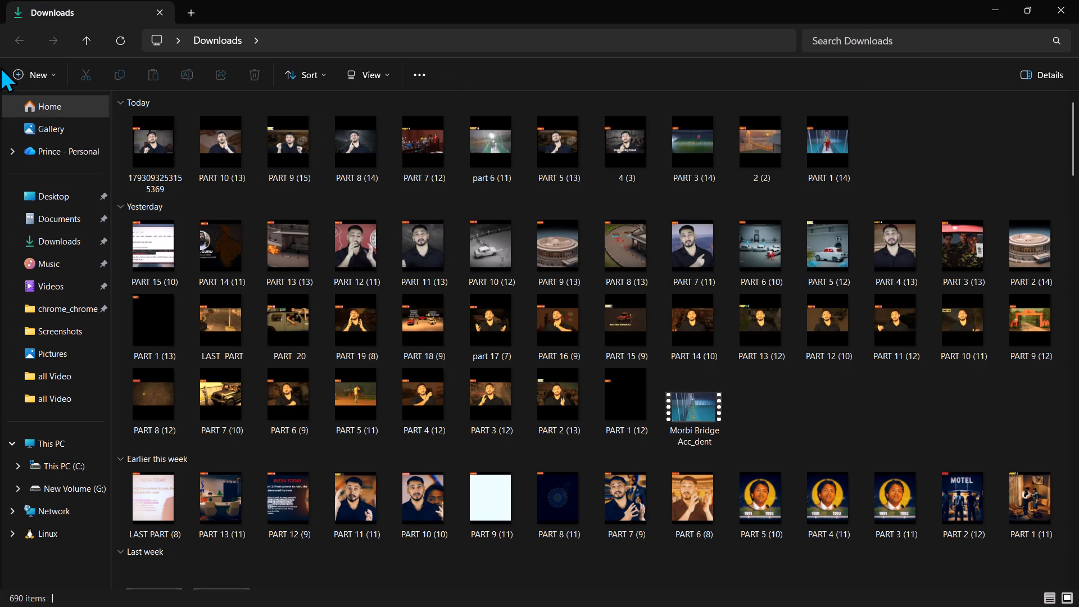
pyautogui.click(138, 175)
pyautogui.click(184, 77)
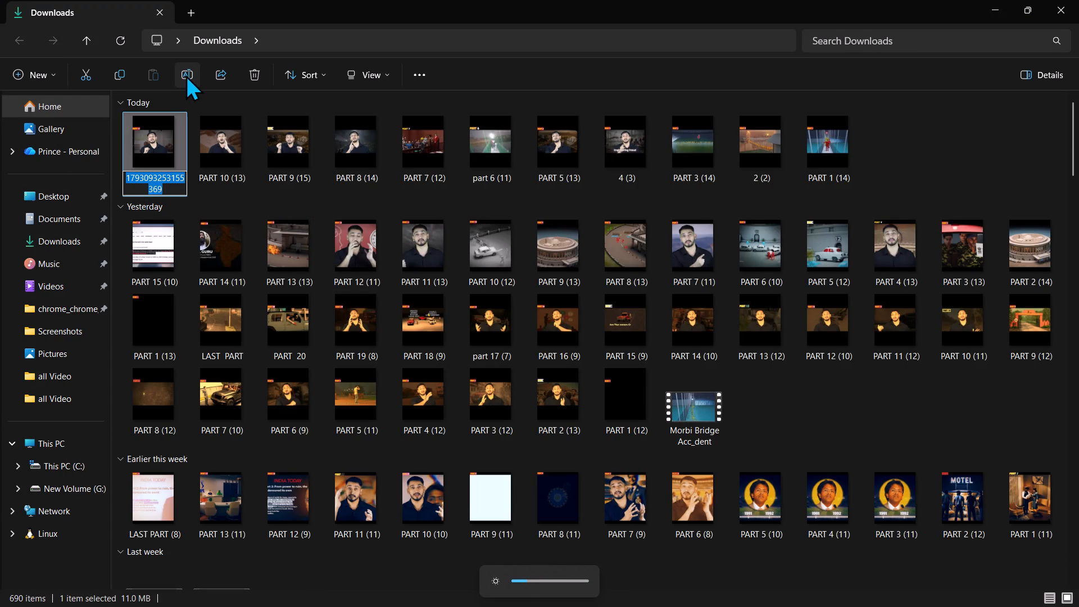
pyautogui.write('[ARY')
pyautogui.press('space')
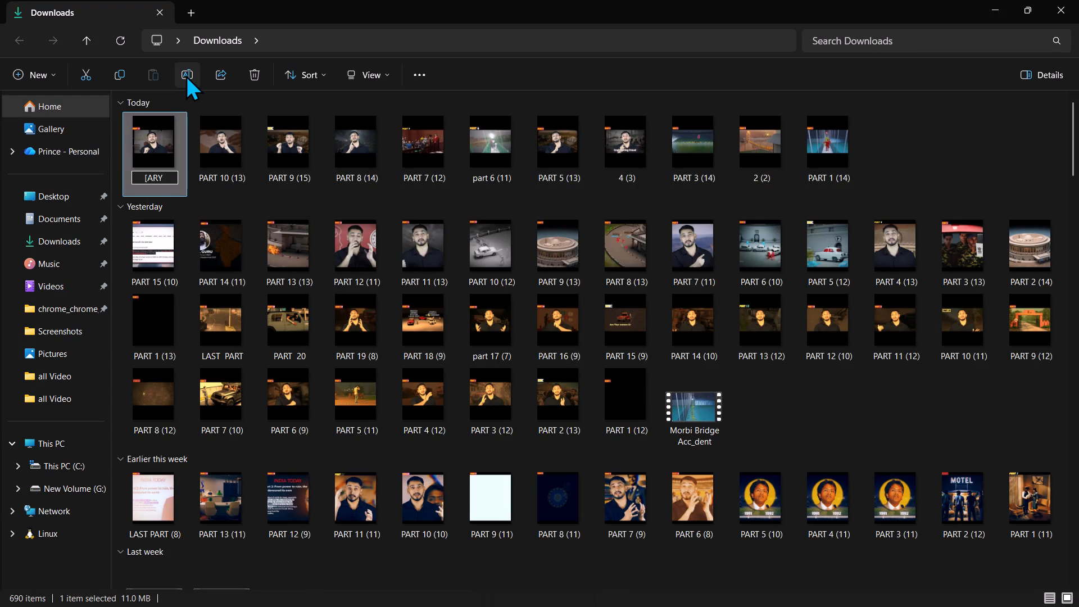
pyautogui.write('22')
pyautogui.press('BackSpace')
pyautogui.press('BackSpace')
pyautogui.write('11')
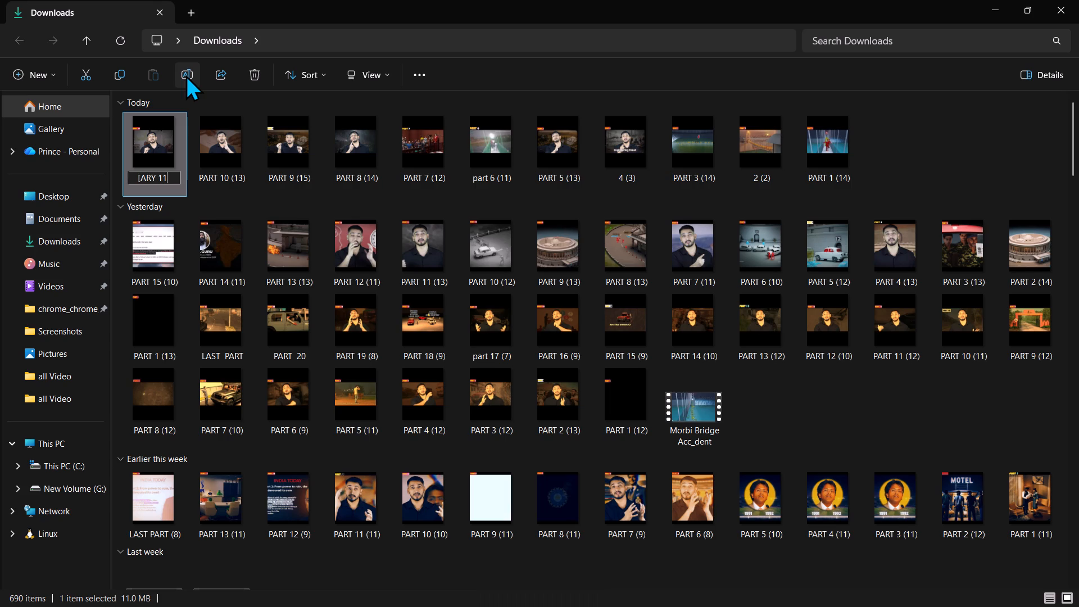
pyautogui.press('Return')
pyautogui.press('Return')
pyautogui.doubleClick(1078, 0)
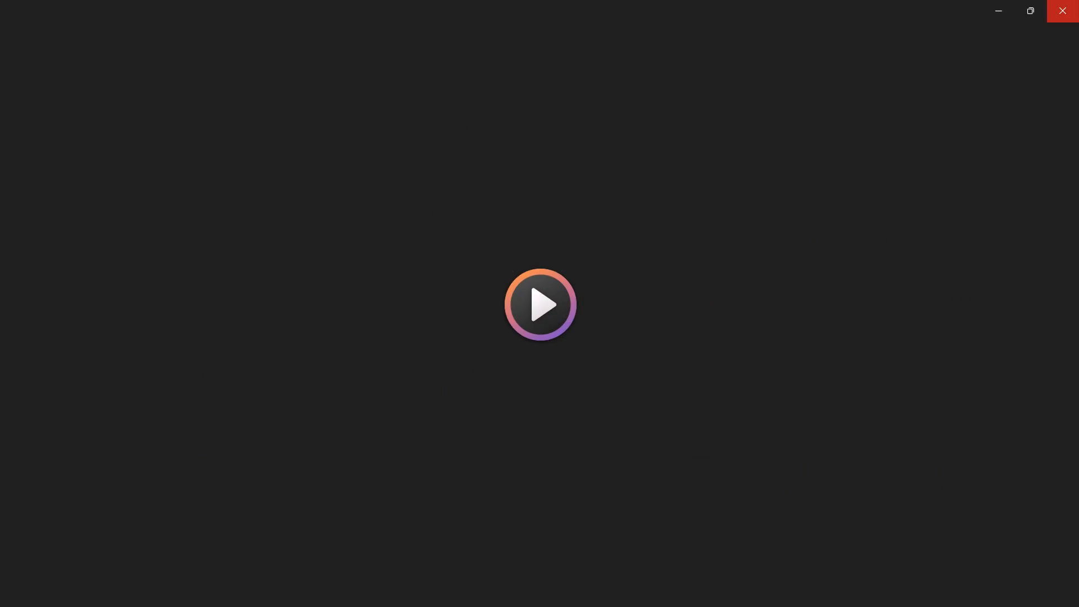
# Dismiss the finished export and undo the last four timeline edits to bring back the remaining footage.
pyautogui.click(796, 471)
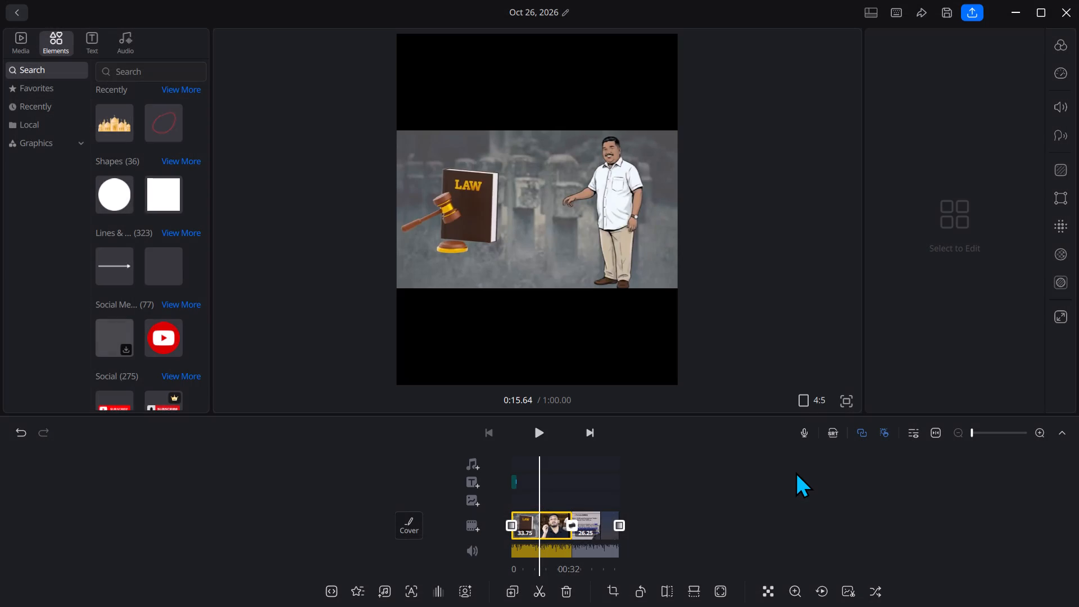
pyautogui.hotkey('ctrl', 'z')
pyautogui.hotkey('ctrl', 'z')
pyautogui.hotkey('ctrl', 'z')
pyautogui.hotkey('ctrl', 'z')
# Delete the already exported 60-second first clip from the main video track.
pyautogui.click(552, 534)
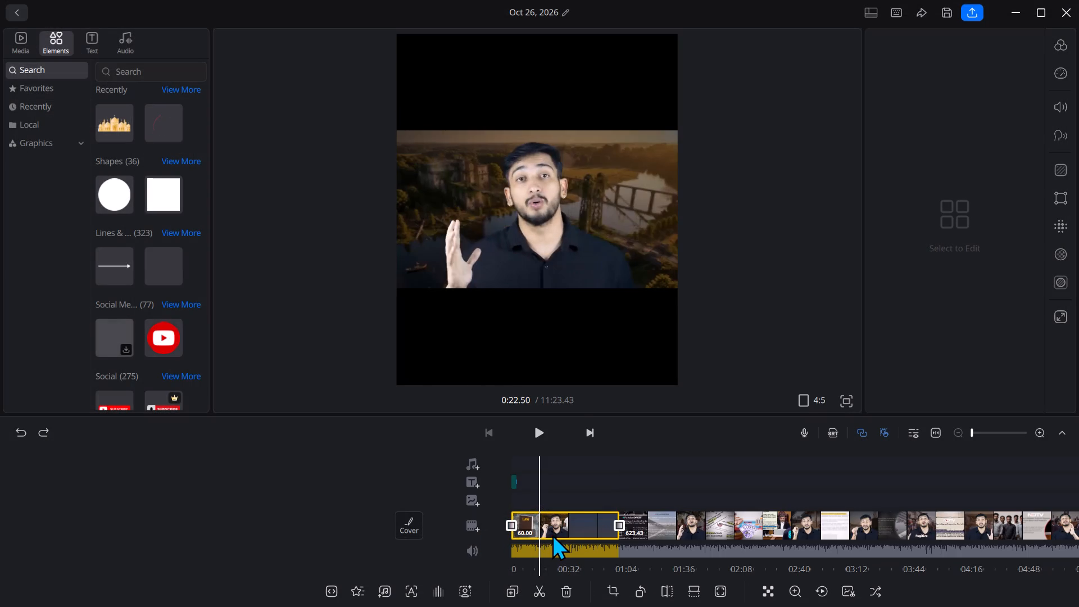
pyautogui.click(552, 534)
pyautogui.click(625, 482)
pyautogui.moveTo(0, 410); pyautogui.dragTo(15, 412)
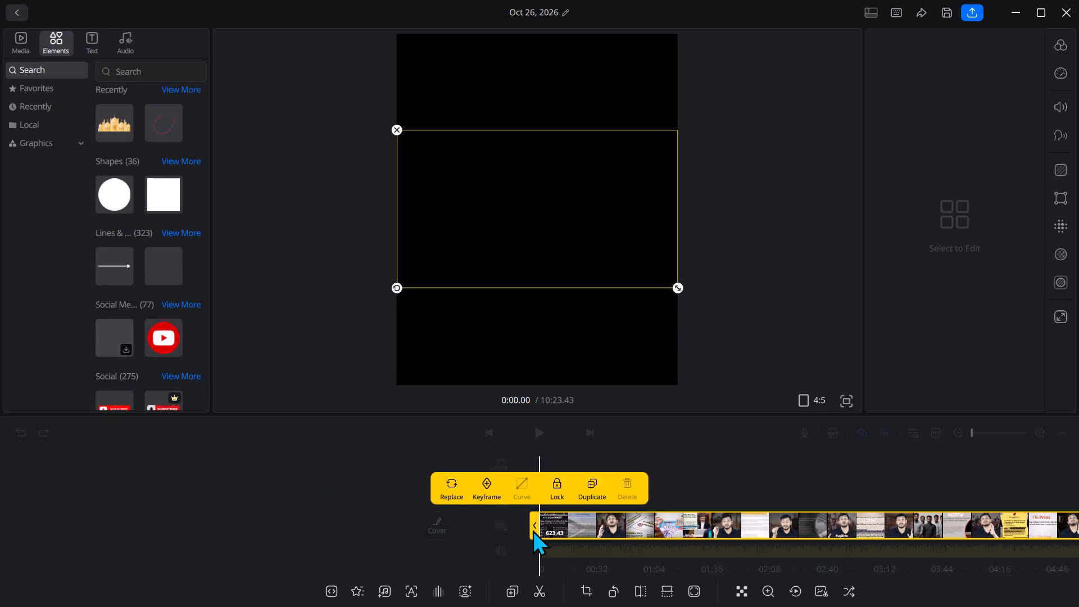
# Add a title at the start of the remaining footage and replace its placeholder text with "-S".
pyautogui.moveTo(243, 493); pyautogui.dragTo(250, 496)
pyautogui.click(498, 475)
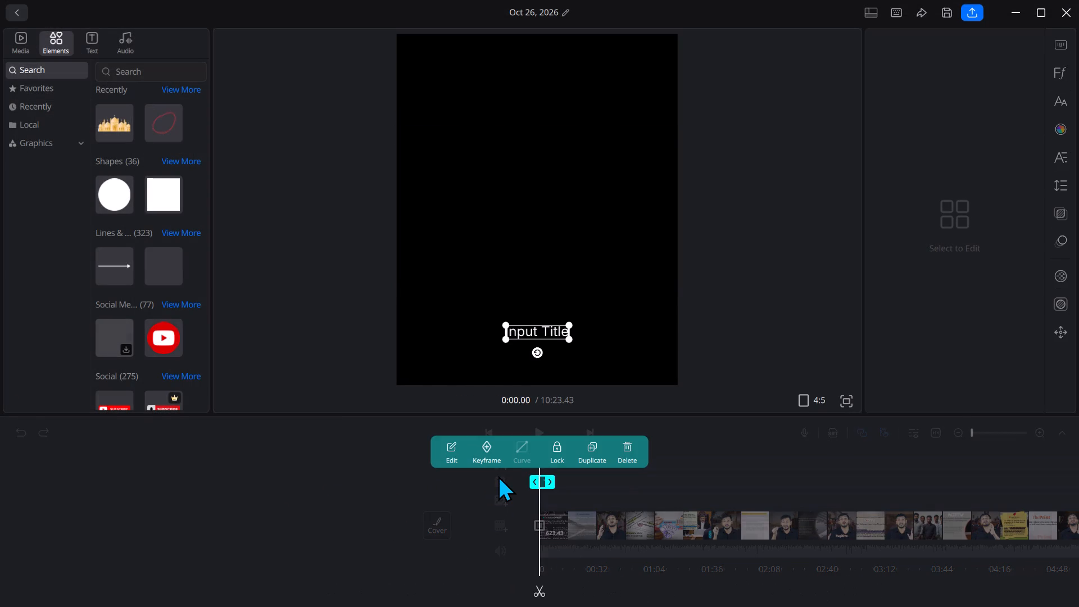
pyautogui.click(451, 433)
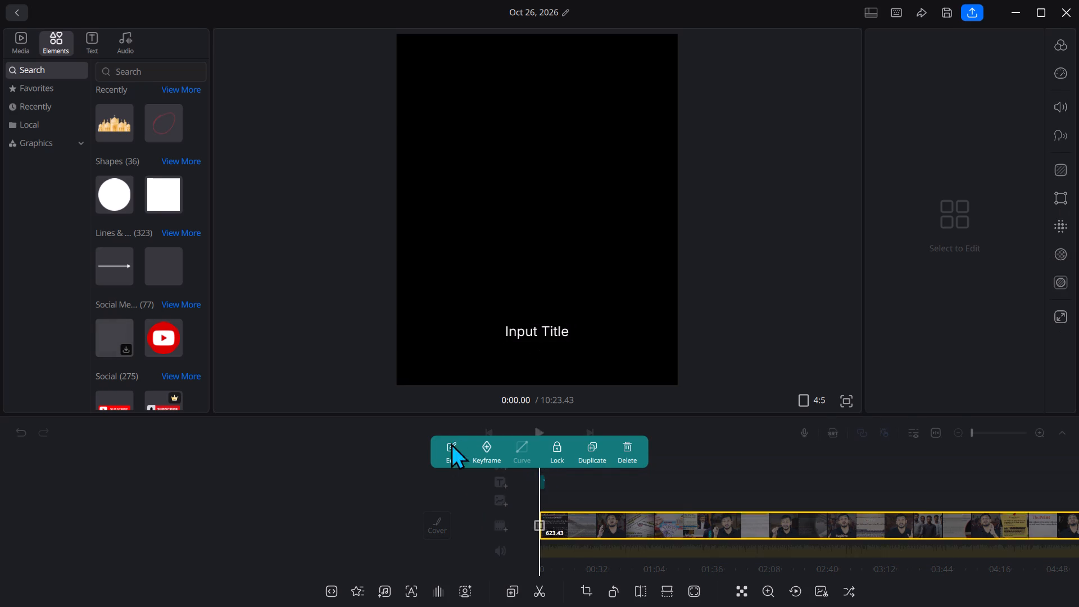
pyautogui.click(528, 334)
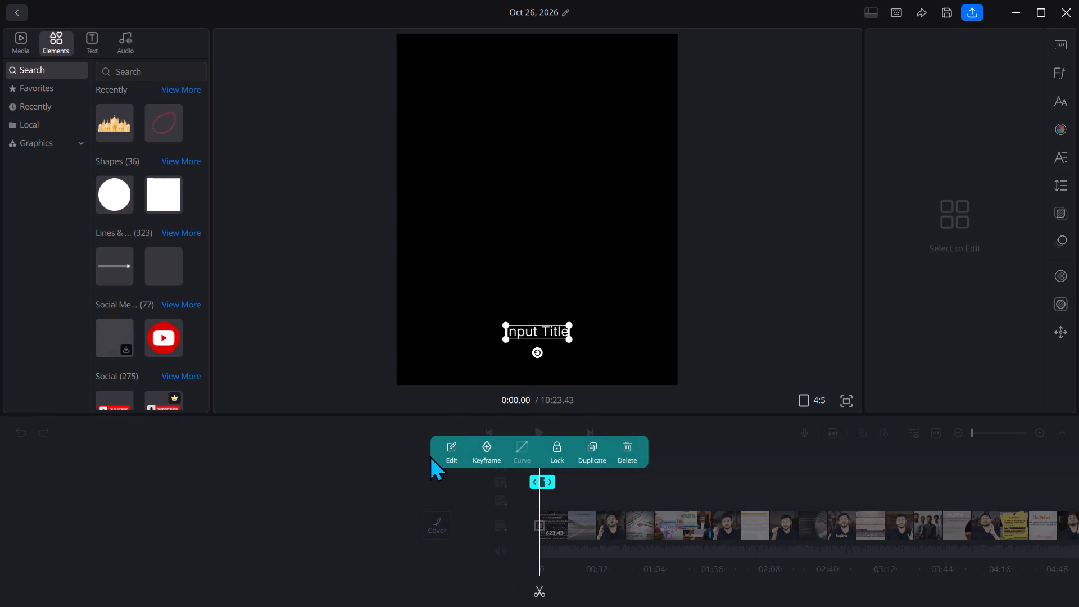
pyautogui.click(438, 457)
pyautogui.click(942, 103)
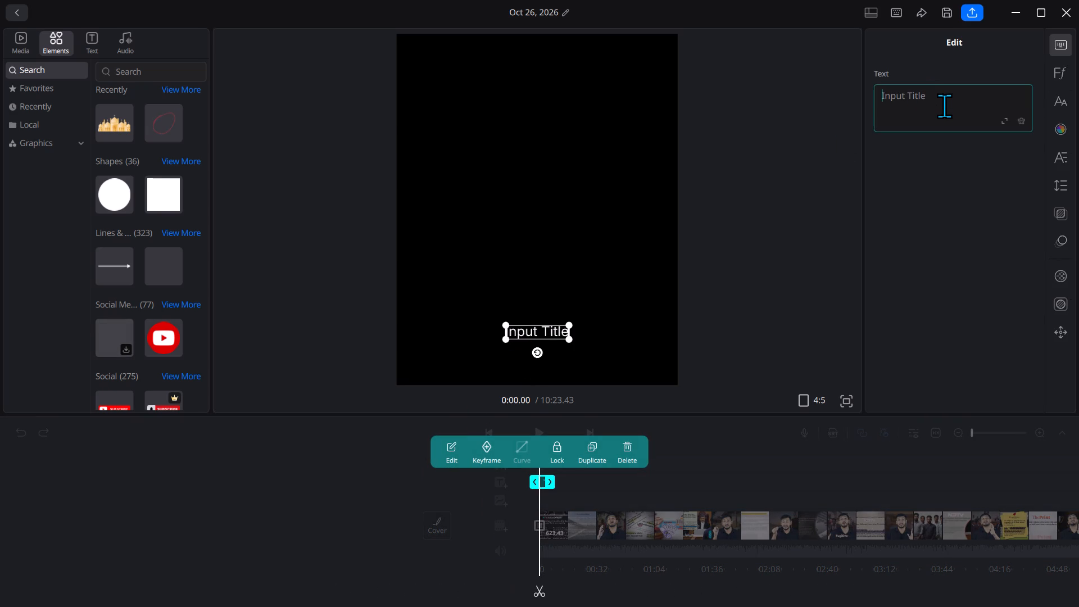
pyautogui.write('-S')
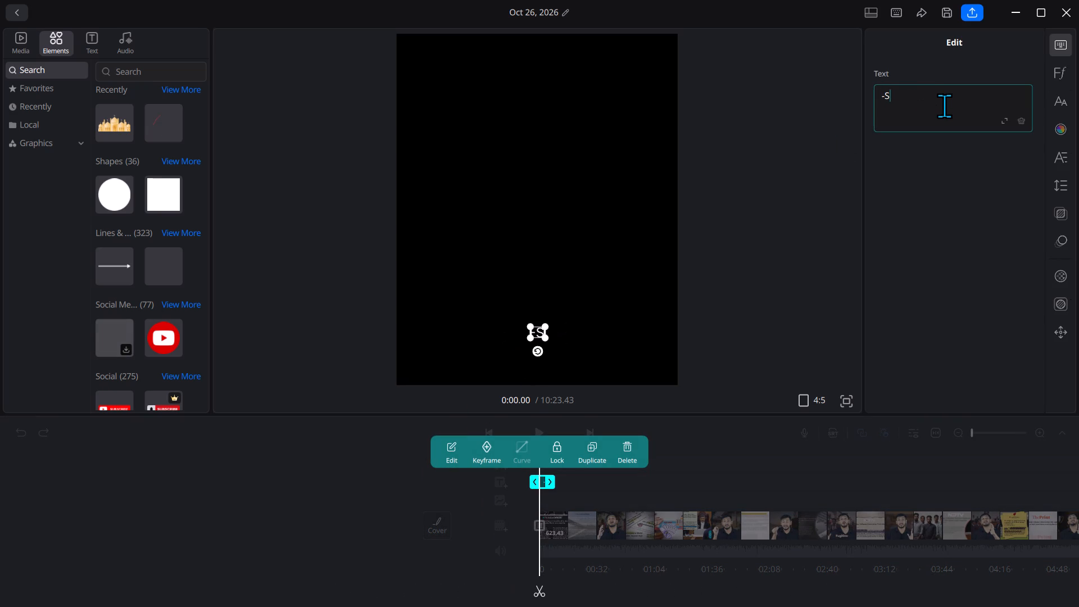